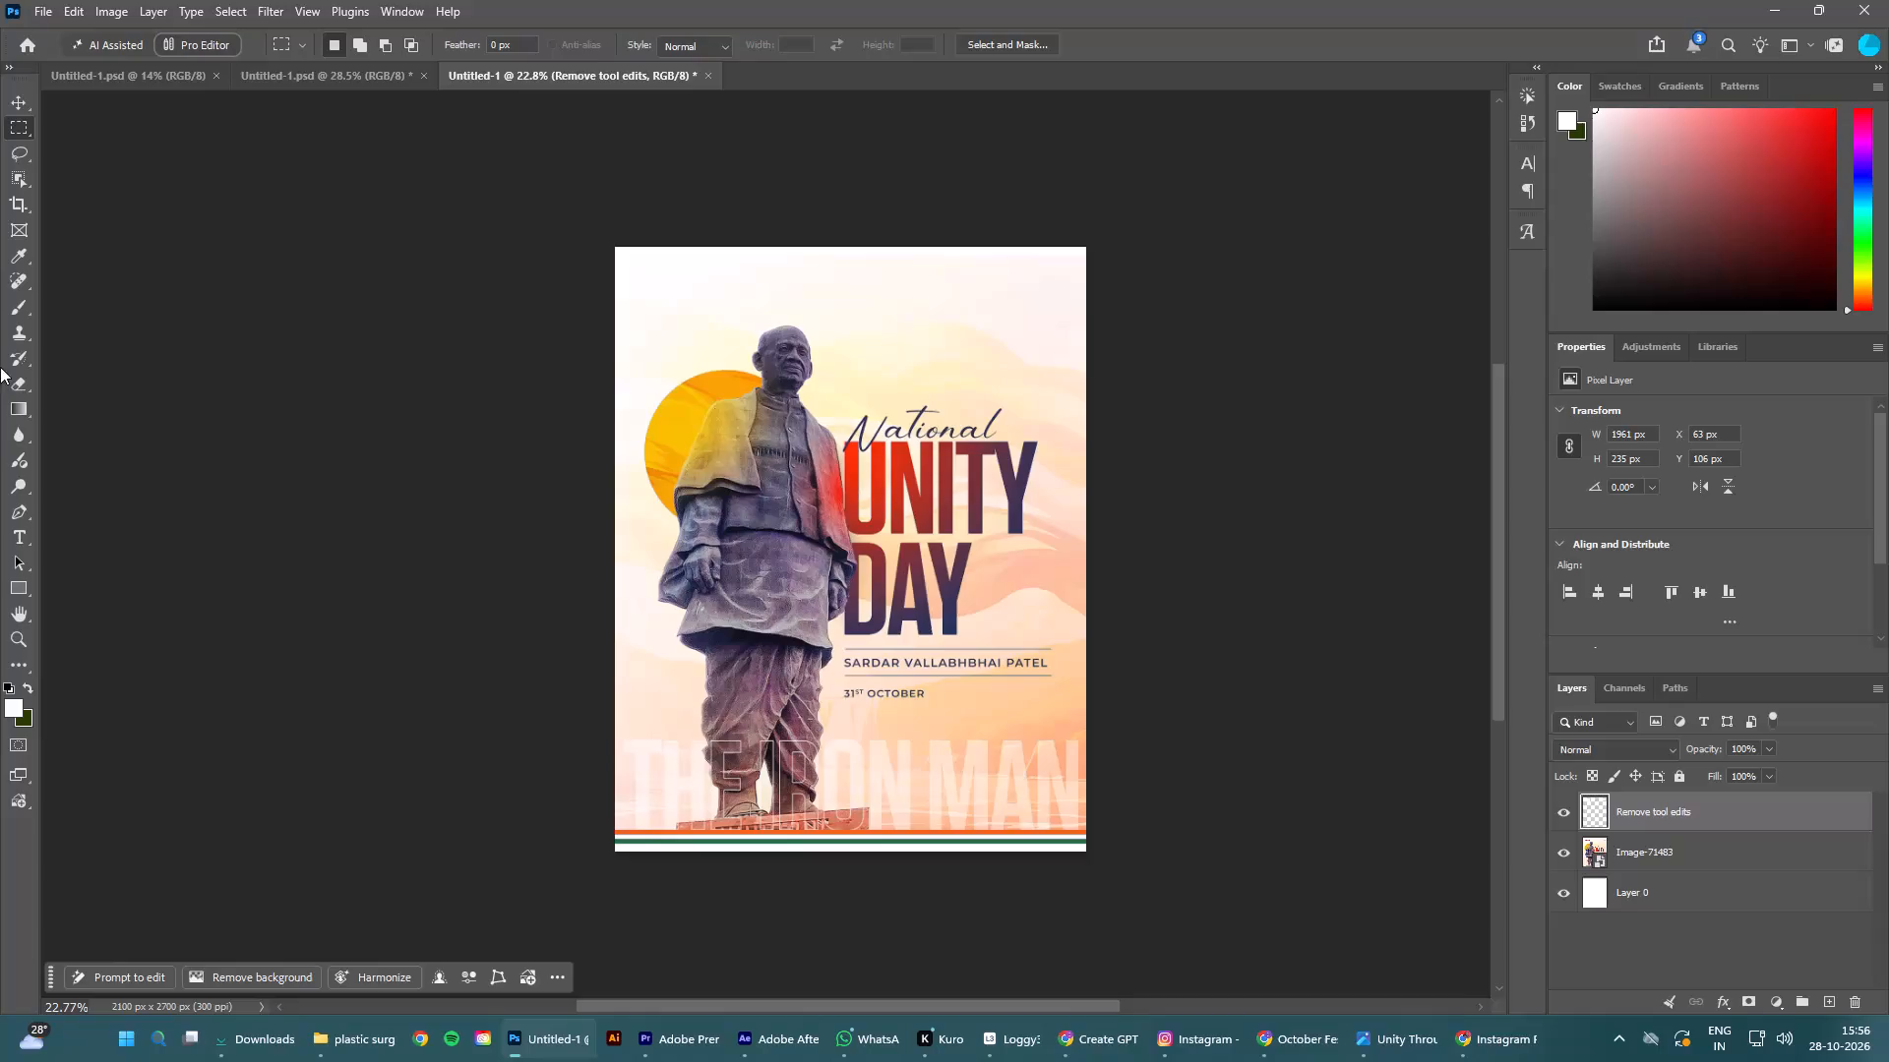
Merge the Remove tool edits and Image-71483 layers into one layer, dismissing the chat notification.
click(1735, 861)
ctrl+click(1740, 800)
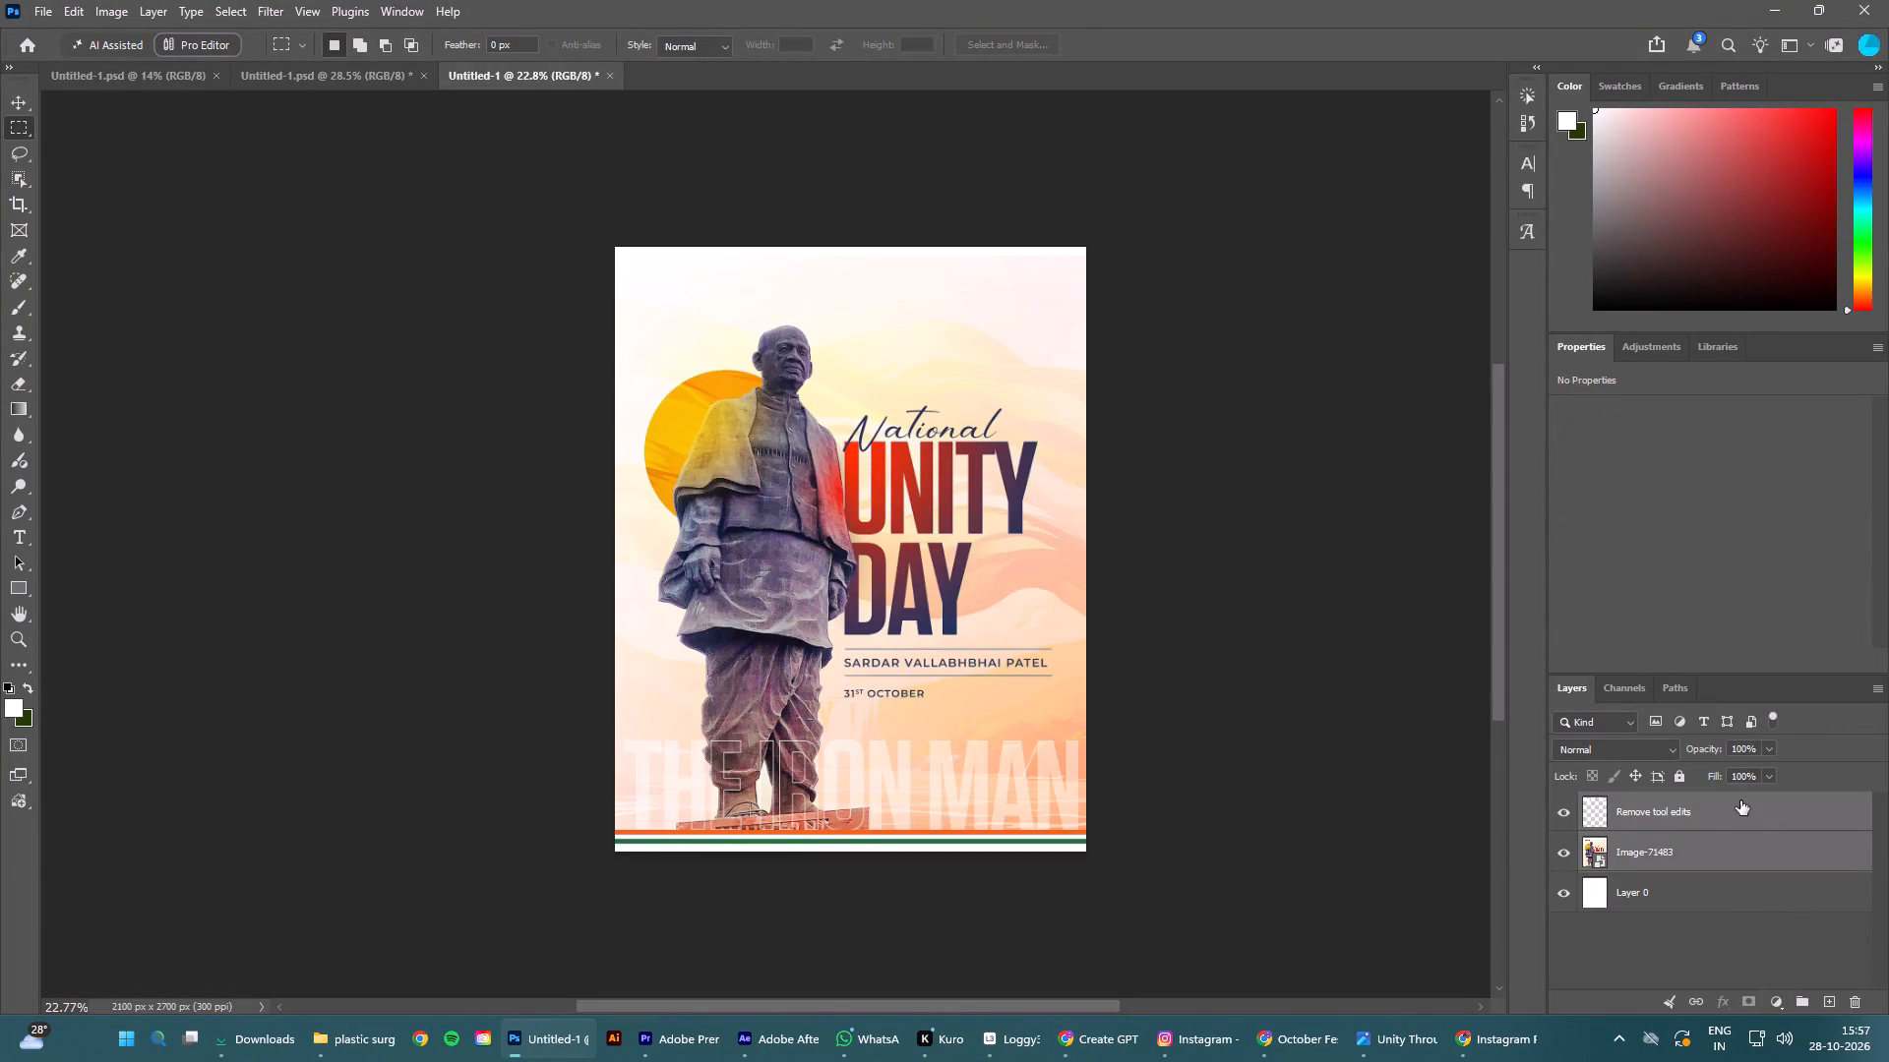
right_click(1743, 806)
click(1700, 433)
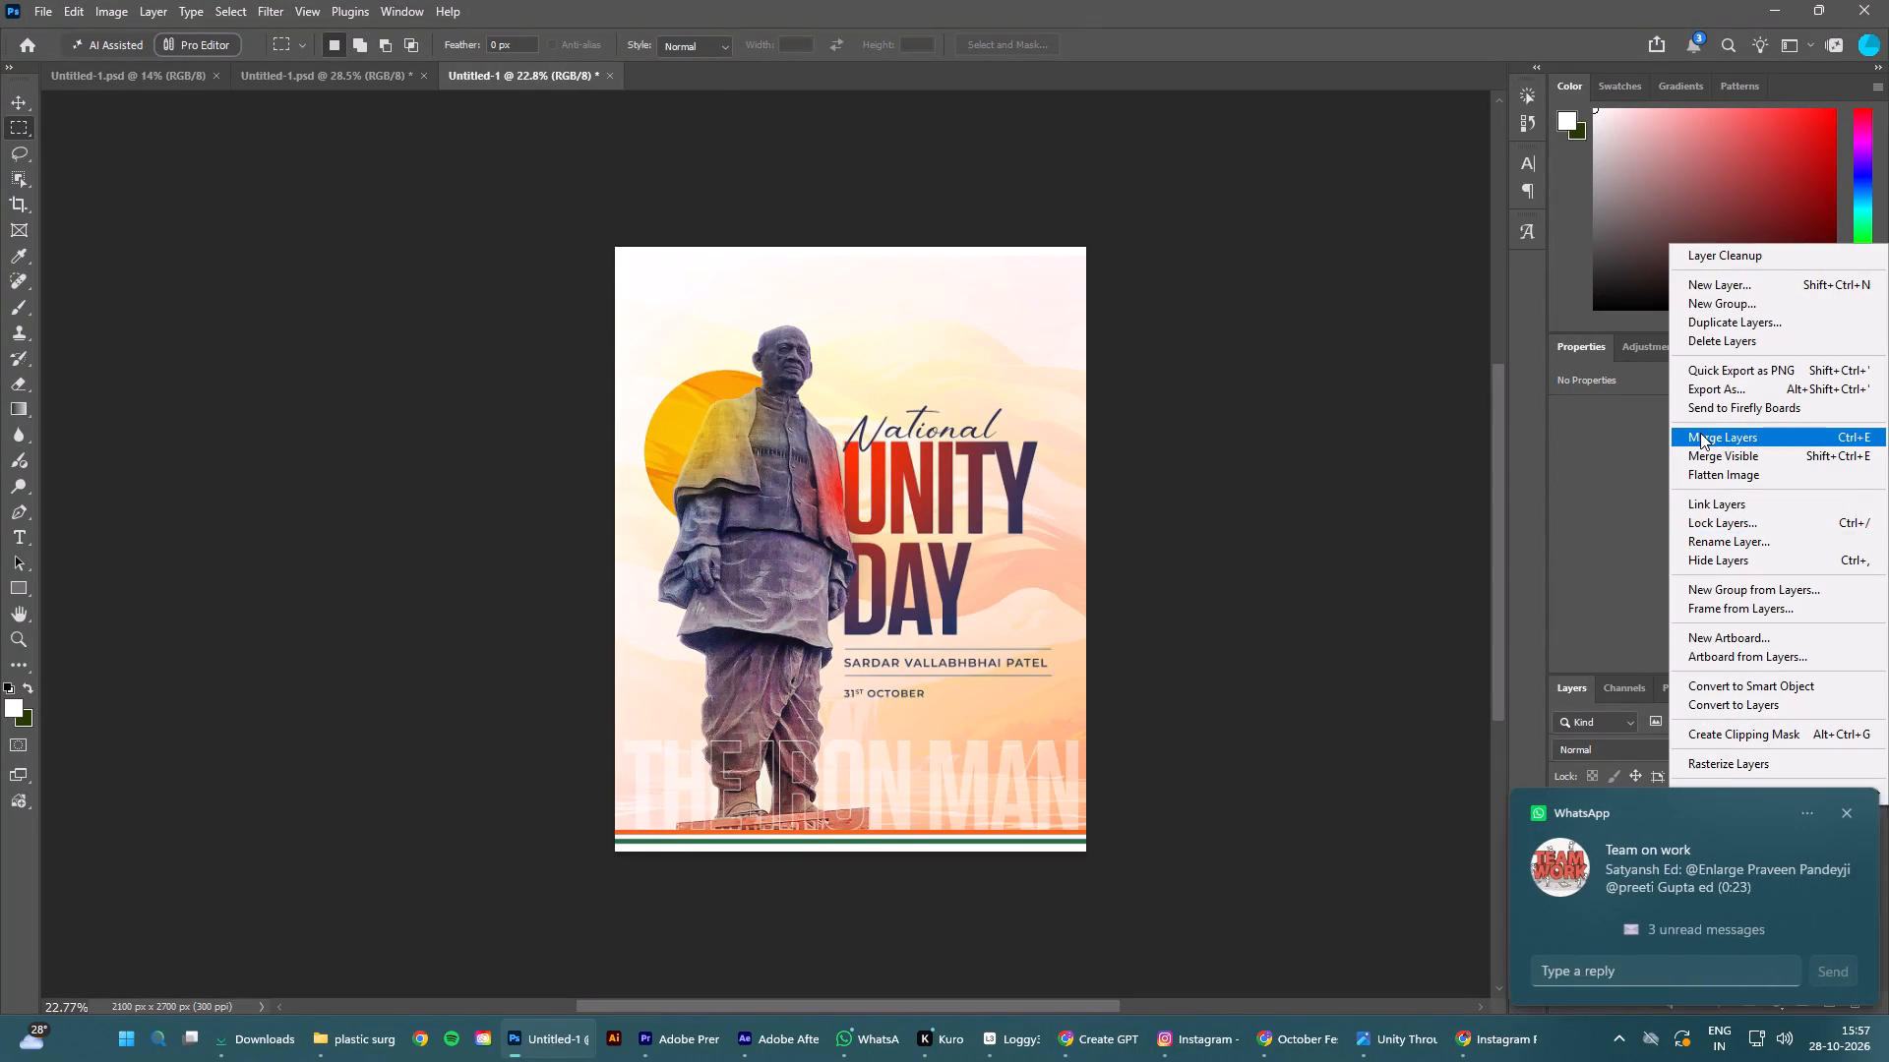
click(1851, 811)
click(1364, 646)
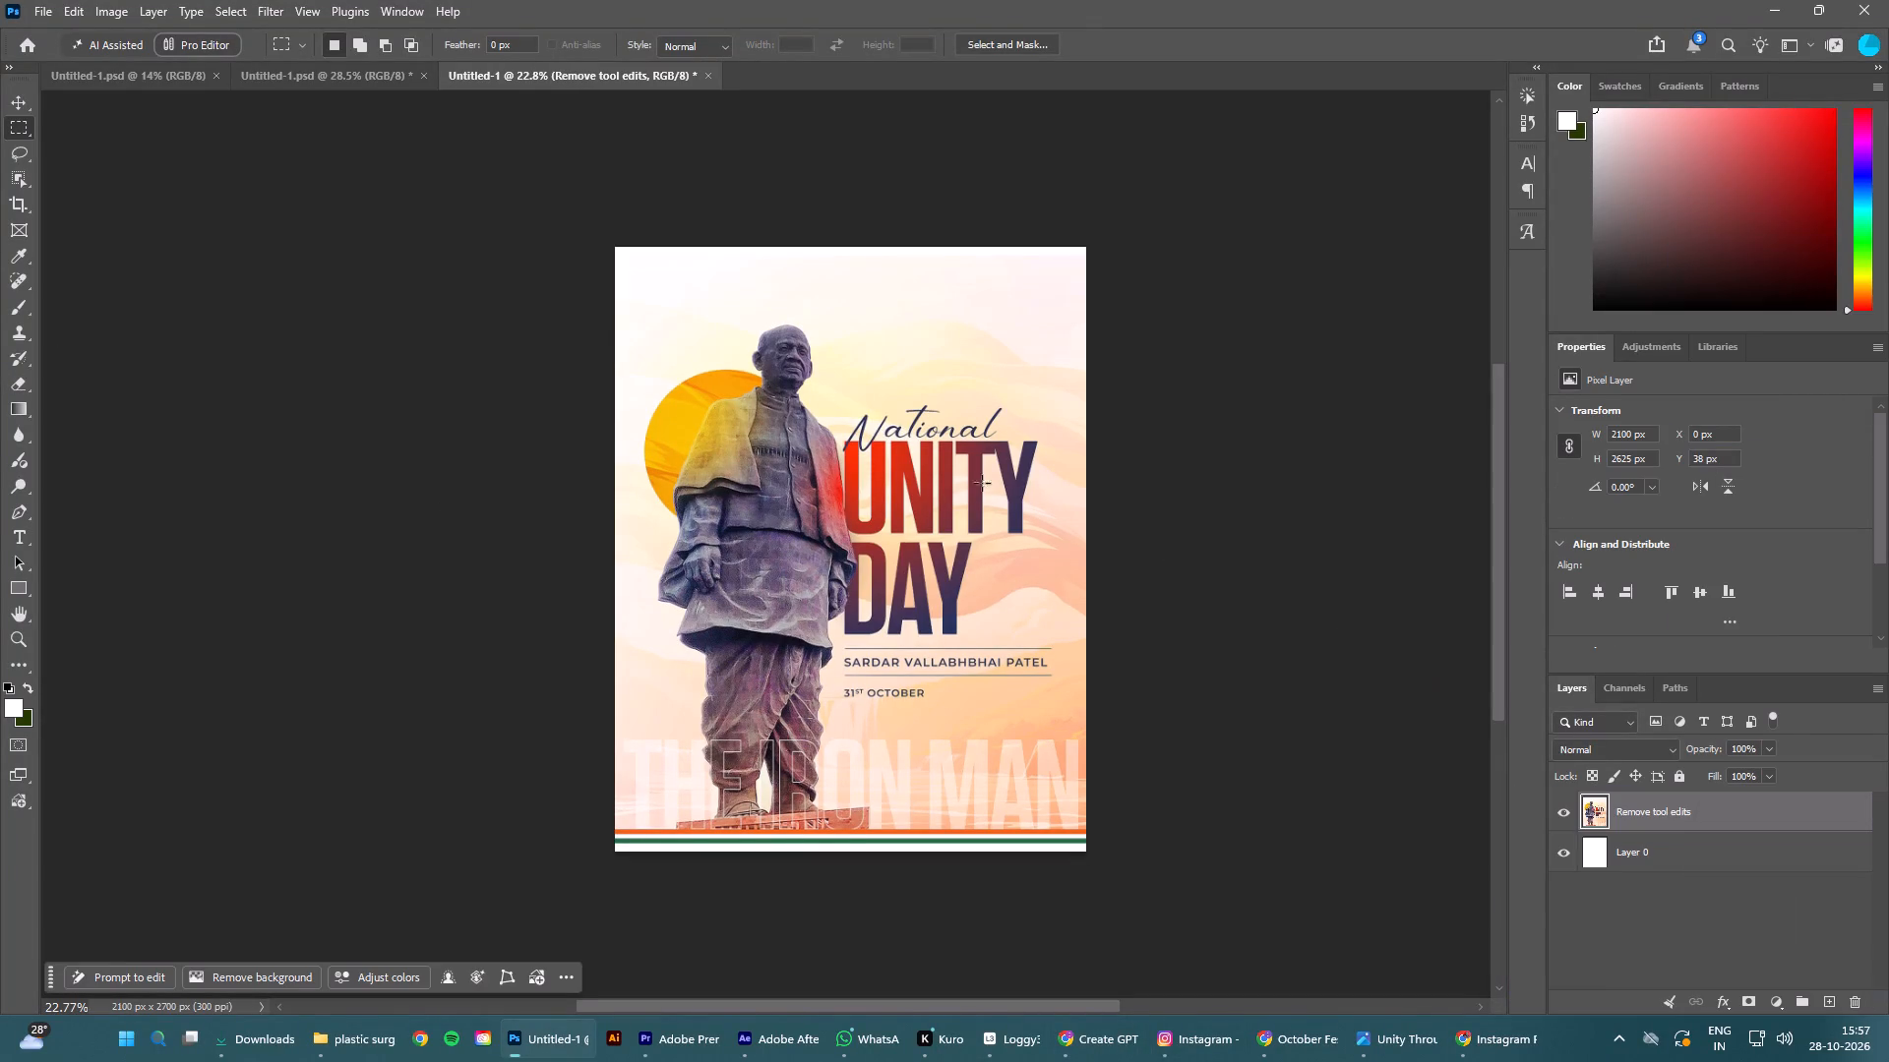
Move the merged poster artwork straight up, keeping it horizontally centred and leaving a blank white strip along the canvas bottom.
click(11, 102)
click(294, 365)
click(884, 495)
drag(898, 416, 896, 391)
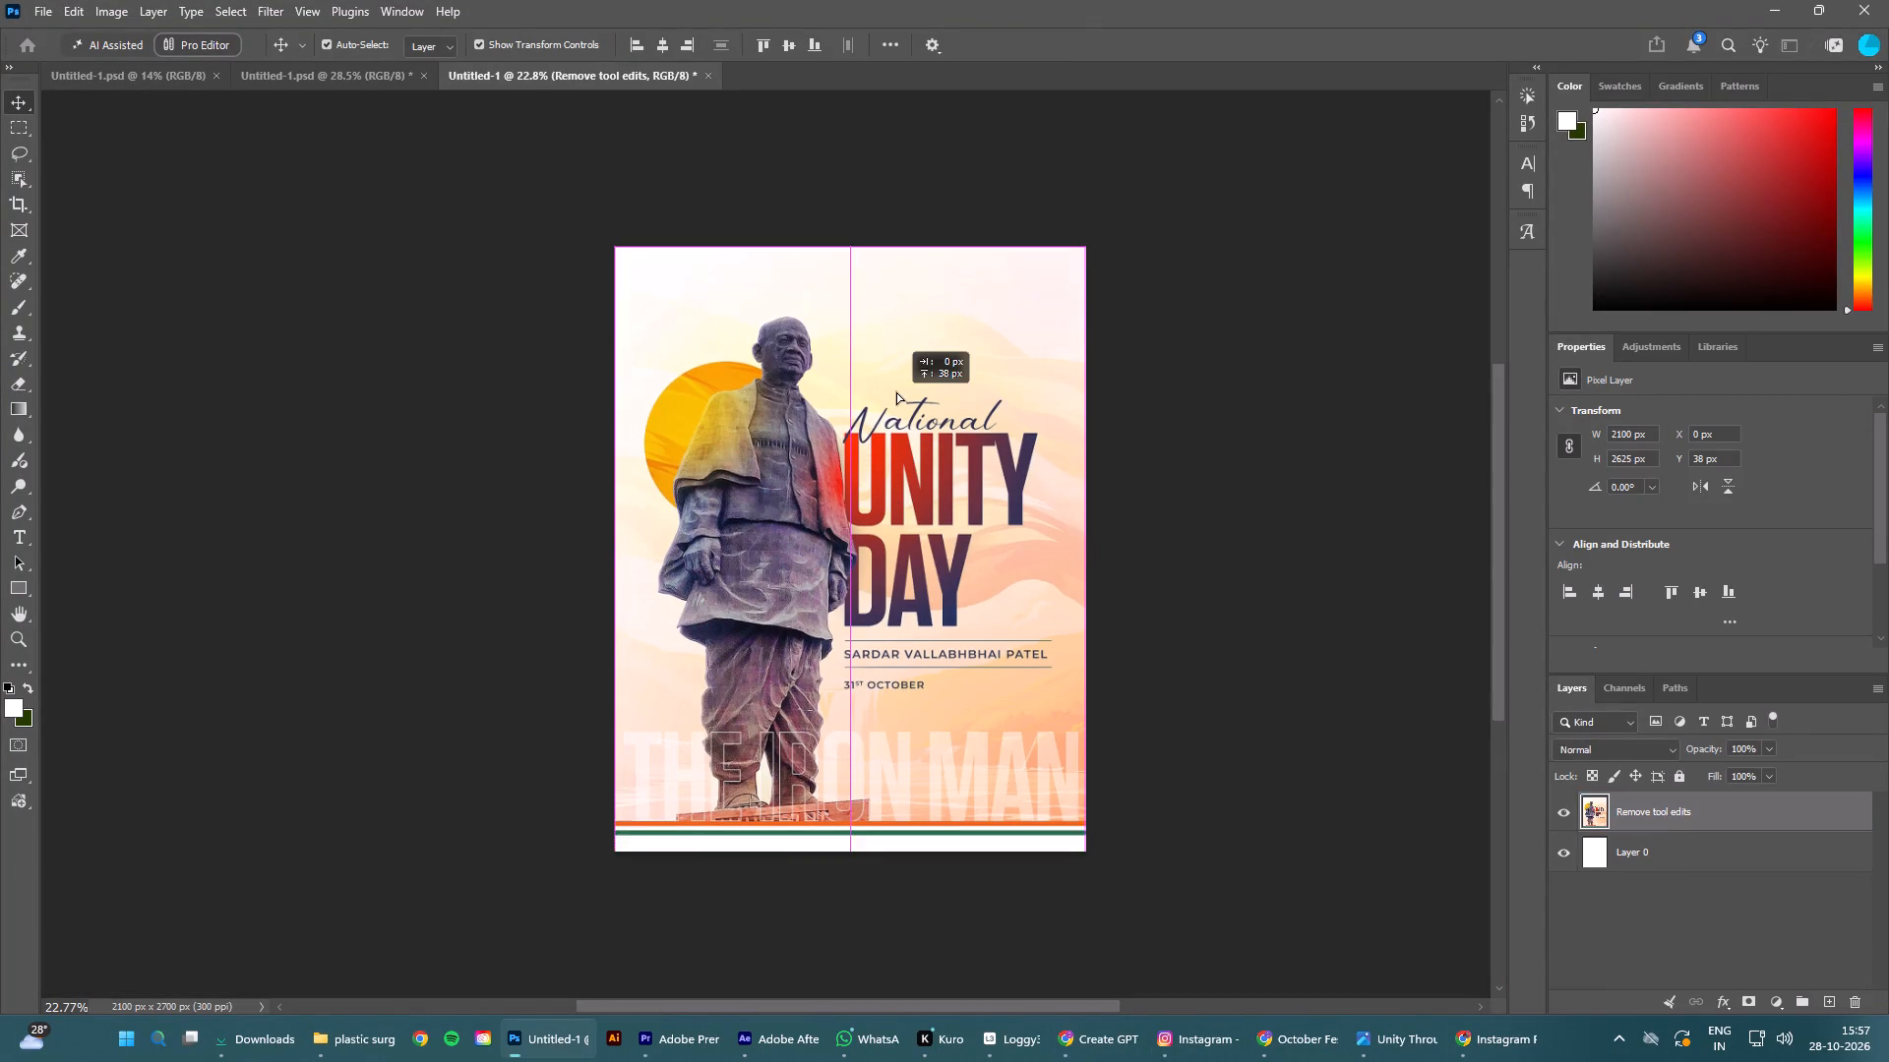
drag(896, 391, 897, 355)
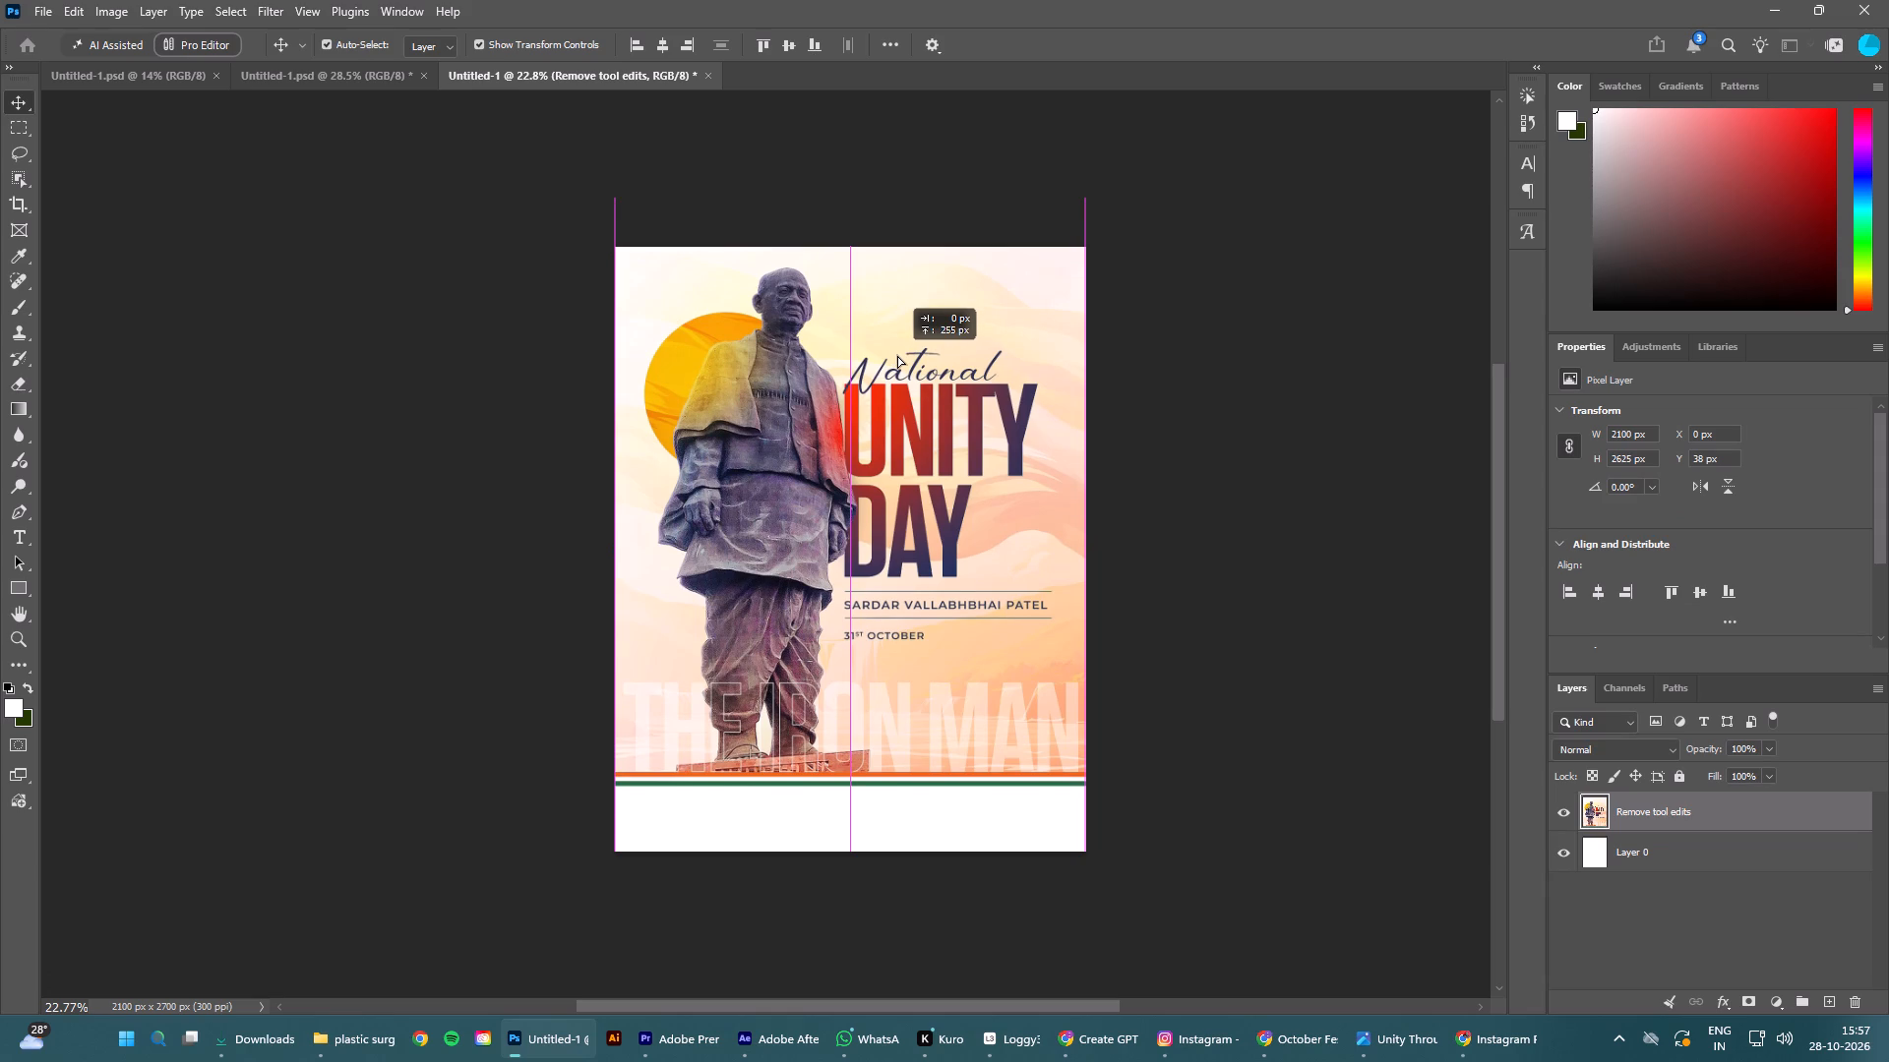
drag(897, 355, 897, 346)
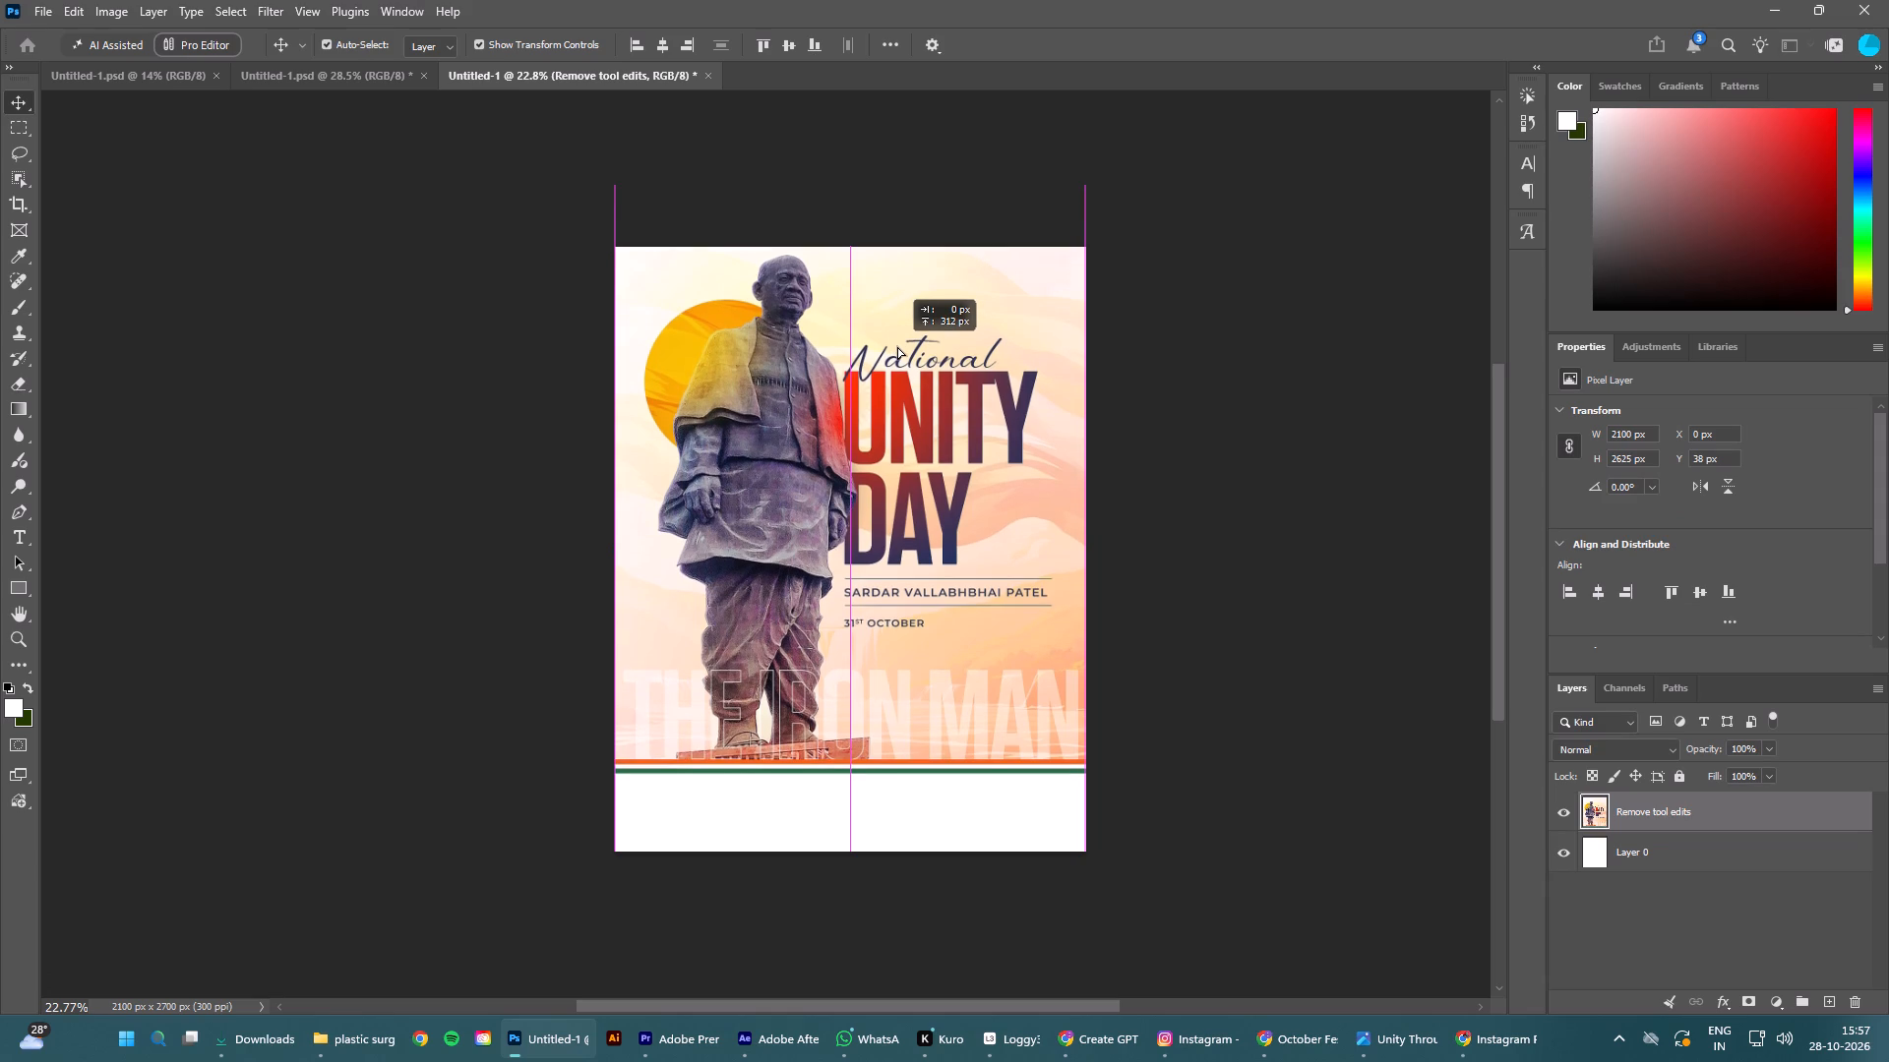
drag(897, 346, 895, 368)
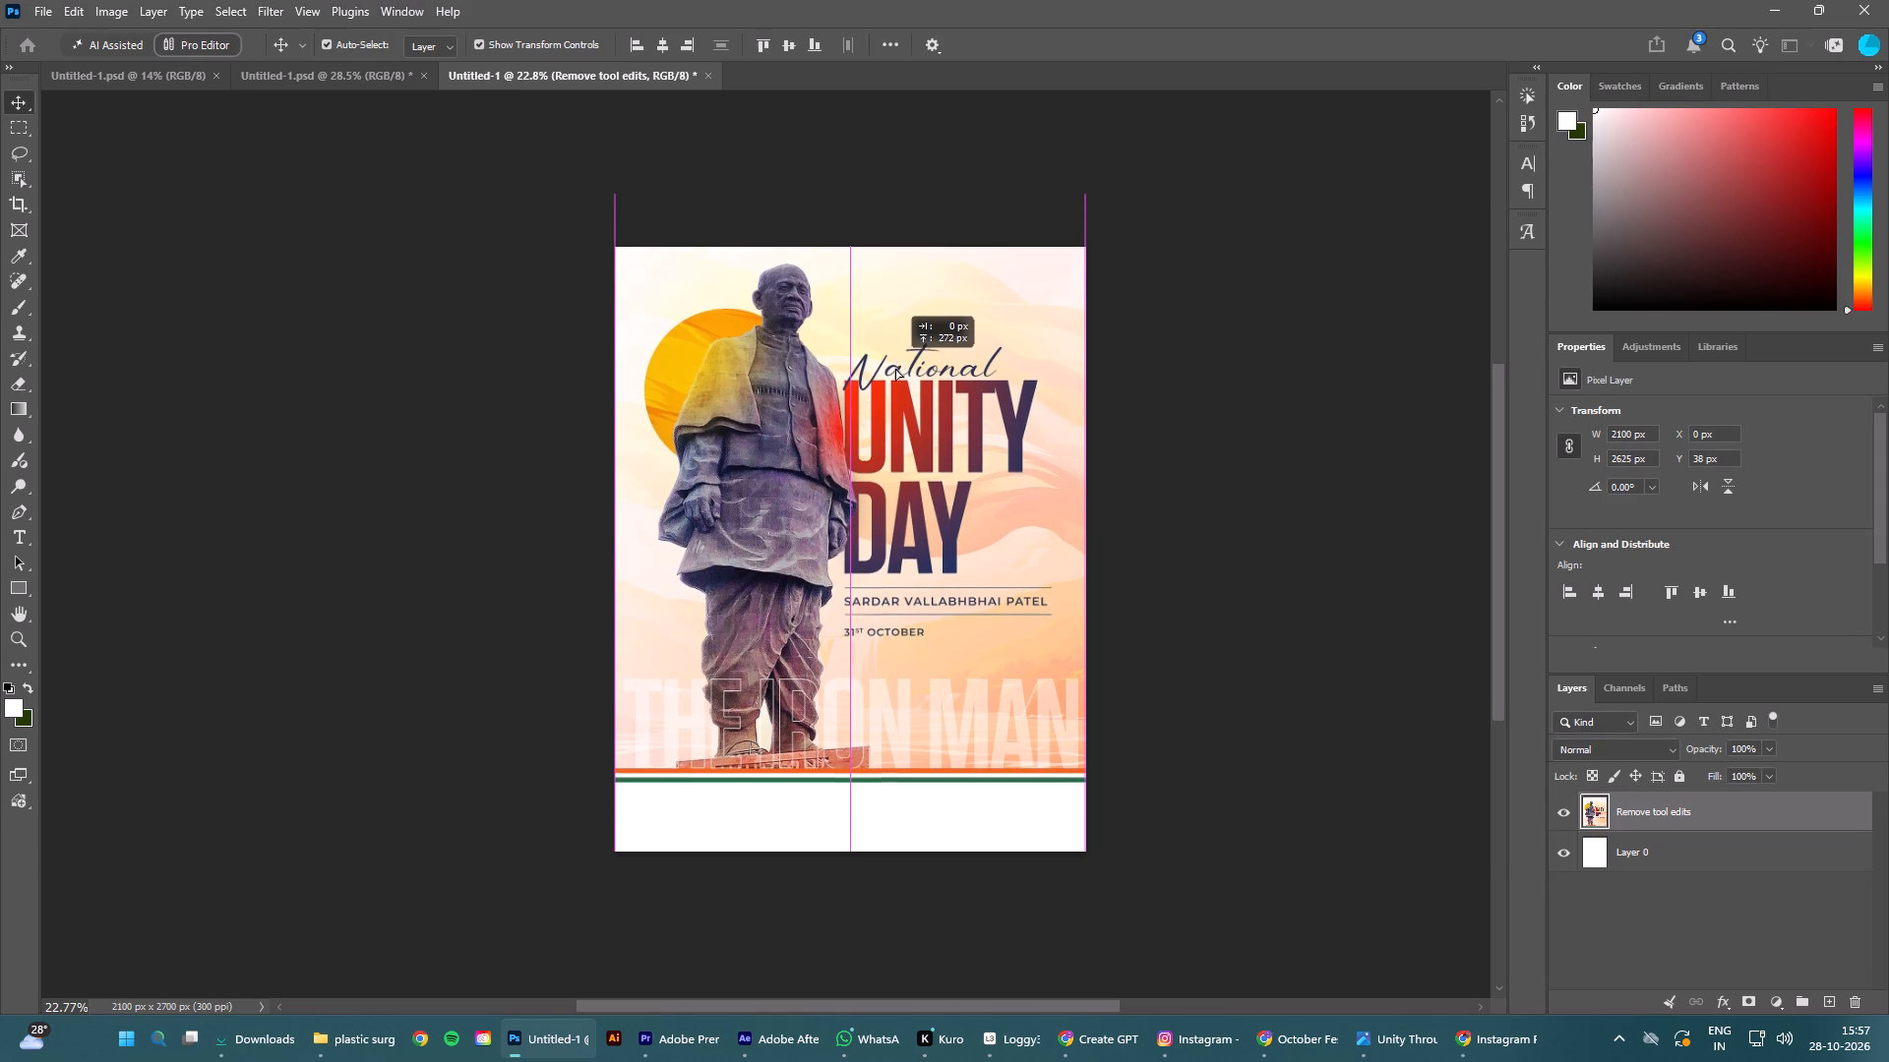
drag(895, 368, 895, 374)
click(1201, 397)
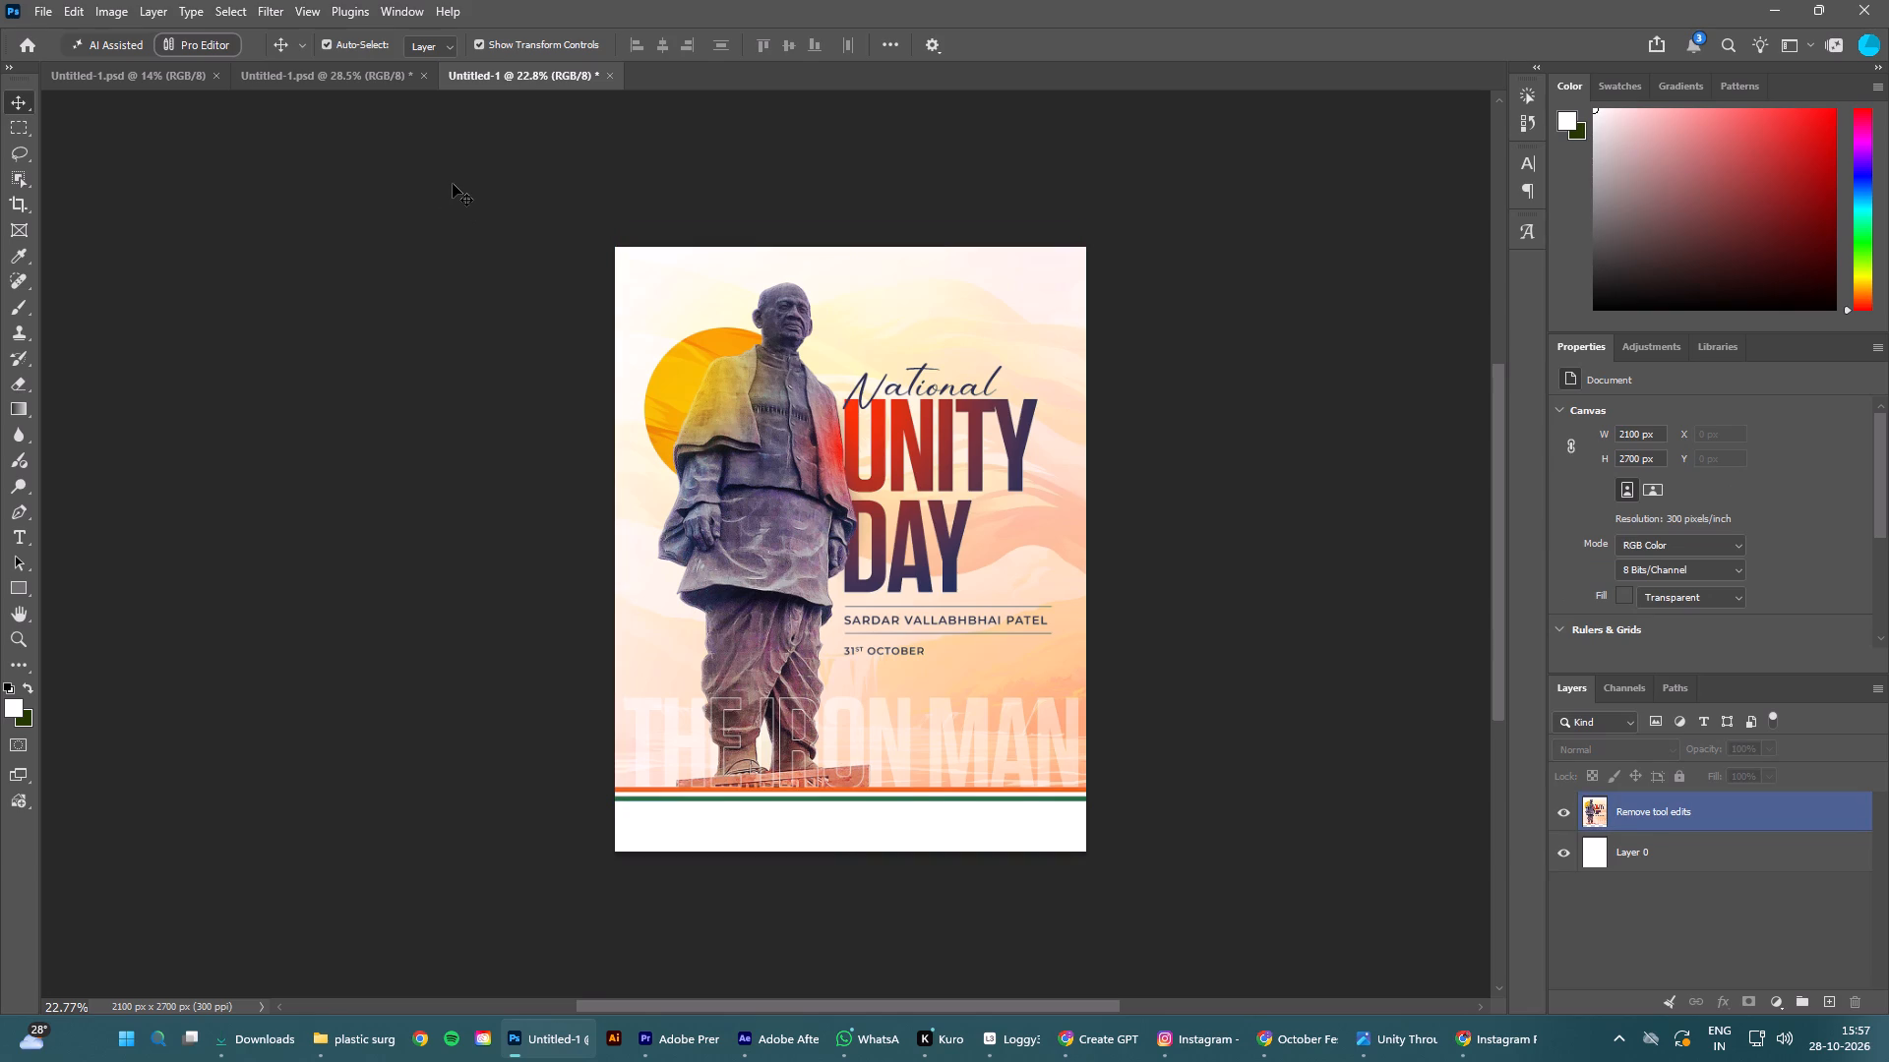
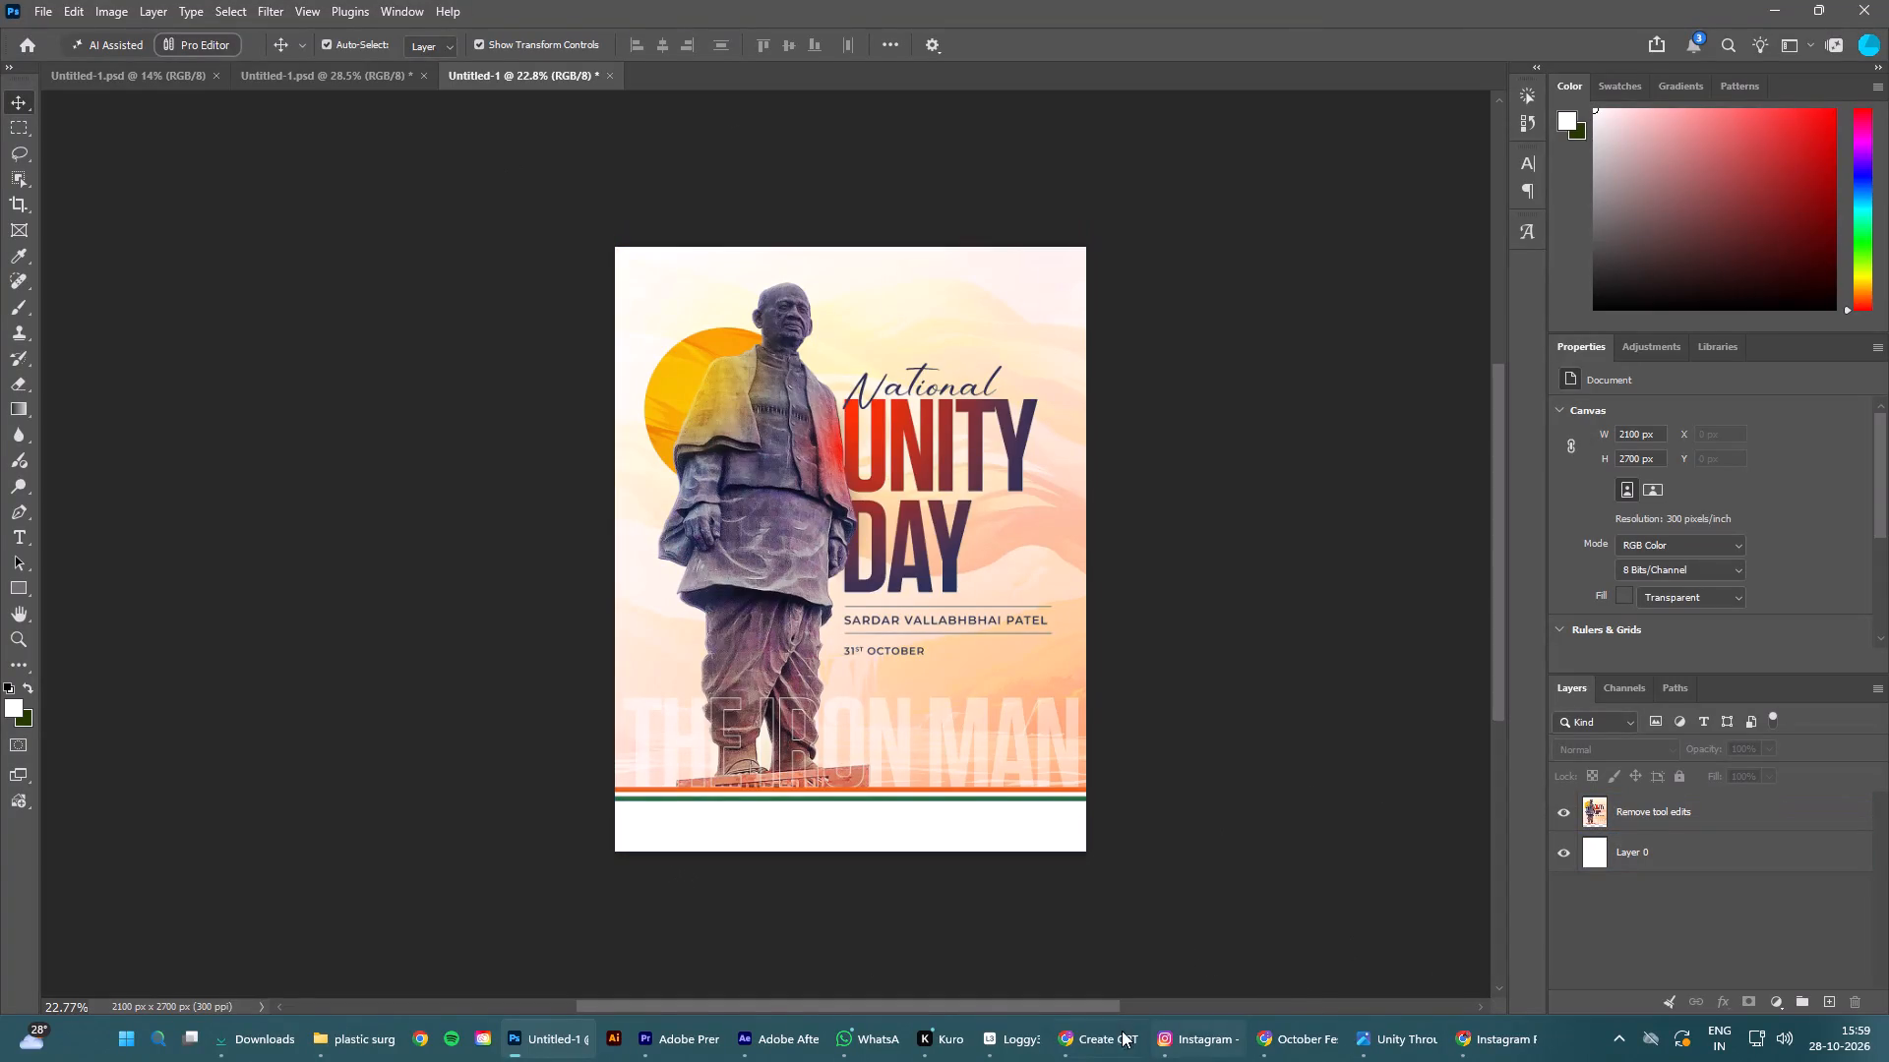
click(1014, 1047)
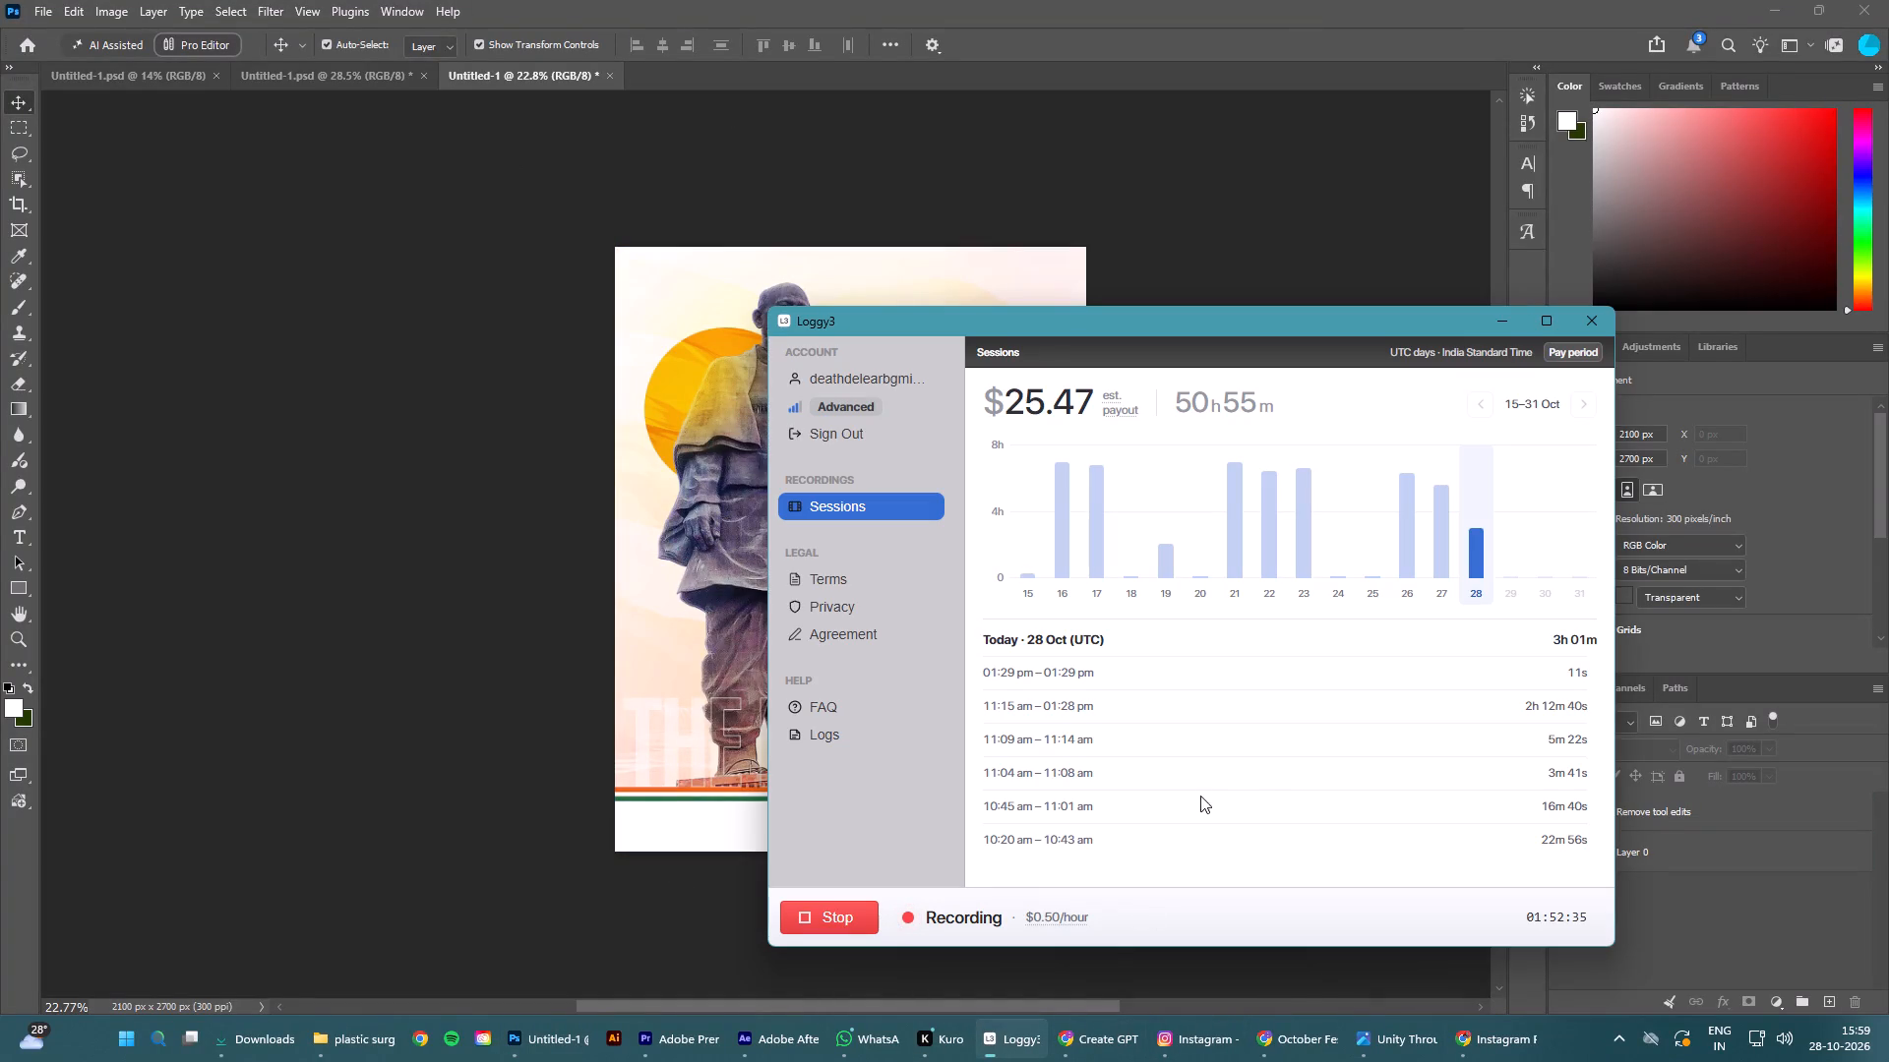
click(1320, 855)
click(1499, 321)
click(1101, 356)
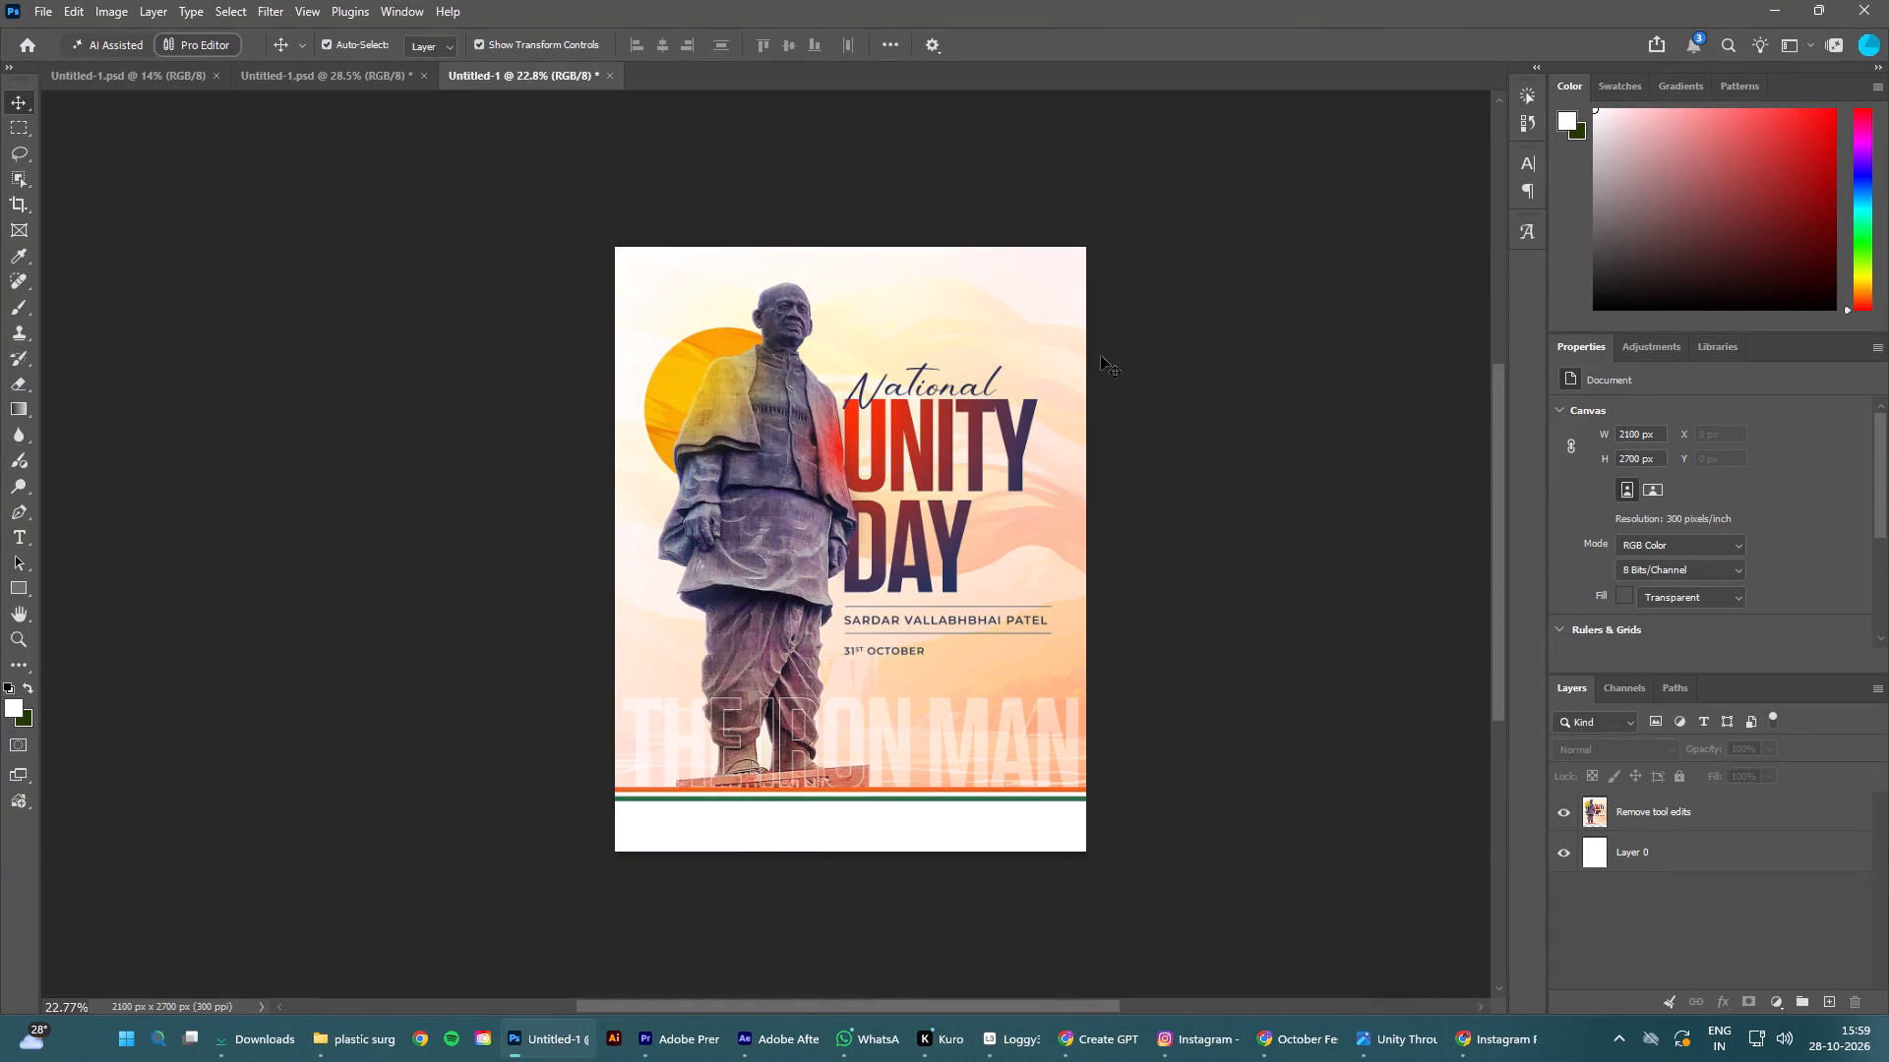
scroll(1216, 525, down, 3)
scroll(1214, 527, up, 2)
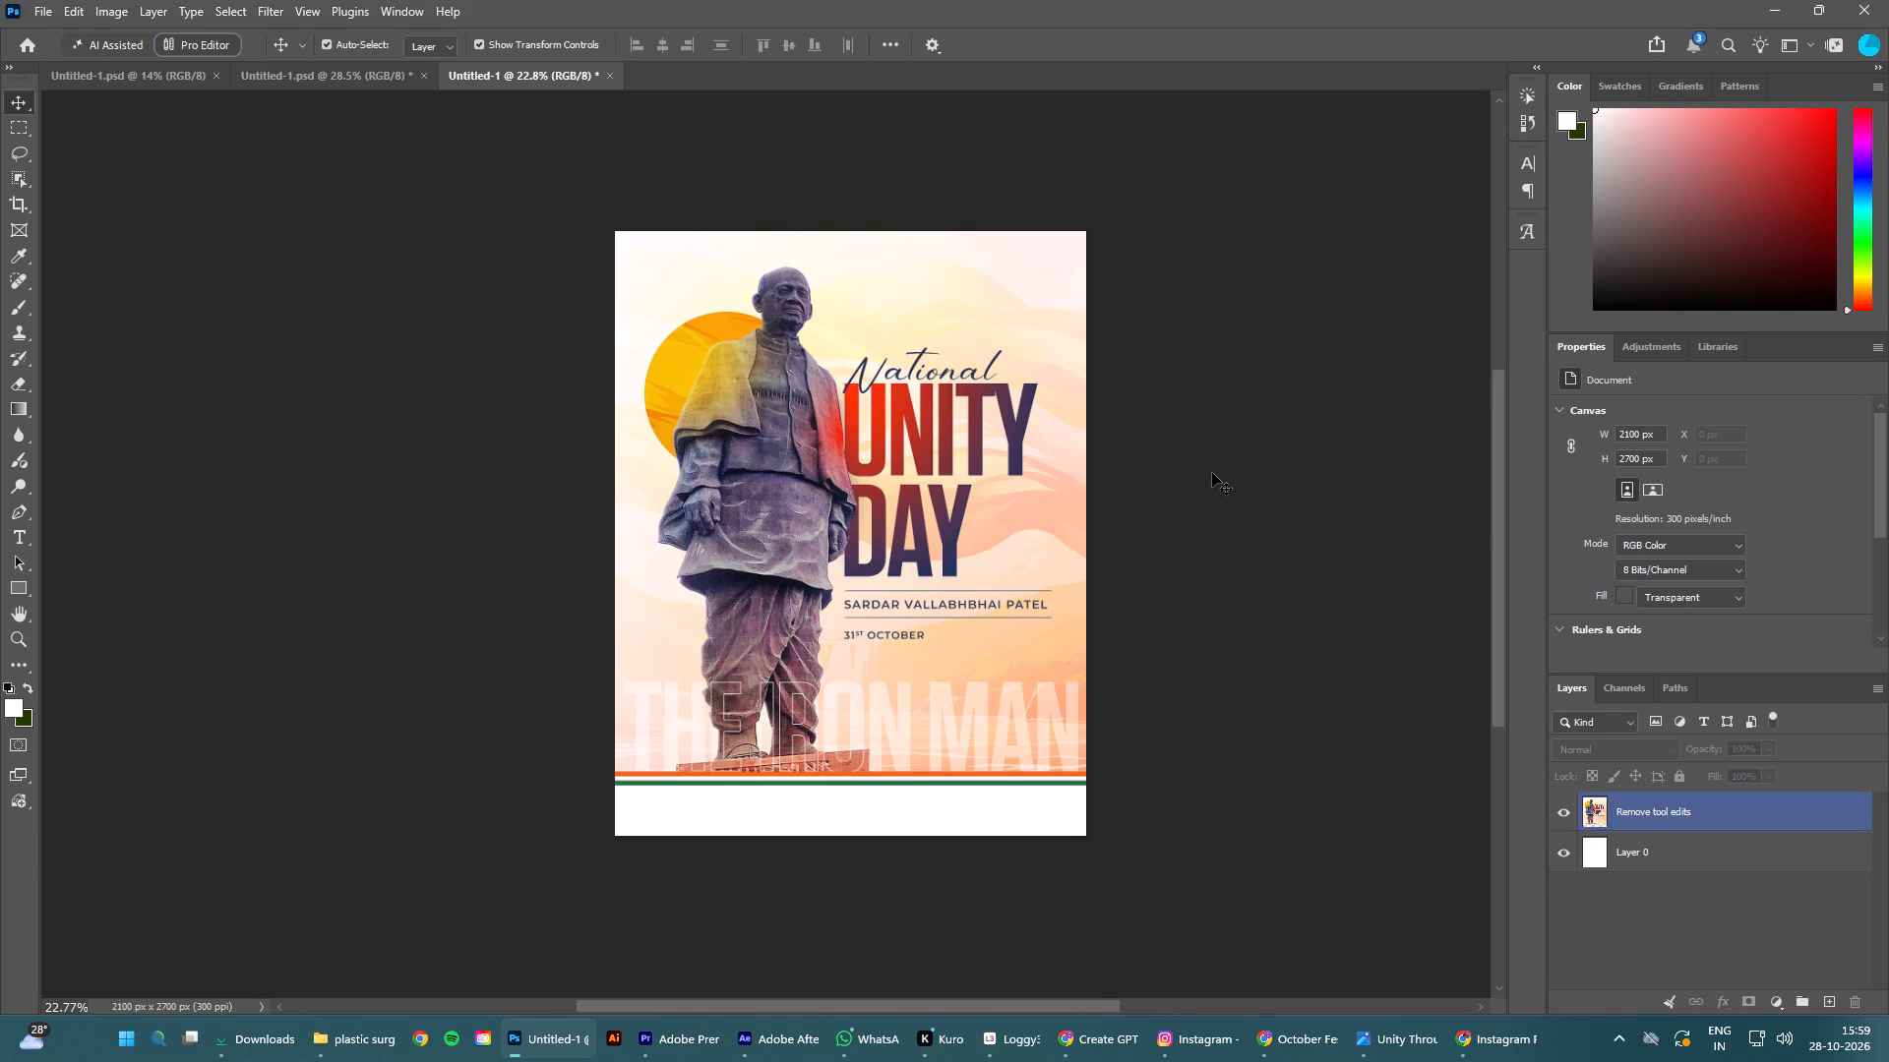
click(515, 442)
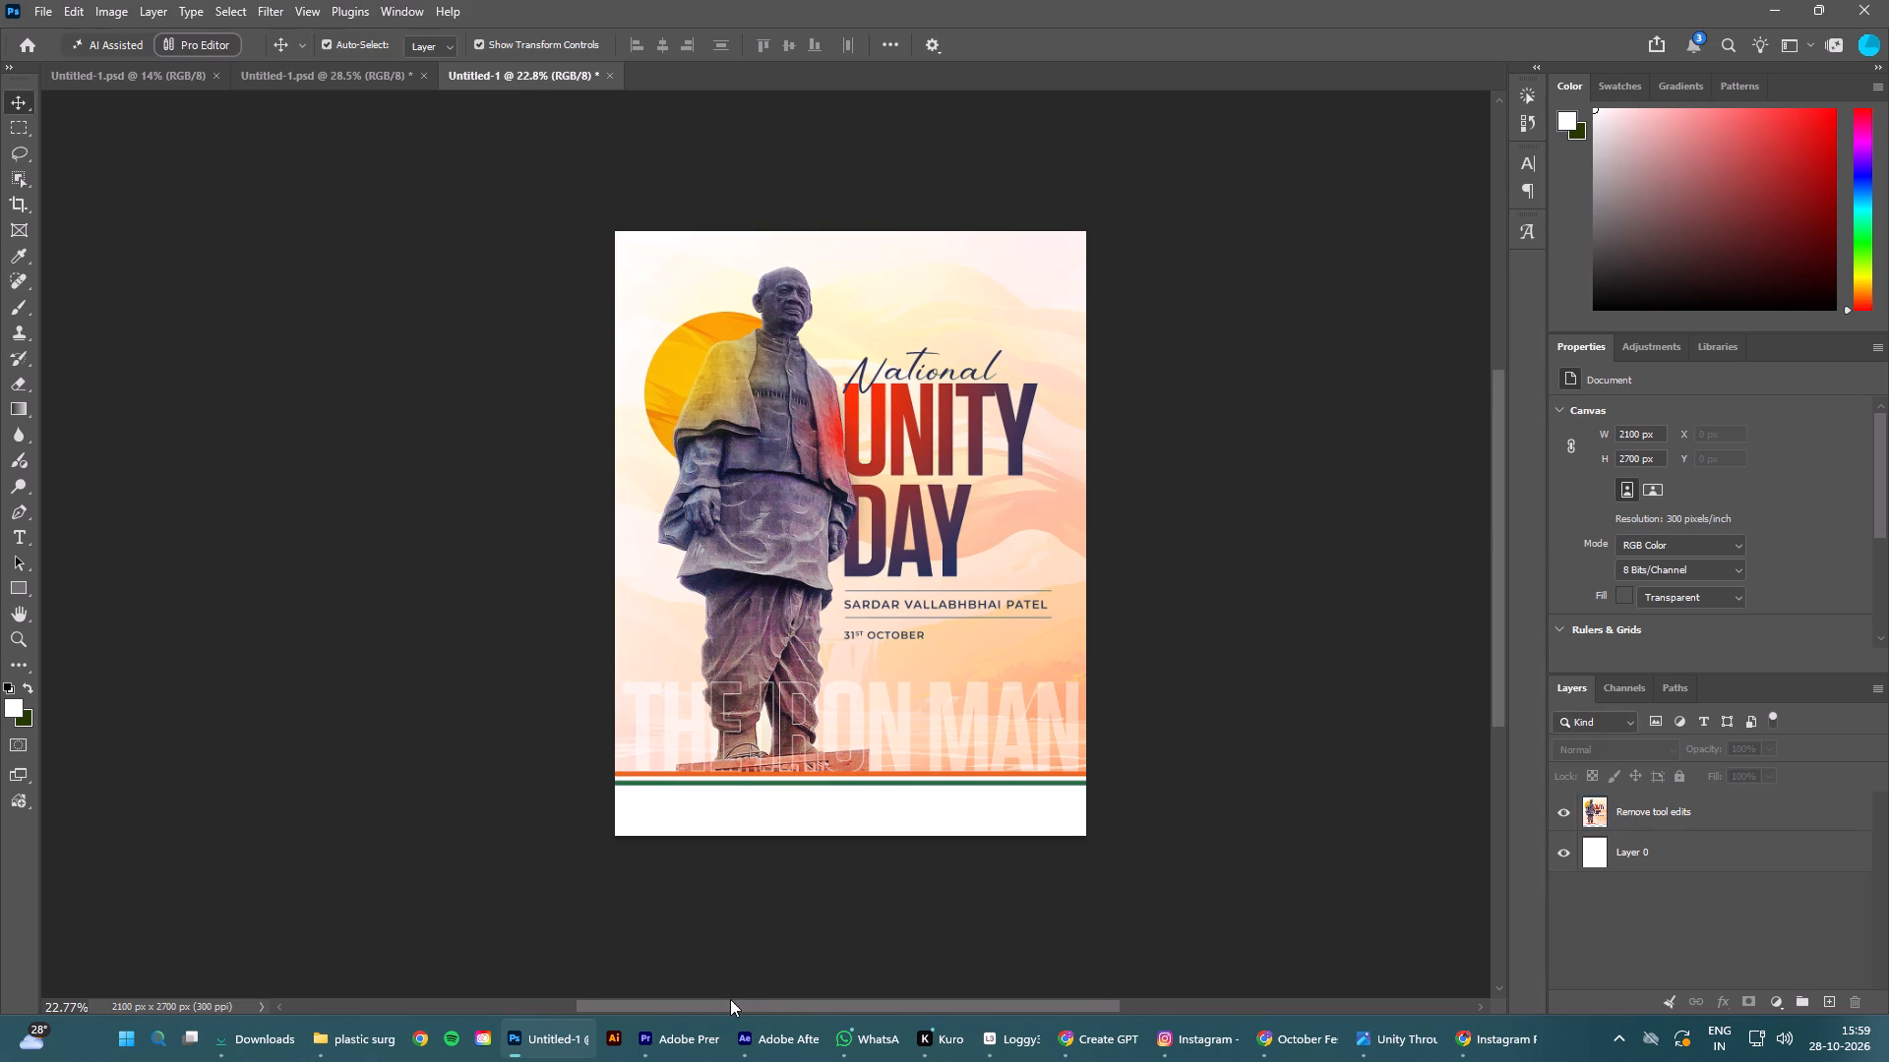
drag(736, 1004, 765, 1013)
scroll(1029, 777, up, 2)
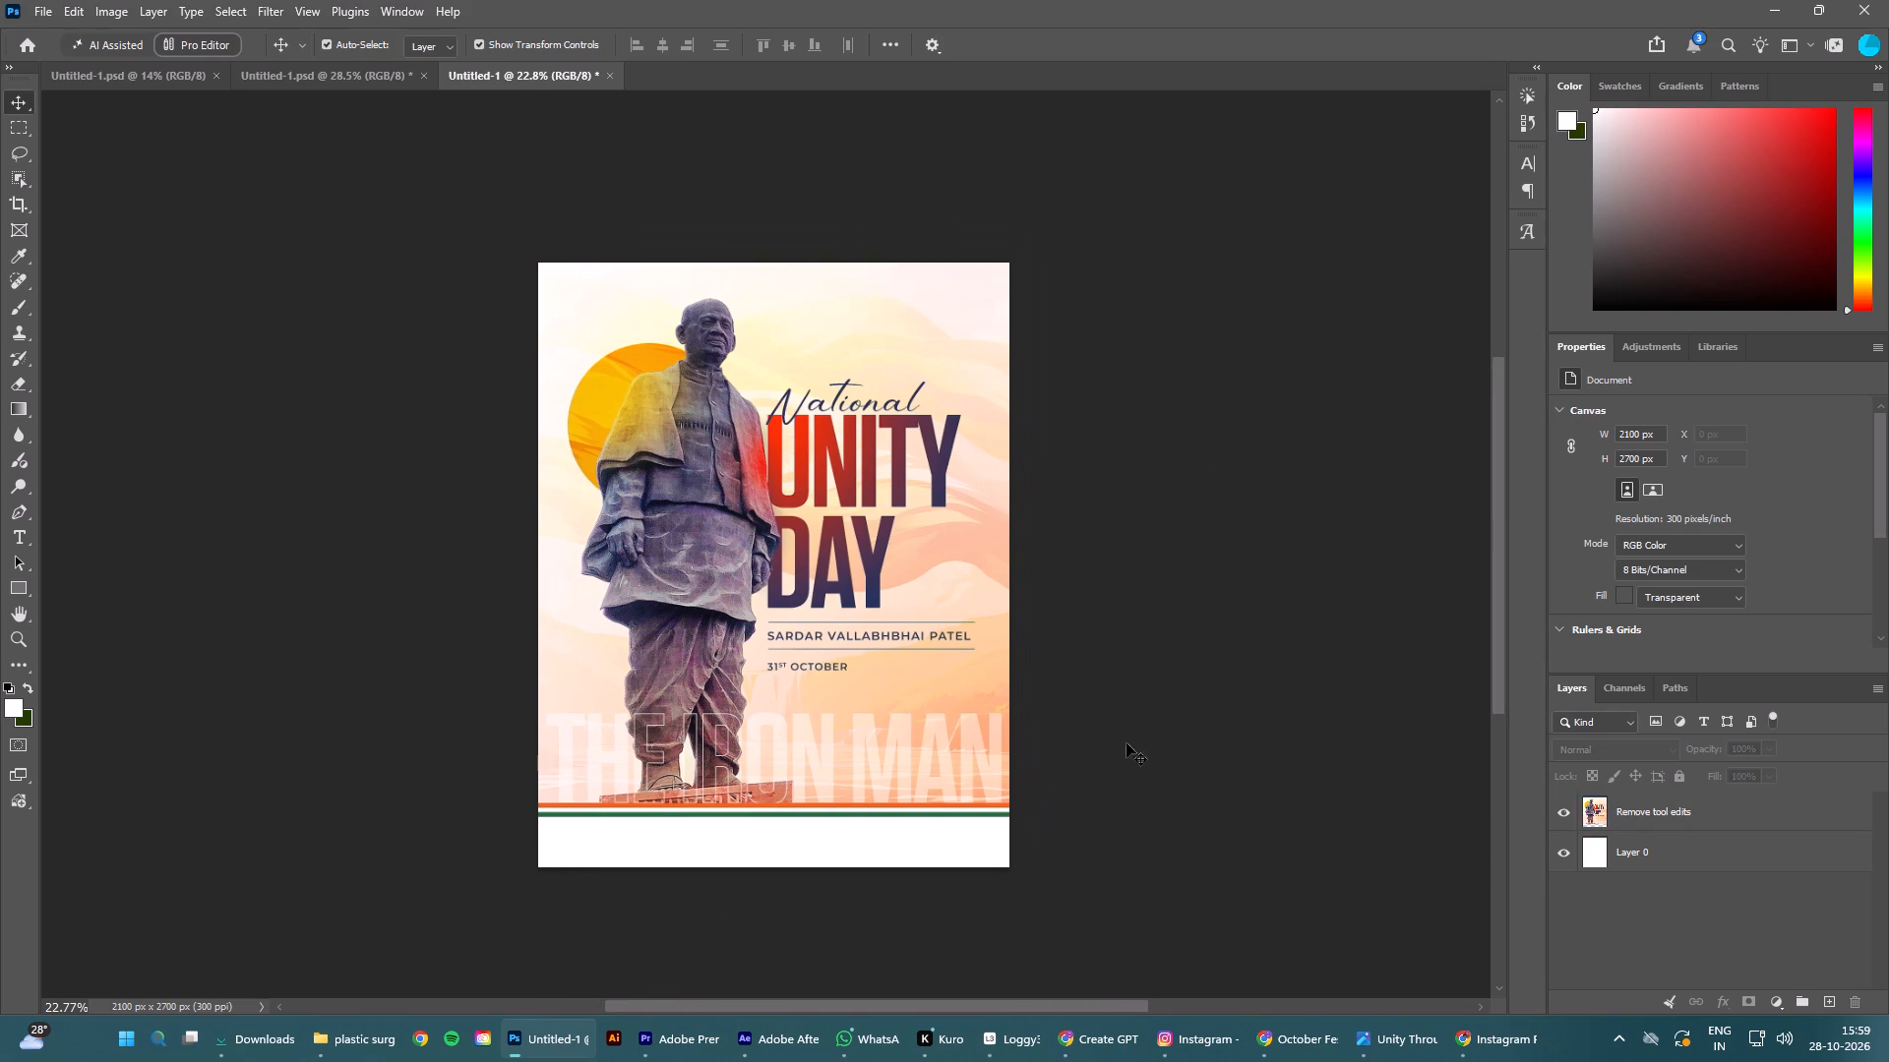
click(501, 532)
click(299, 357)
Compare the finished Unity Day poster with the snack packets against the statue poster as a layout reference.
click(303, 74)
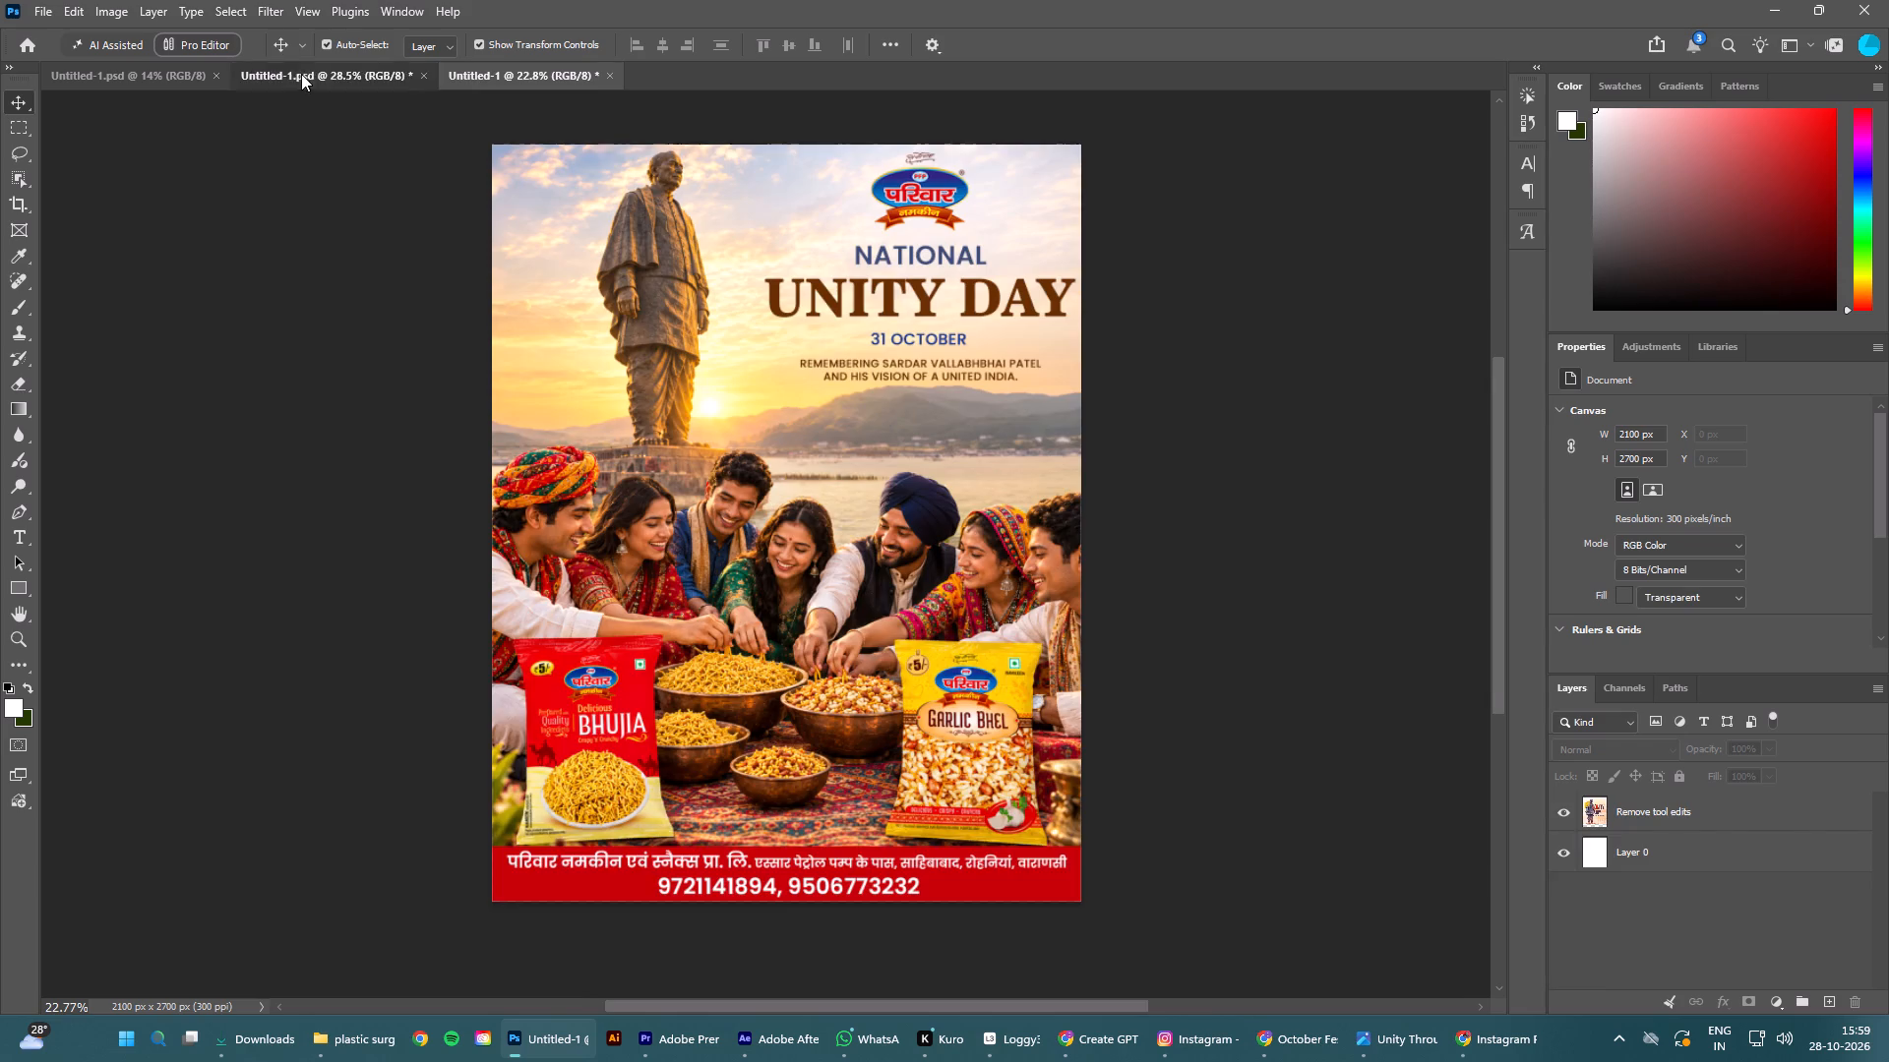
click(518, 75)
click(262, 125)
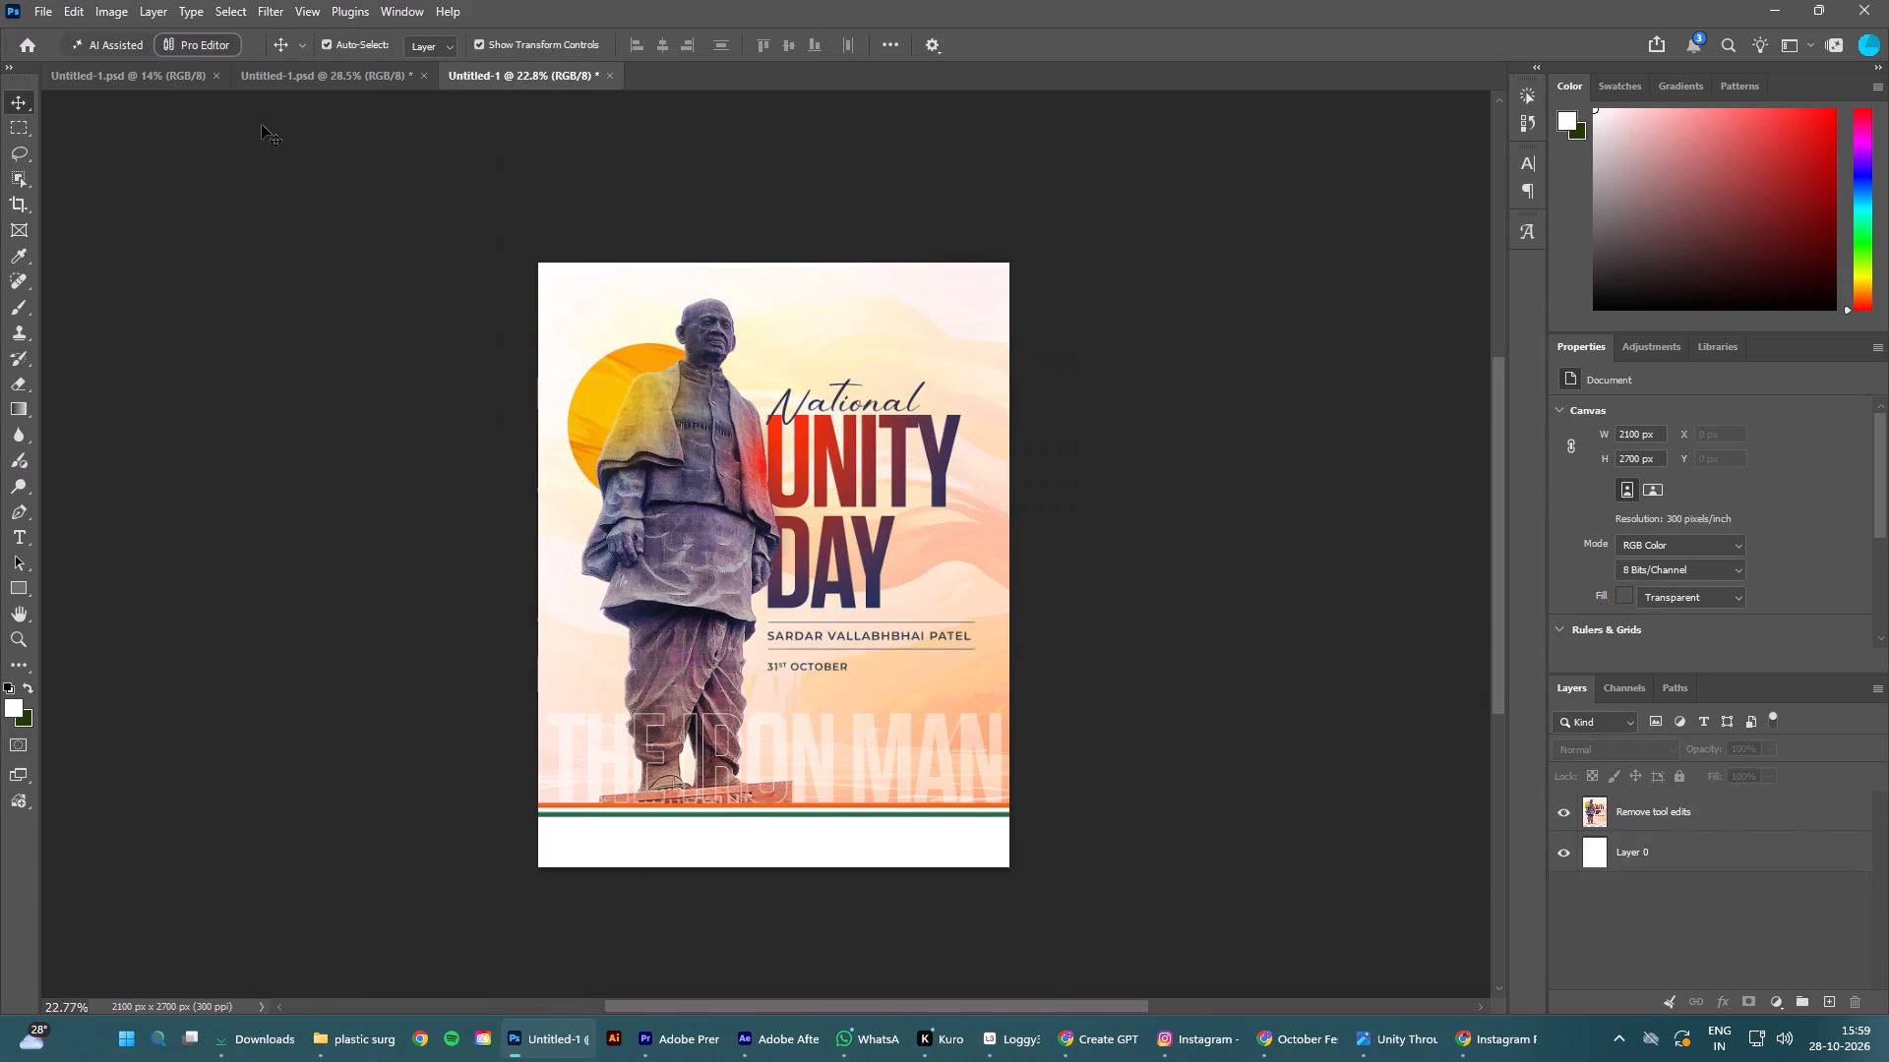
click(169, 71)
click(302, 80)
click(339, 196)
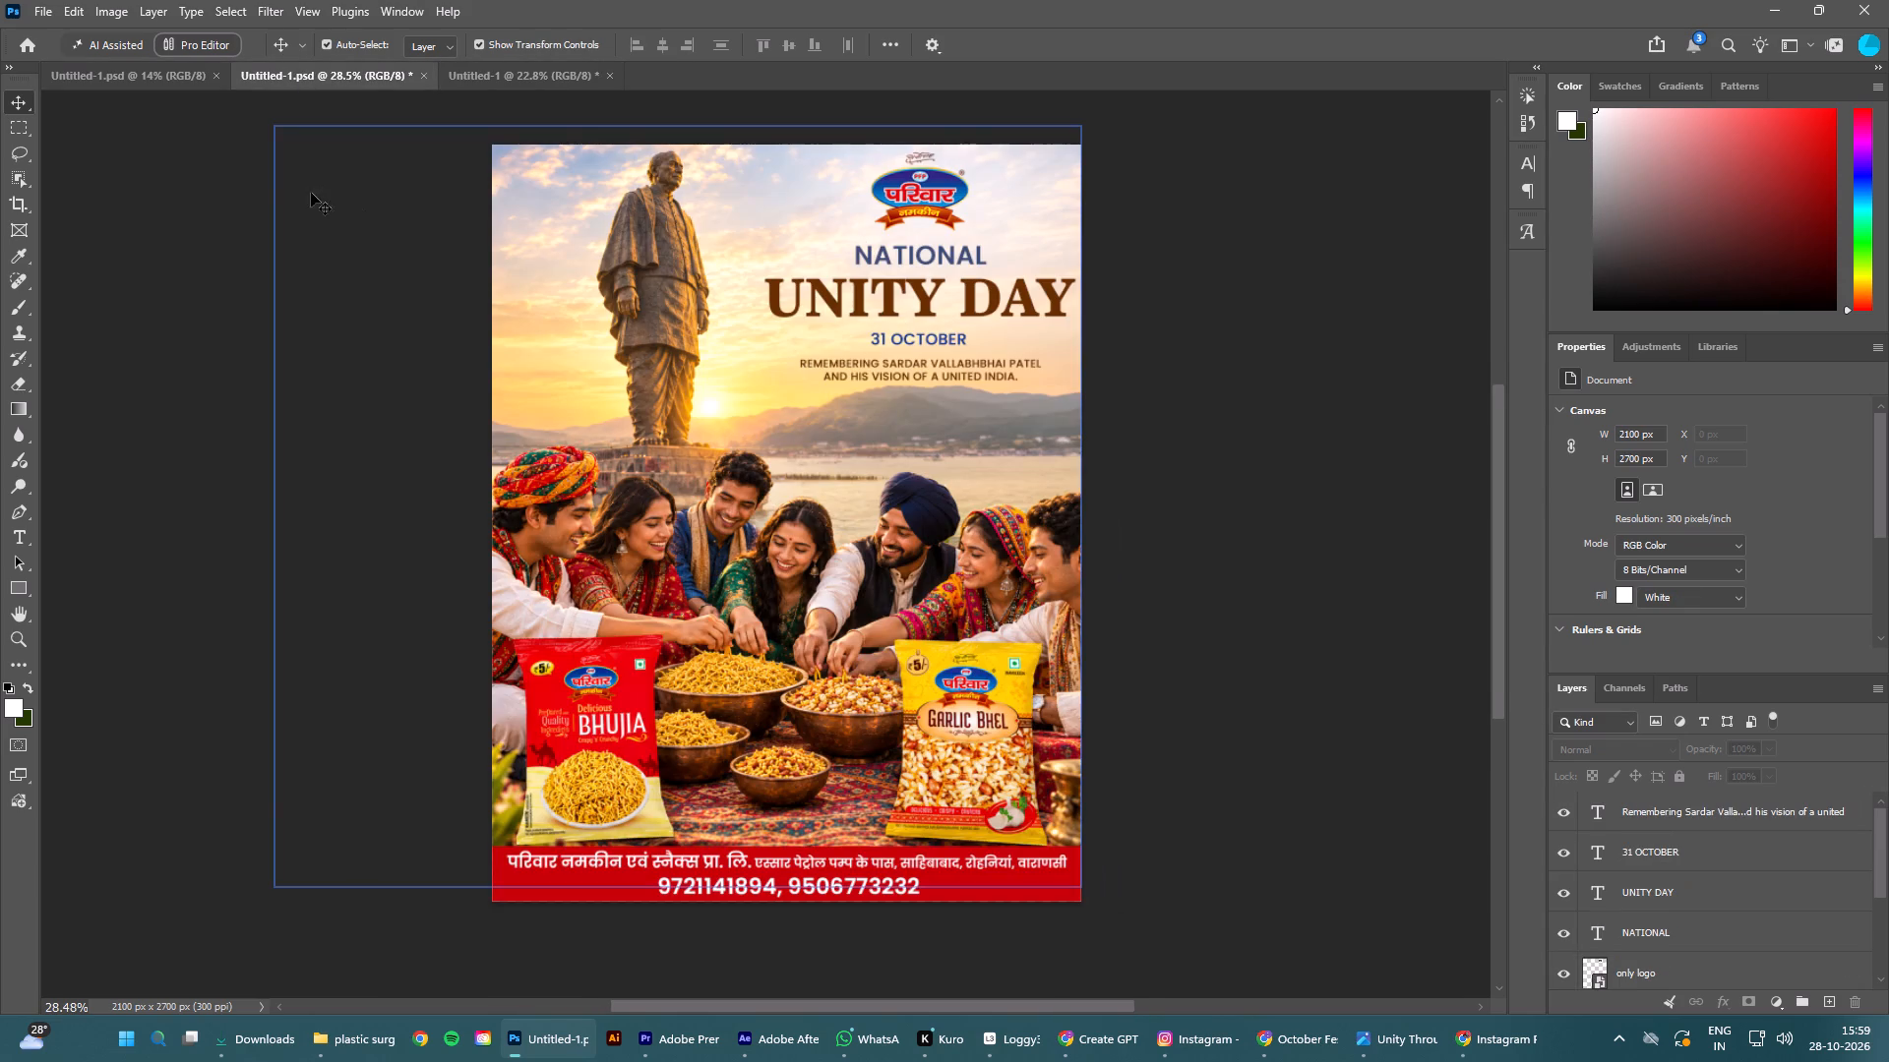
click(226, 185)
scroll(302, 337, up, 1)
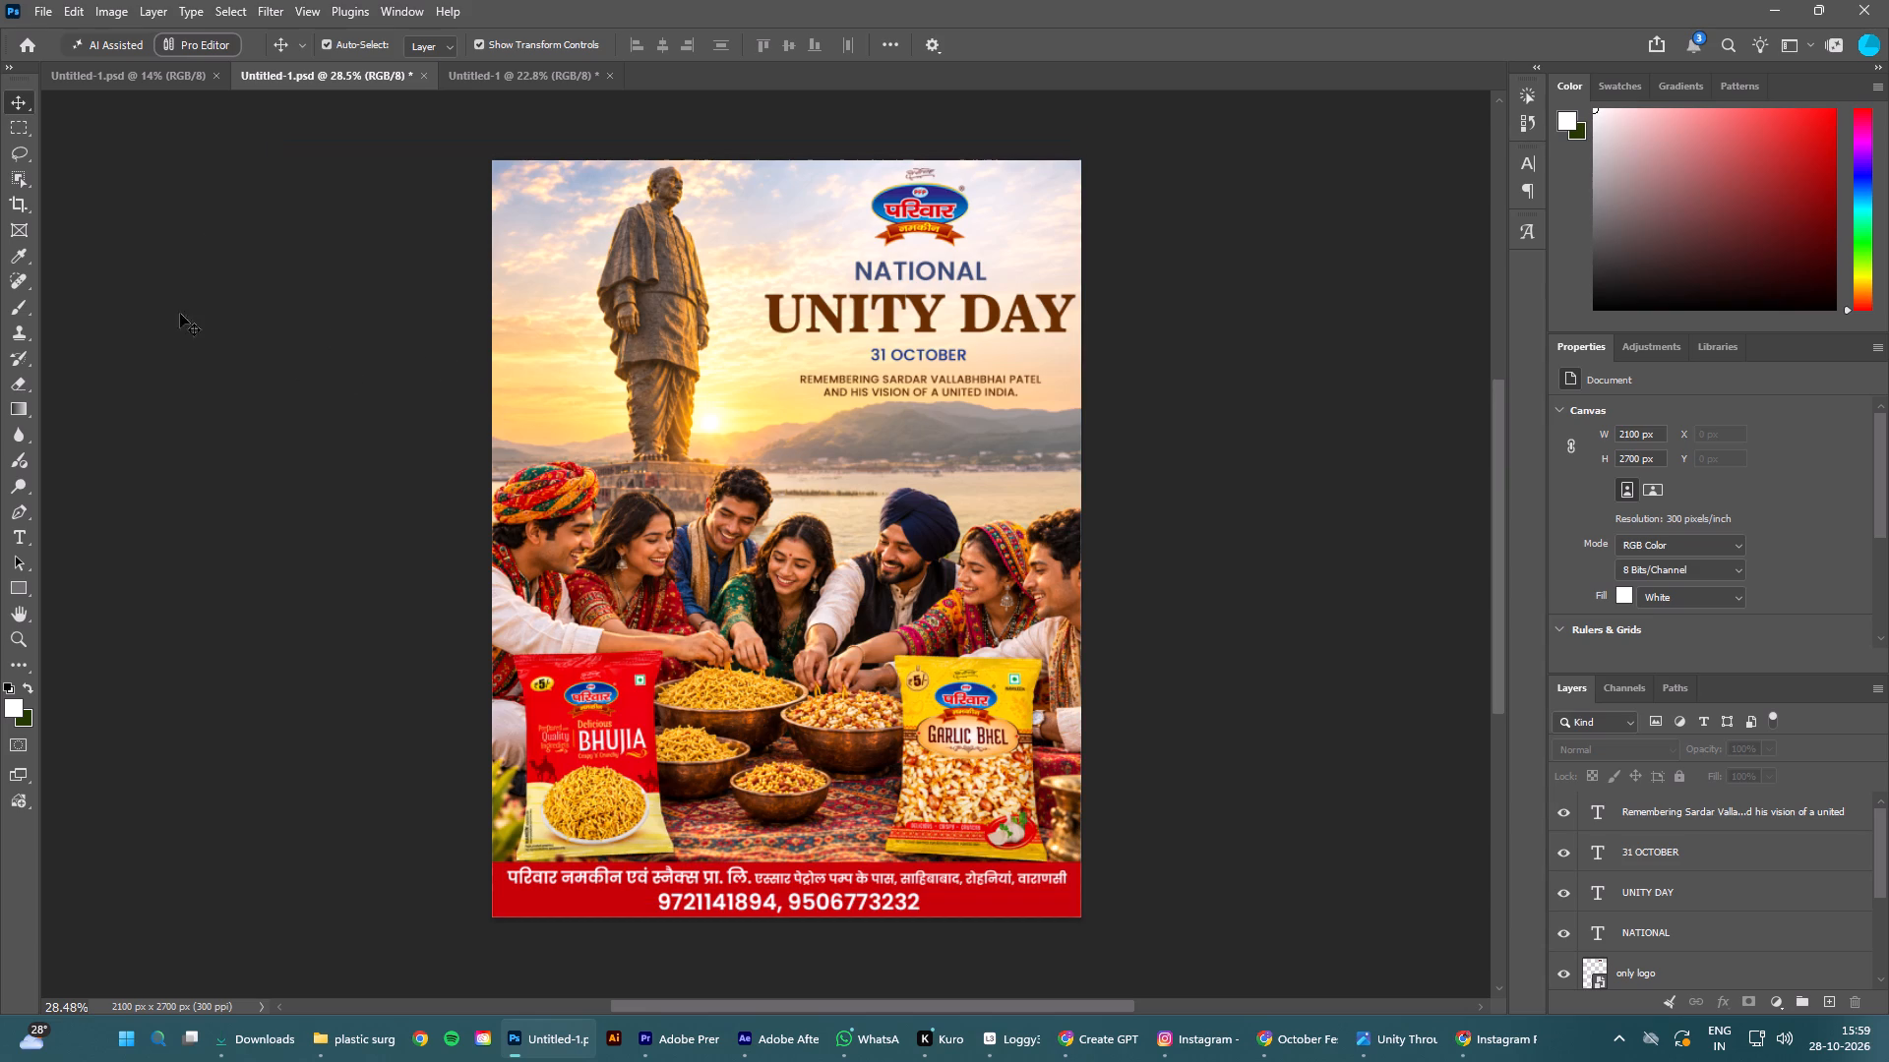
click(521, 65)
click(194, 157)
Open the recent Royal water poster file showing bottles in a car interior.
click(30, 38)
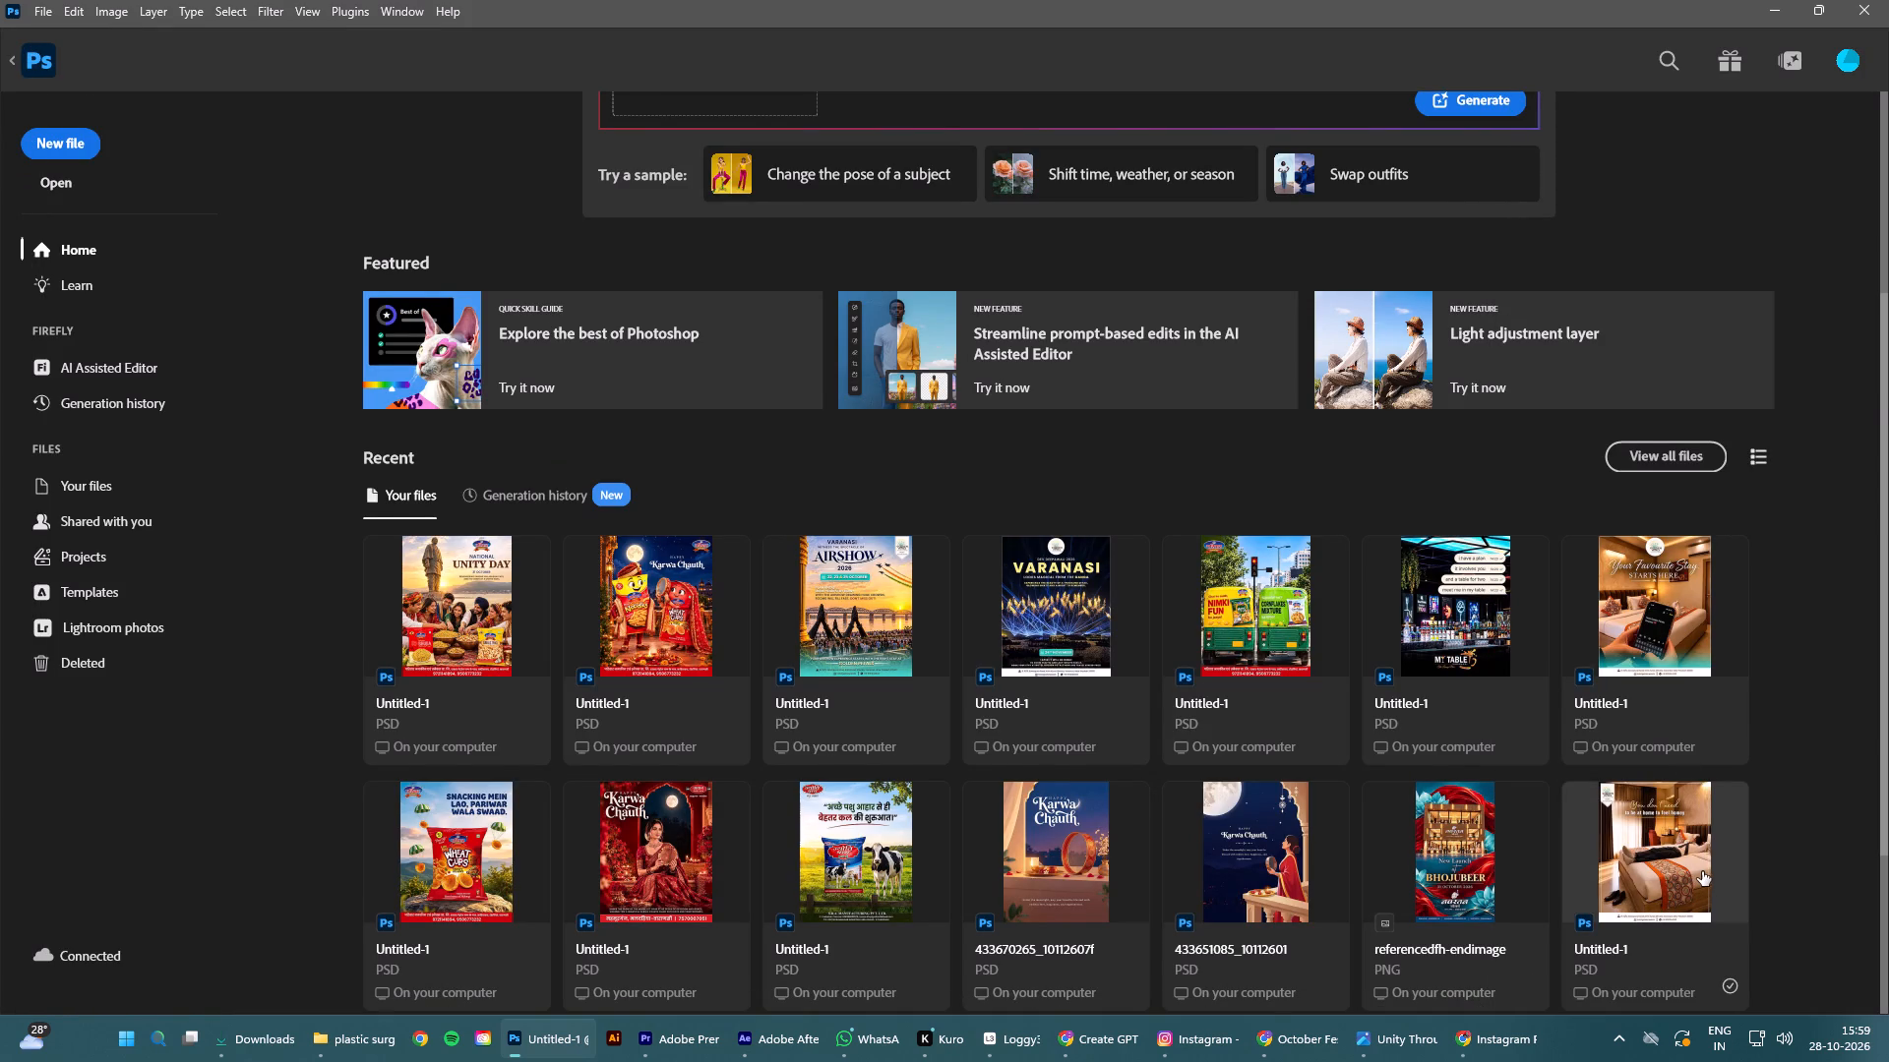
scroll(1704, 873, down, 14)
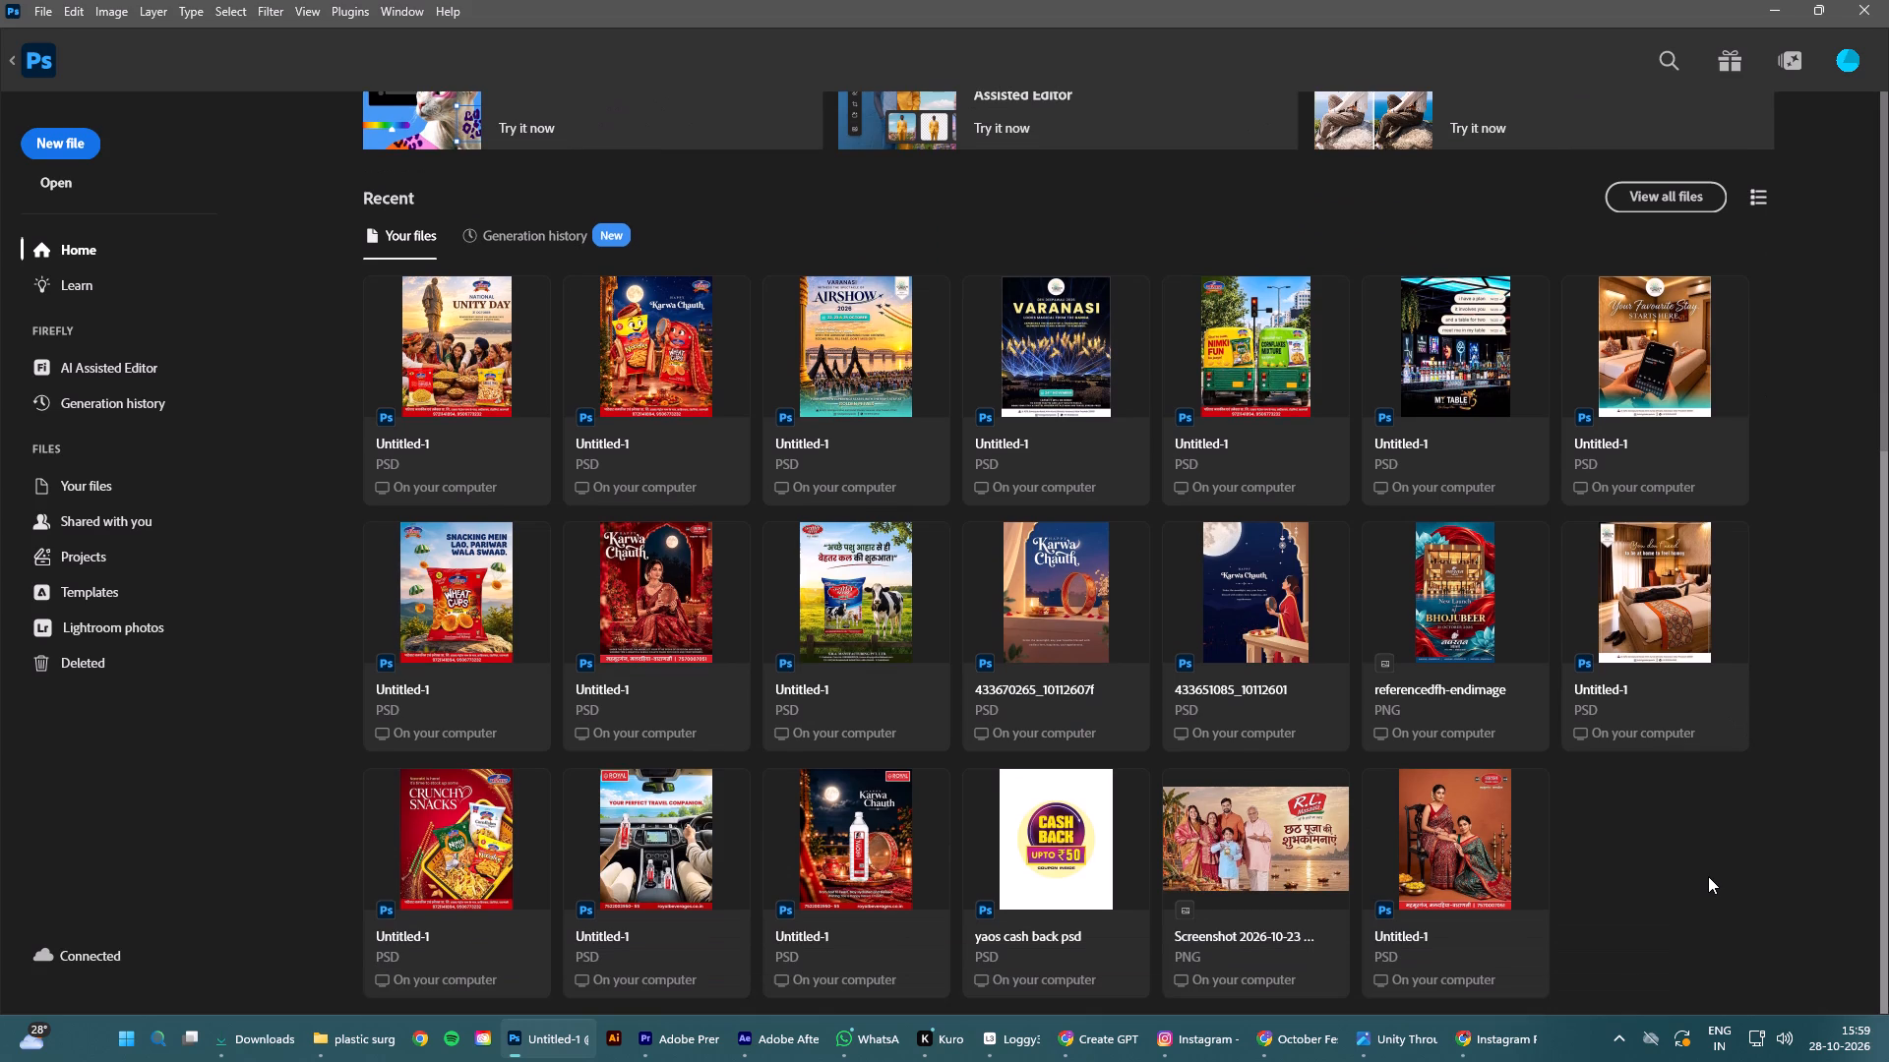
scroll(1708, 876, down, 8)
click(673, 867)
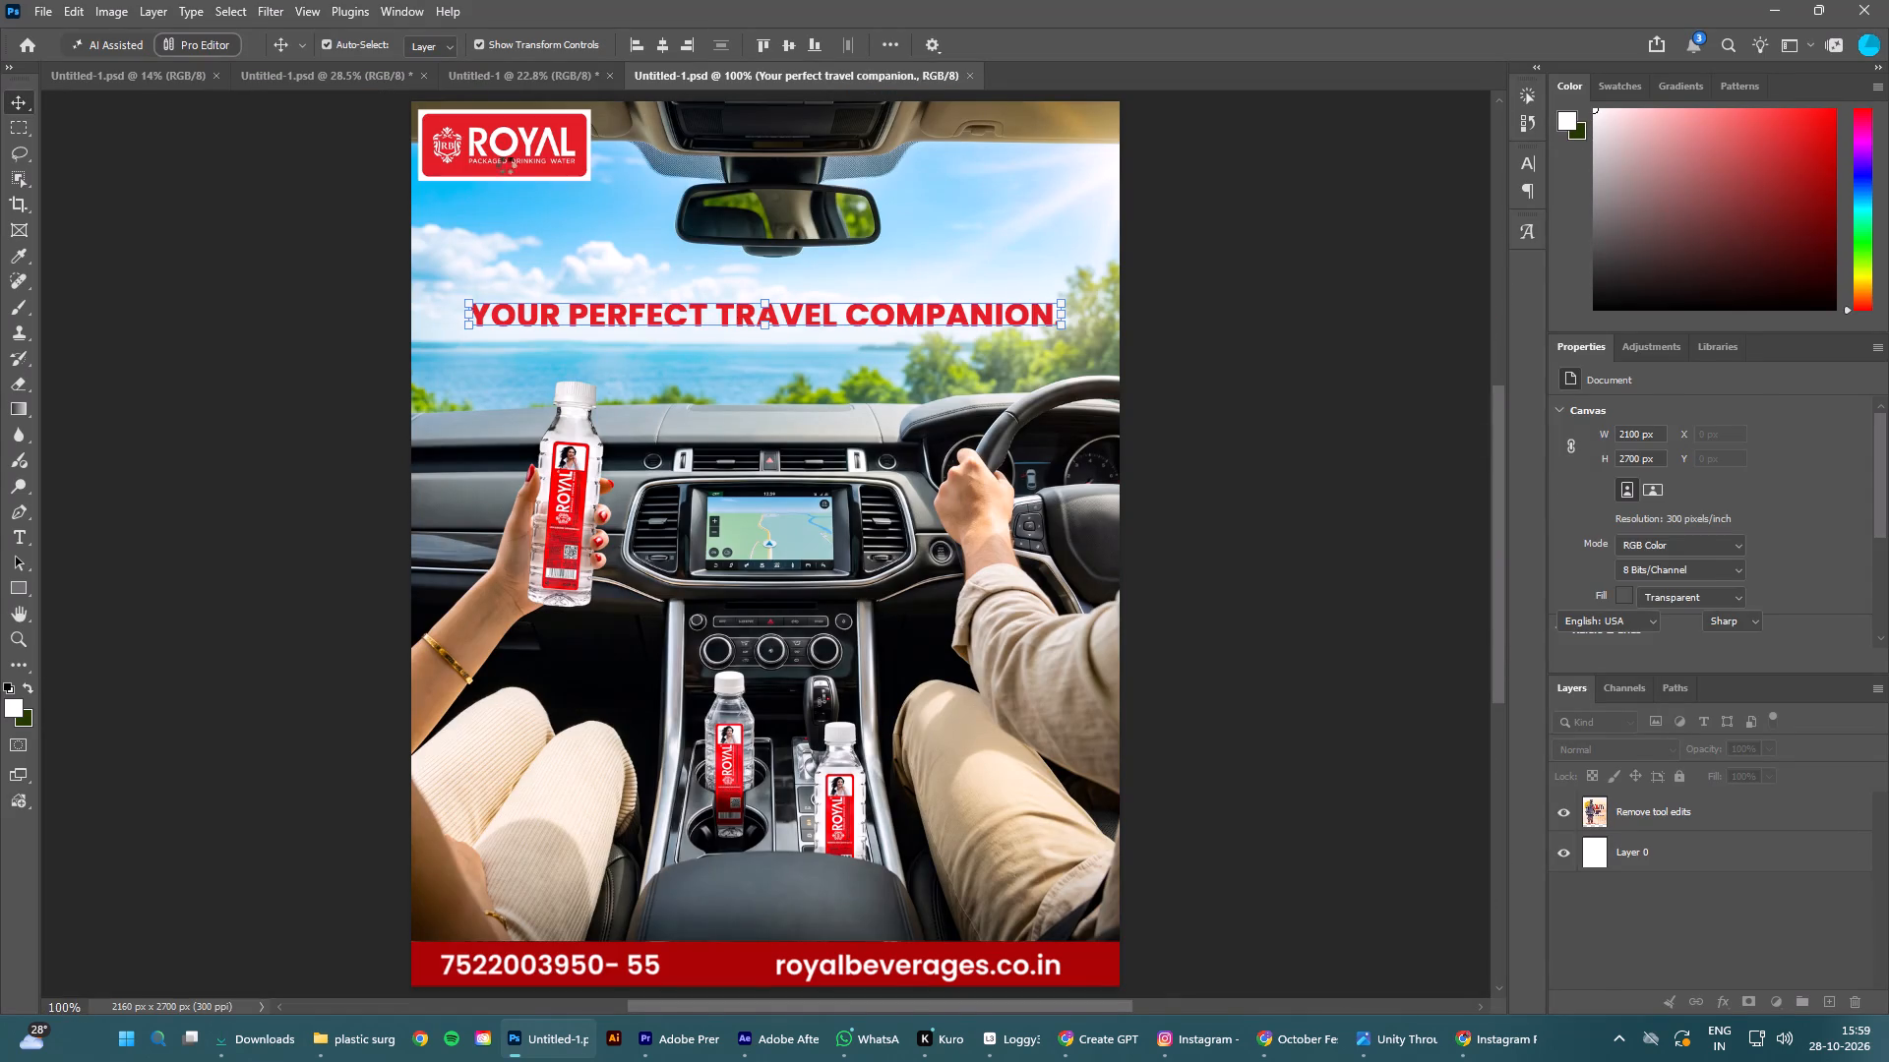
Copy the RB logo and ROYAL_16-2-2026 (2) footer layers from the car poster and paste them in place into the Unity Day poster.
click(485, 140)
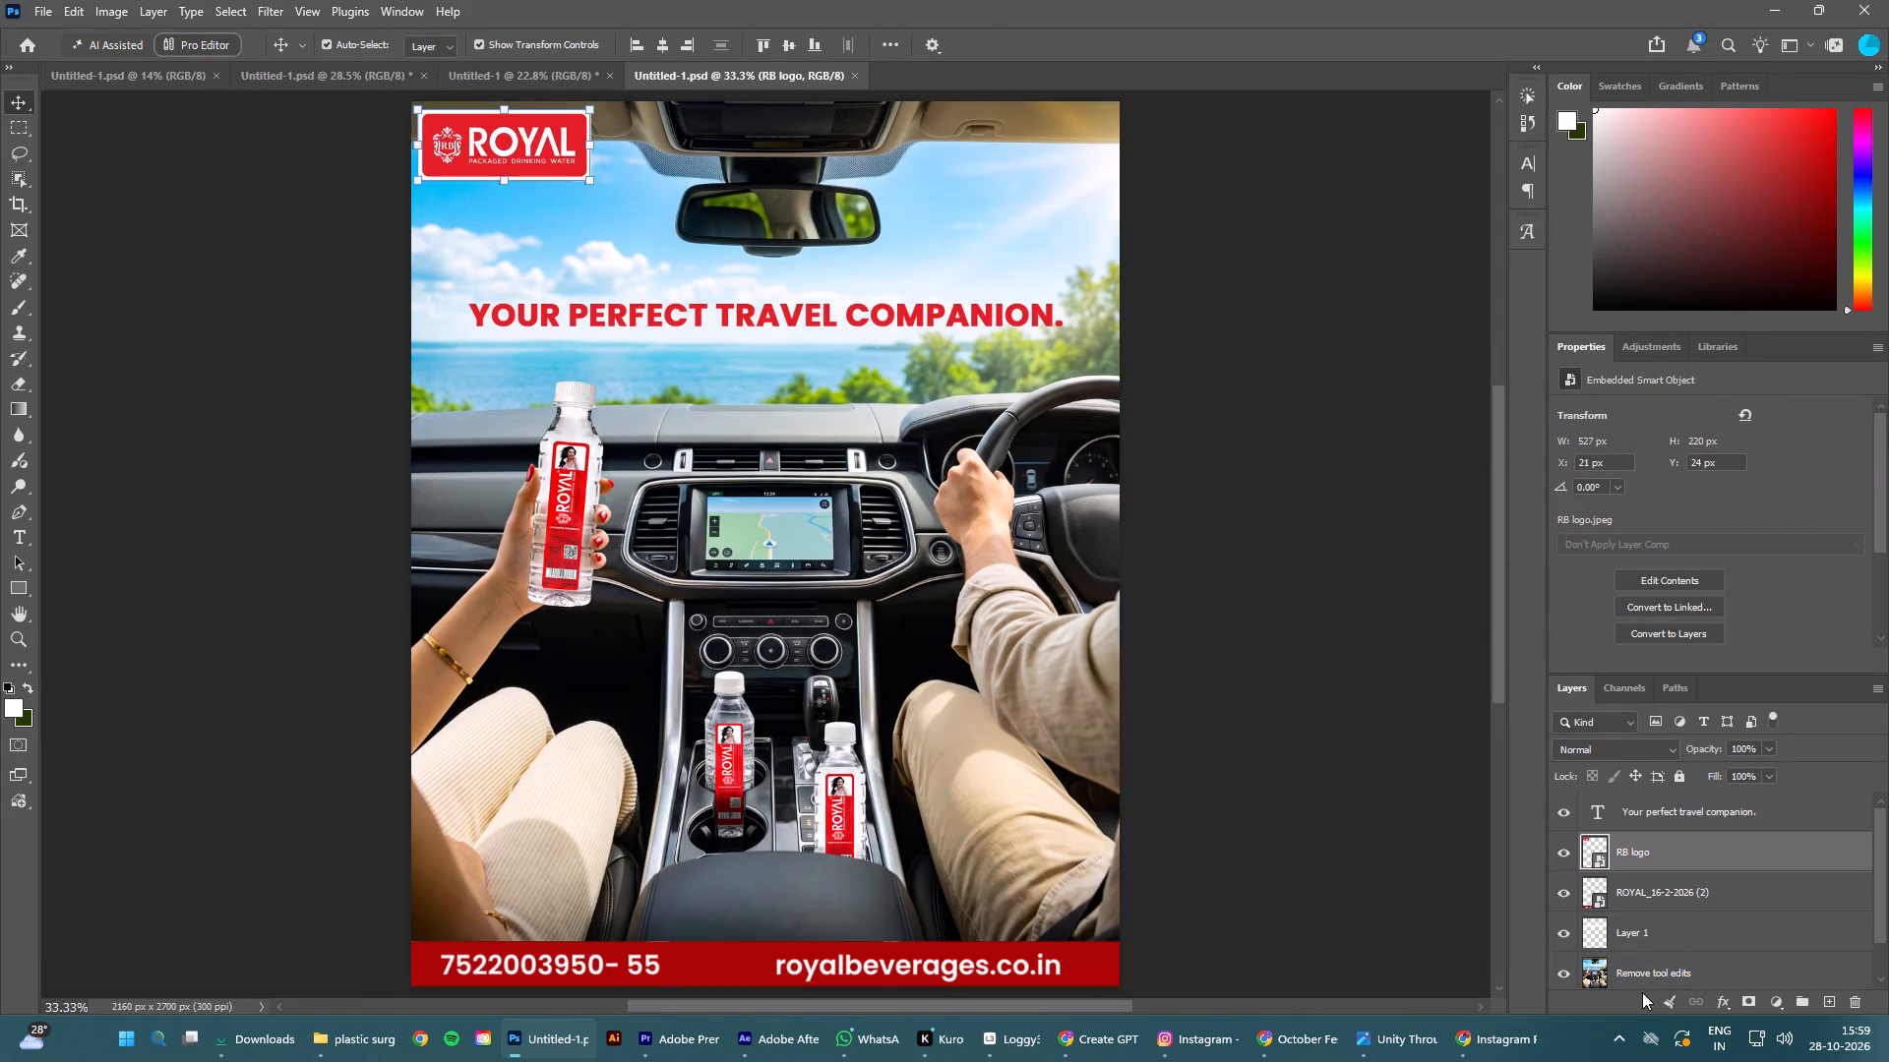
ctrl+click(1675, 895)
key(ctrl+c)
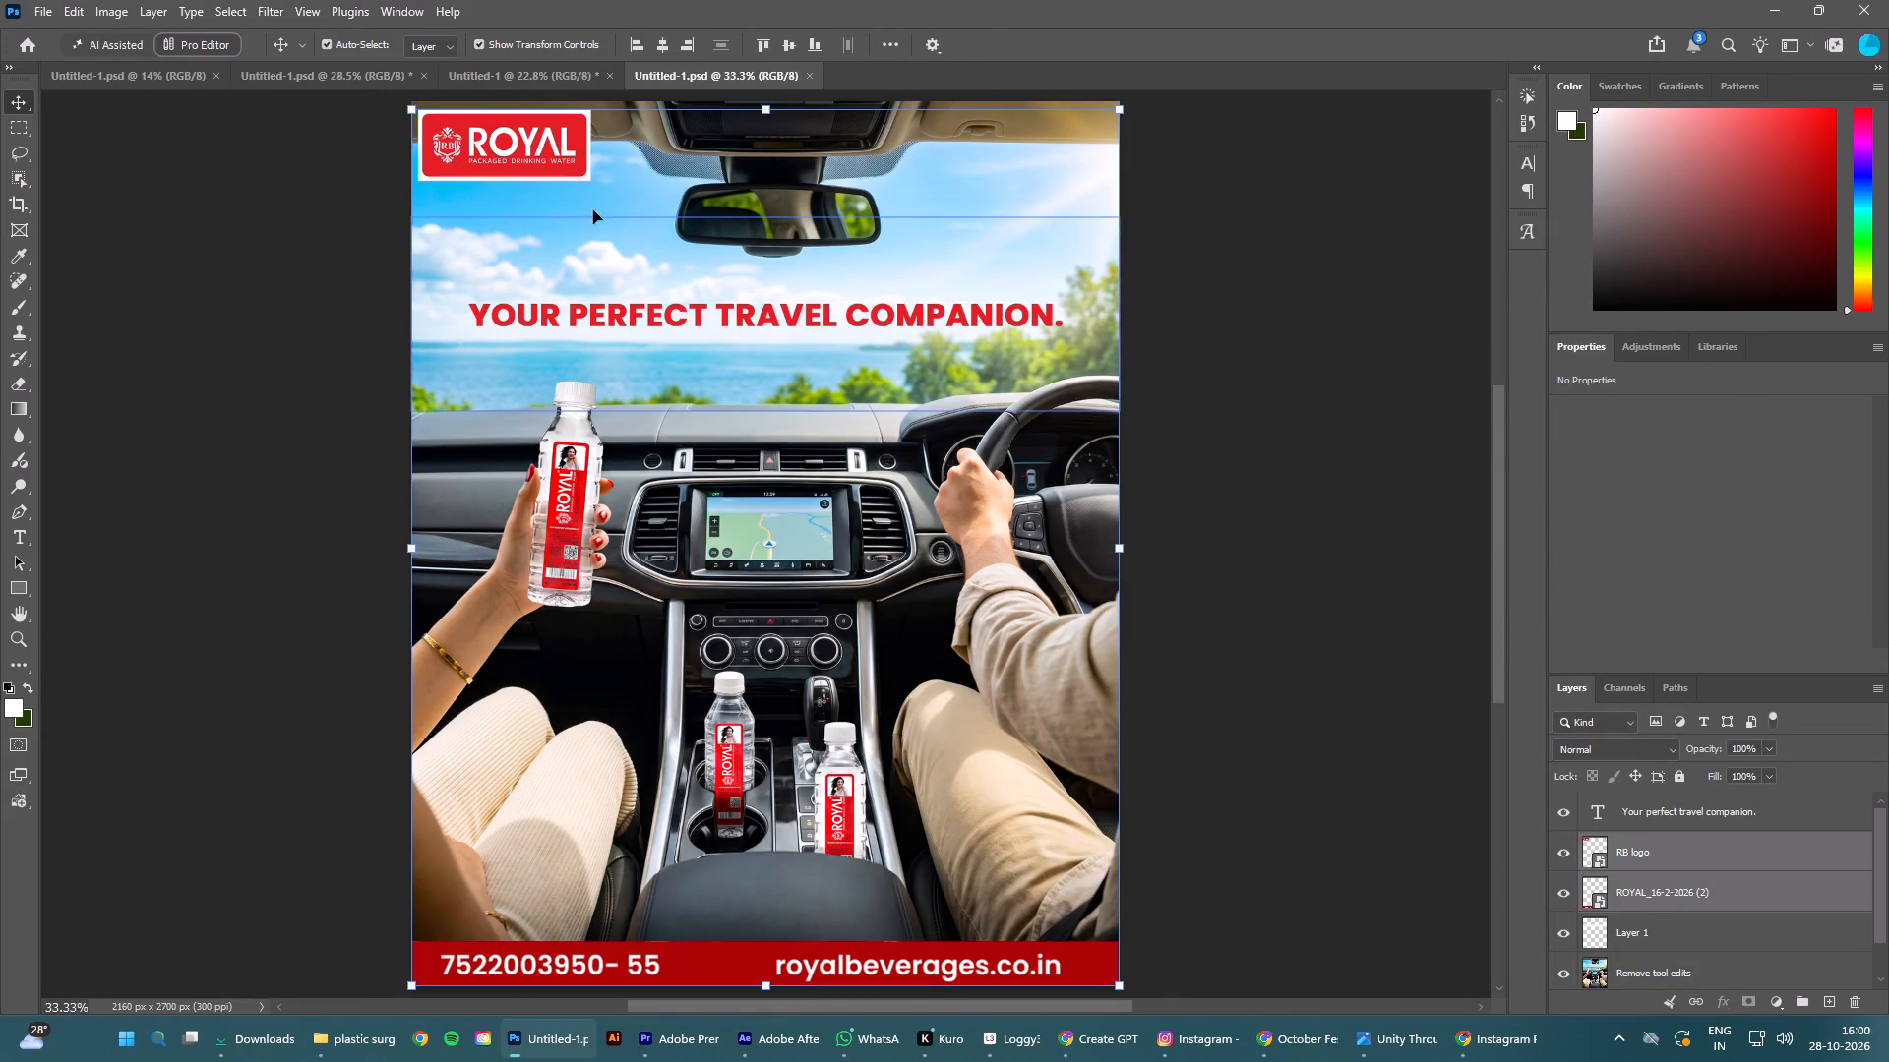
click(588, 82)
click(1302, 630)
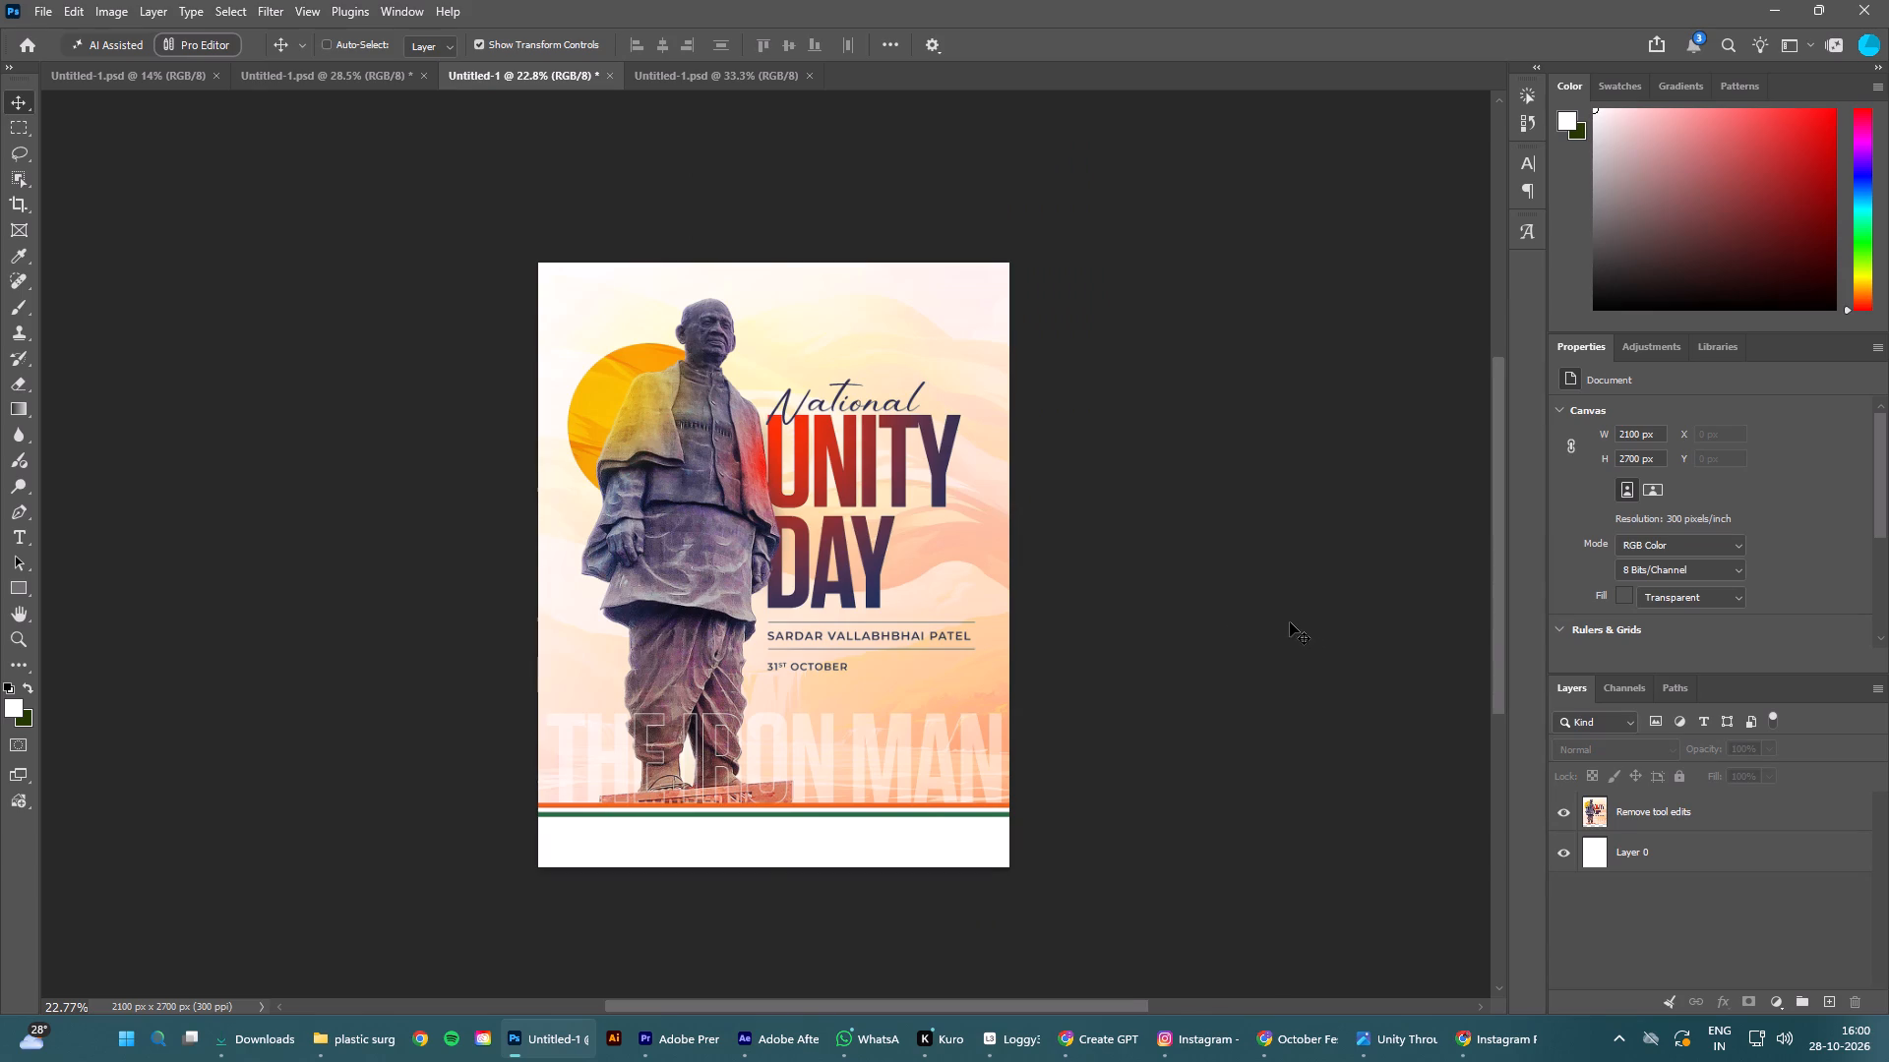
key(ctrl+shift+v)
click(1212, 598)
Enlarge the Royal logo to about 571 × 237 px and place it near the poster's upper-right corner.
click(596, 310)
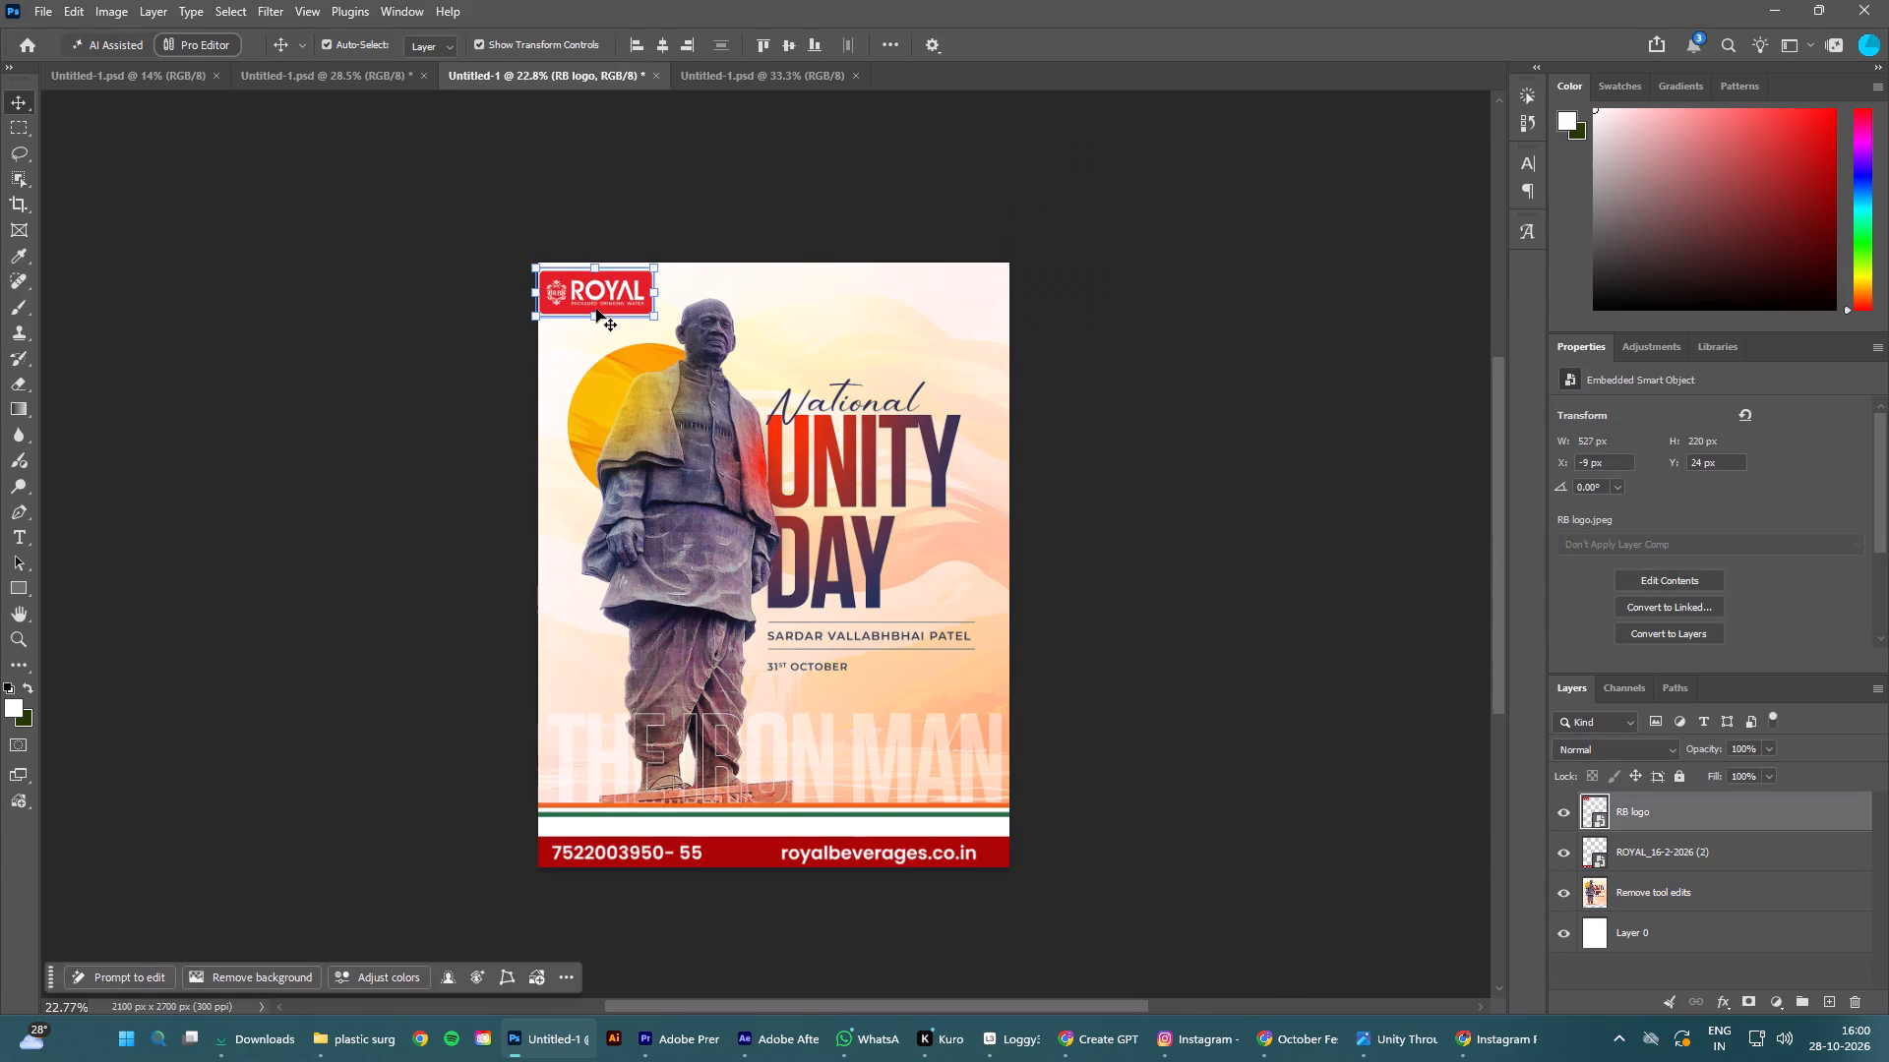
drag(598, 293, 894, 305)
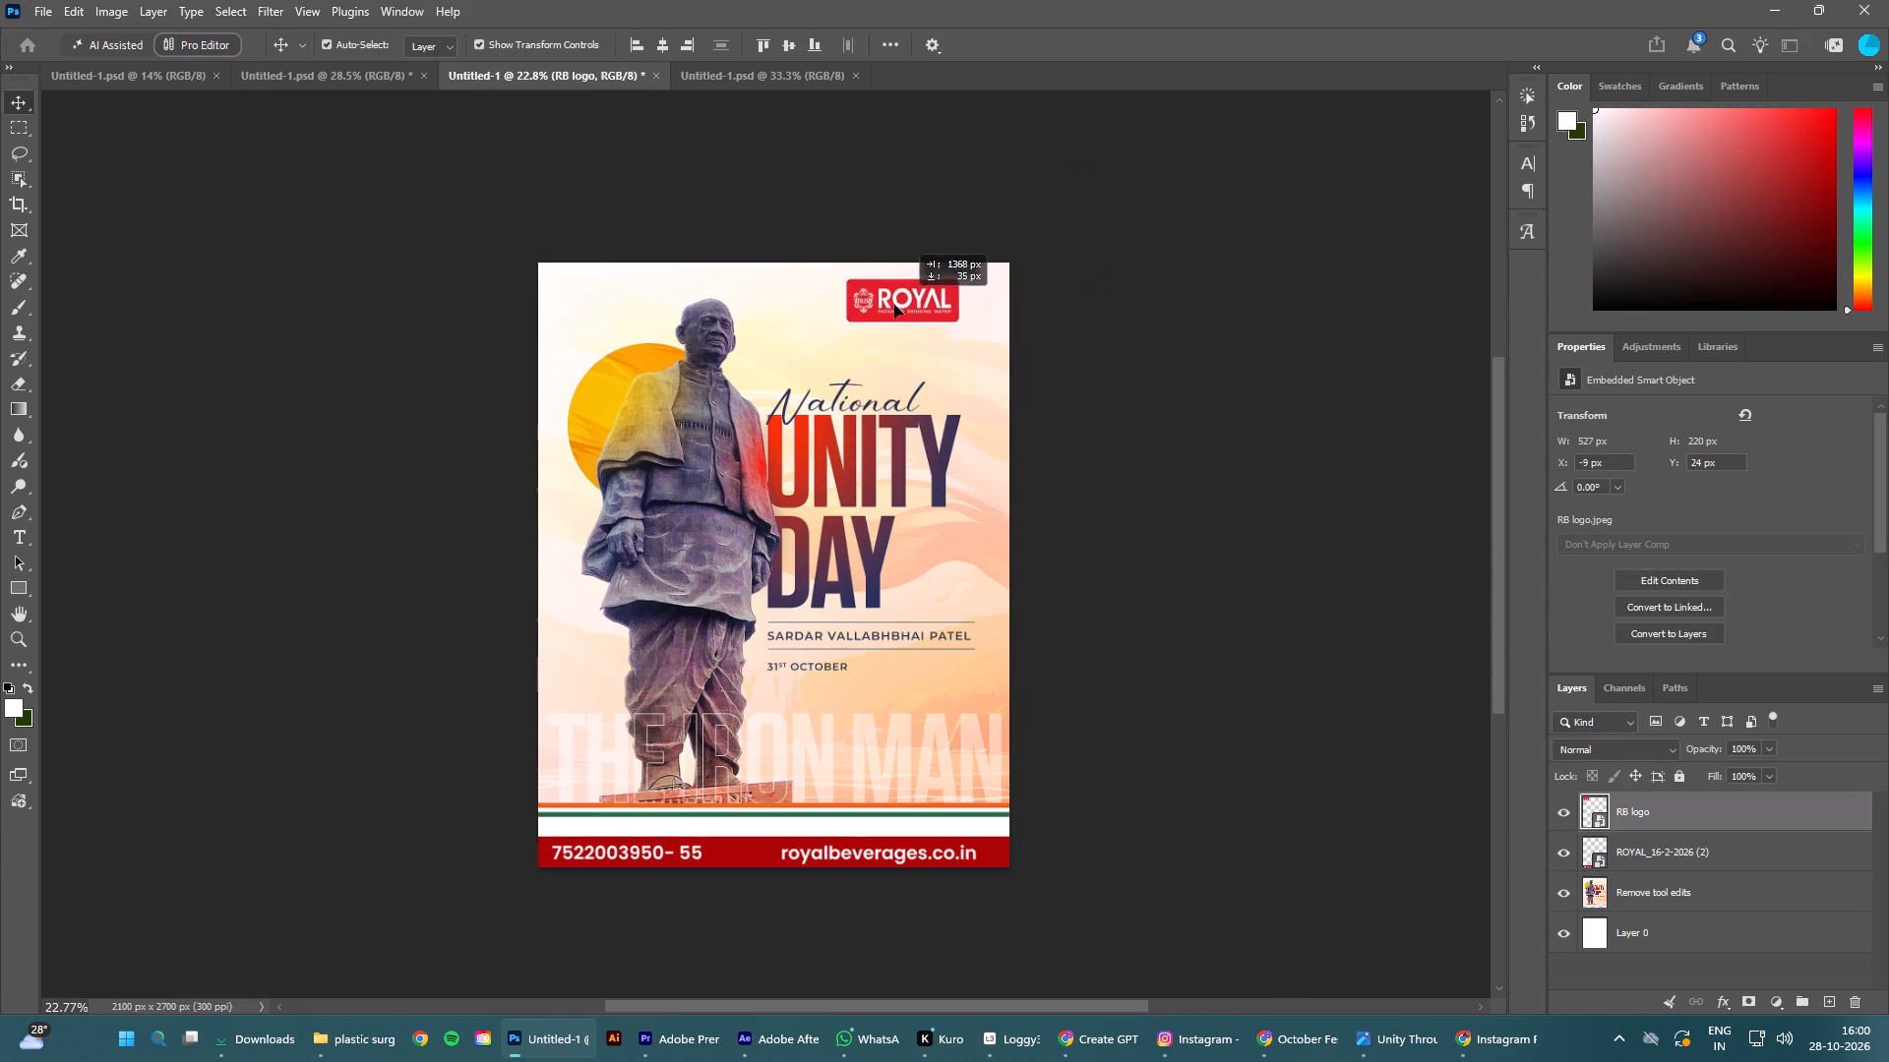
drag(894, 305, 879, 319)
click(886, 283)
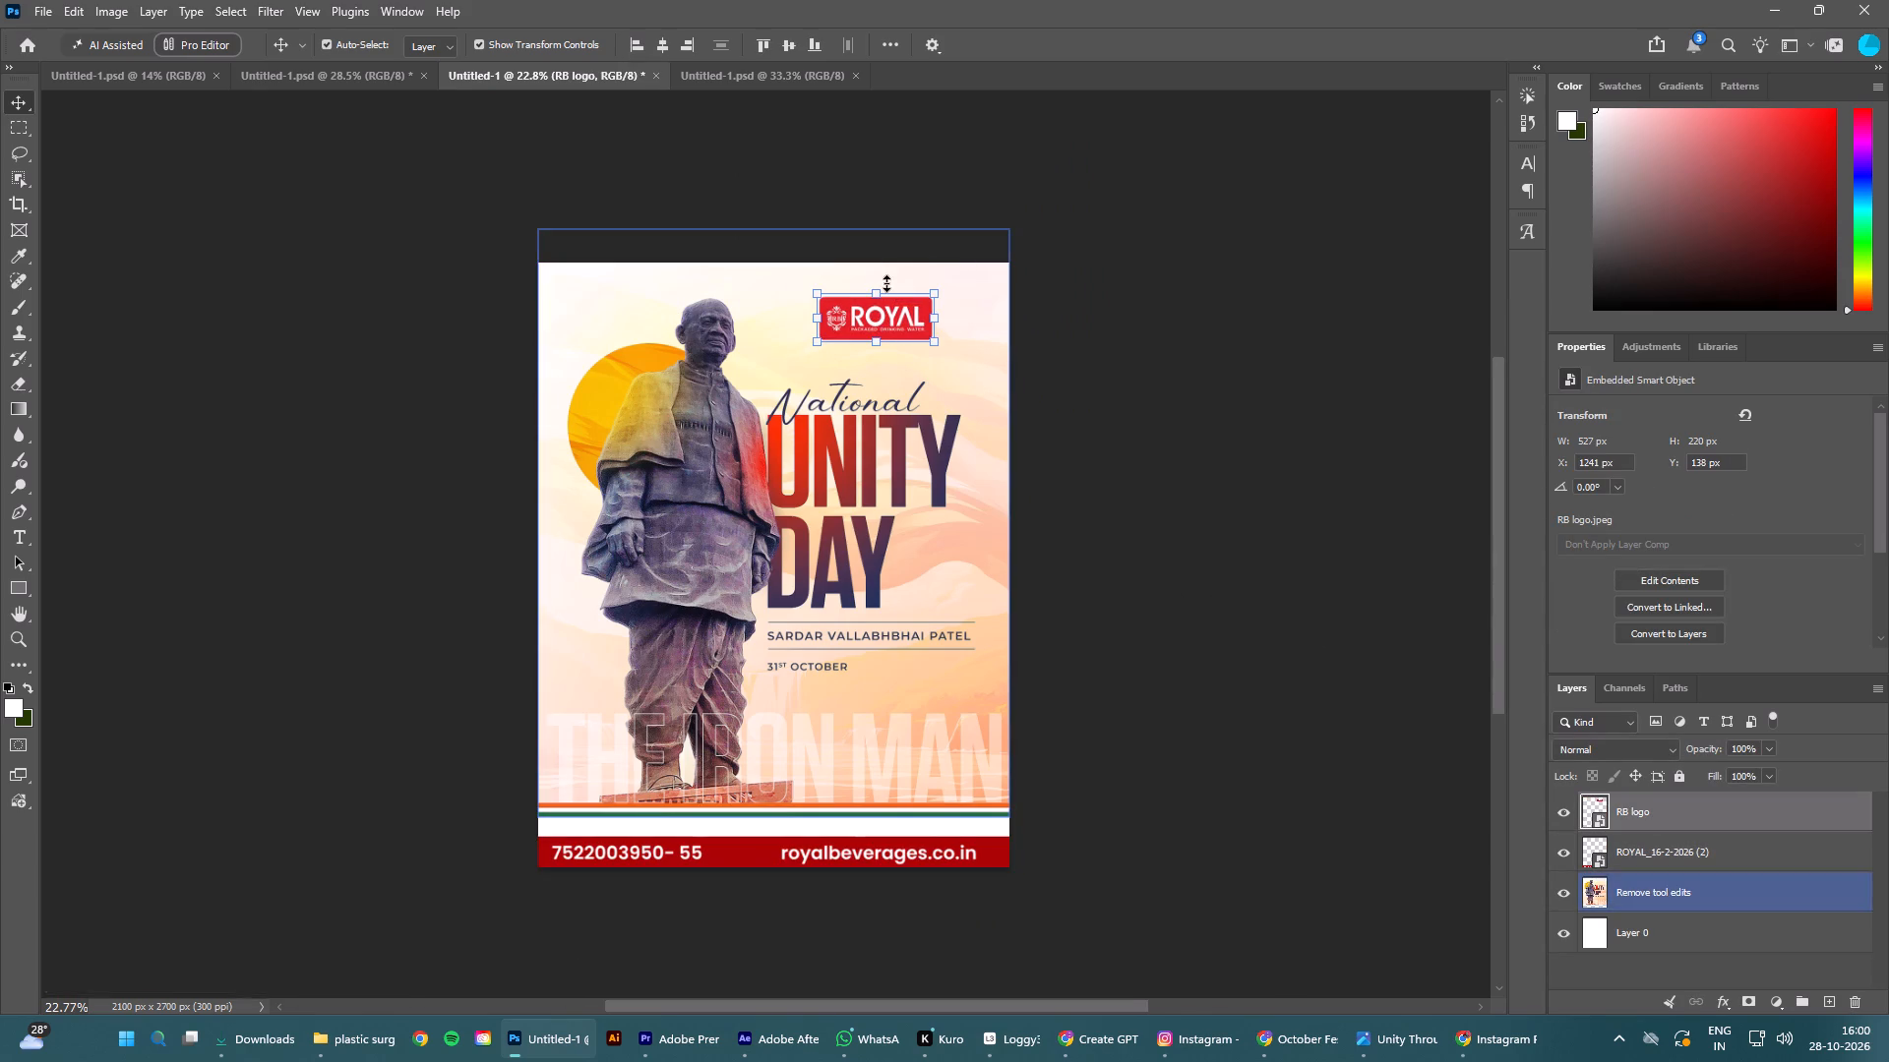
click(876, 289)
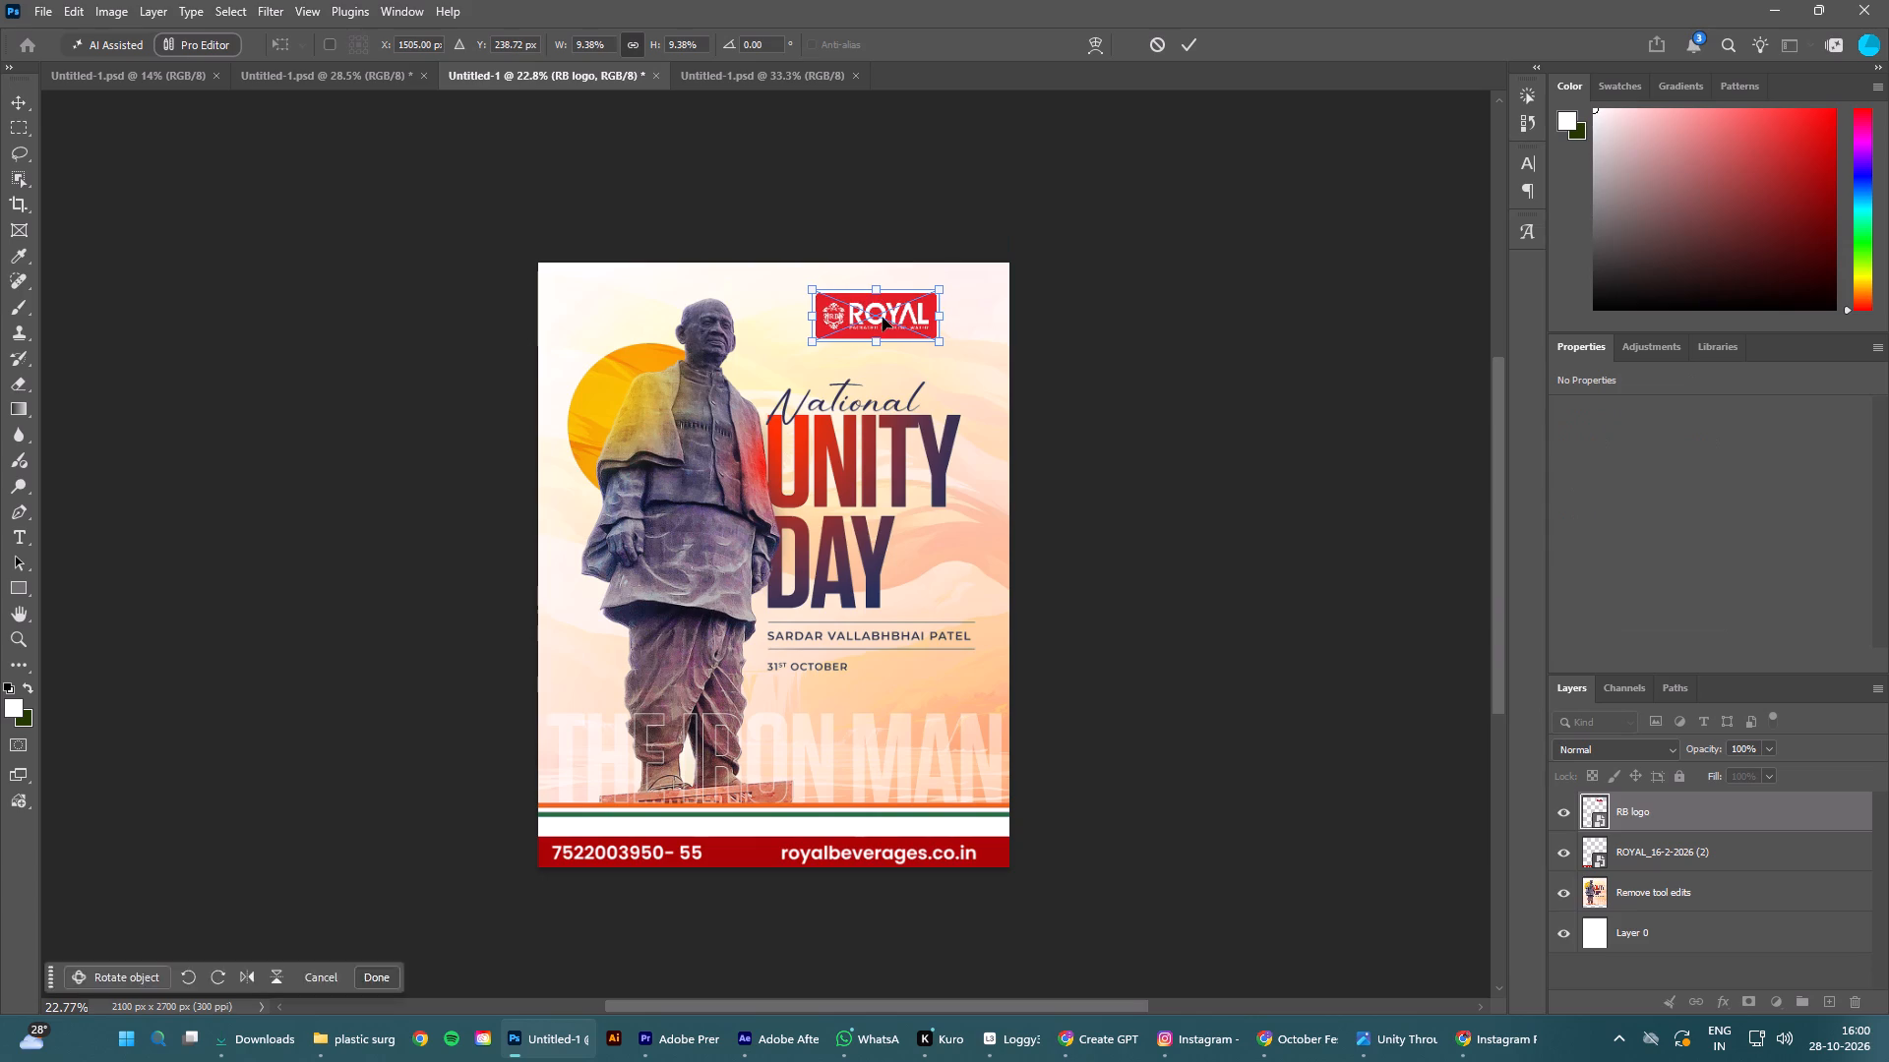
click(883, 320)
click(1191, 49)
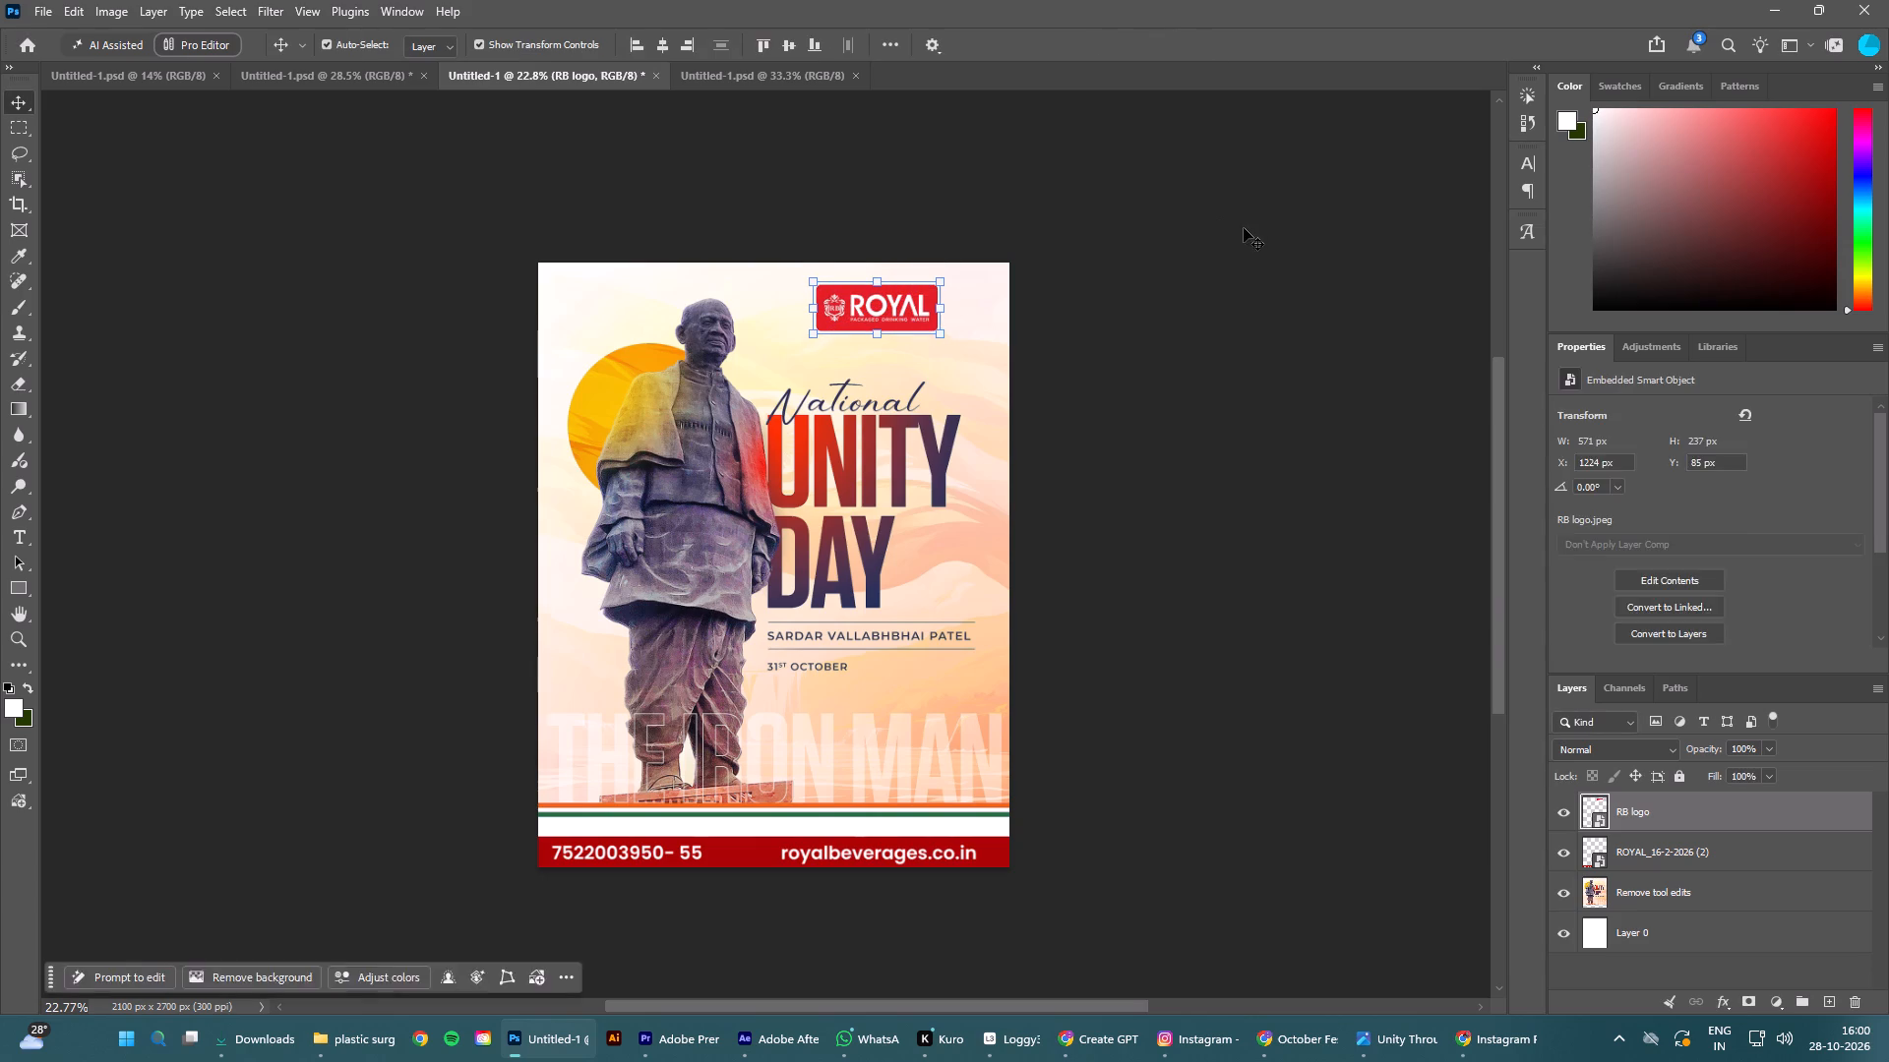
click(1244, 228)
drag(869, 311, 917, 304)
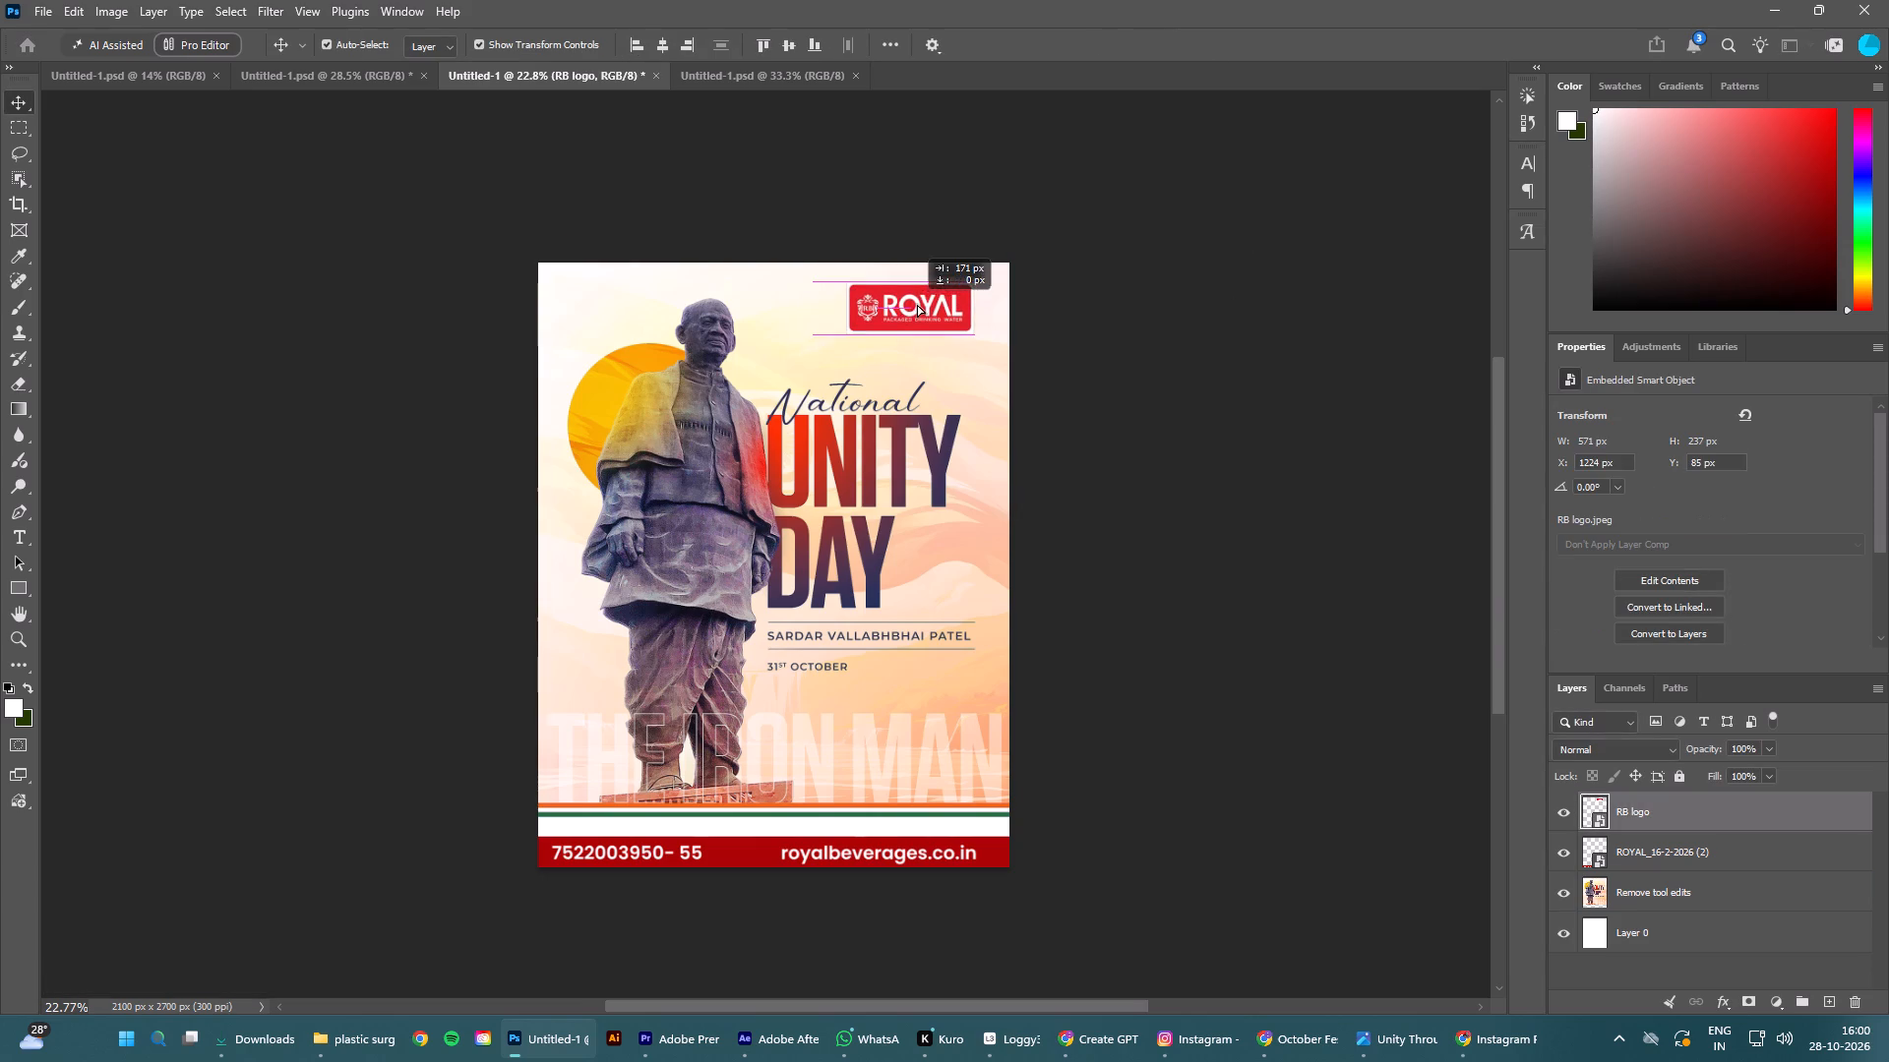
drag(917, 304, 927, 307)
click(1137, 335)
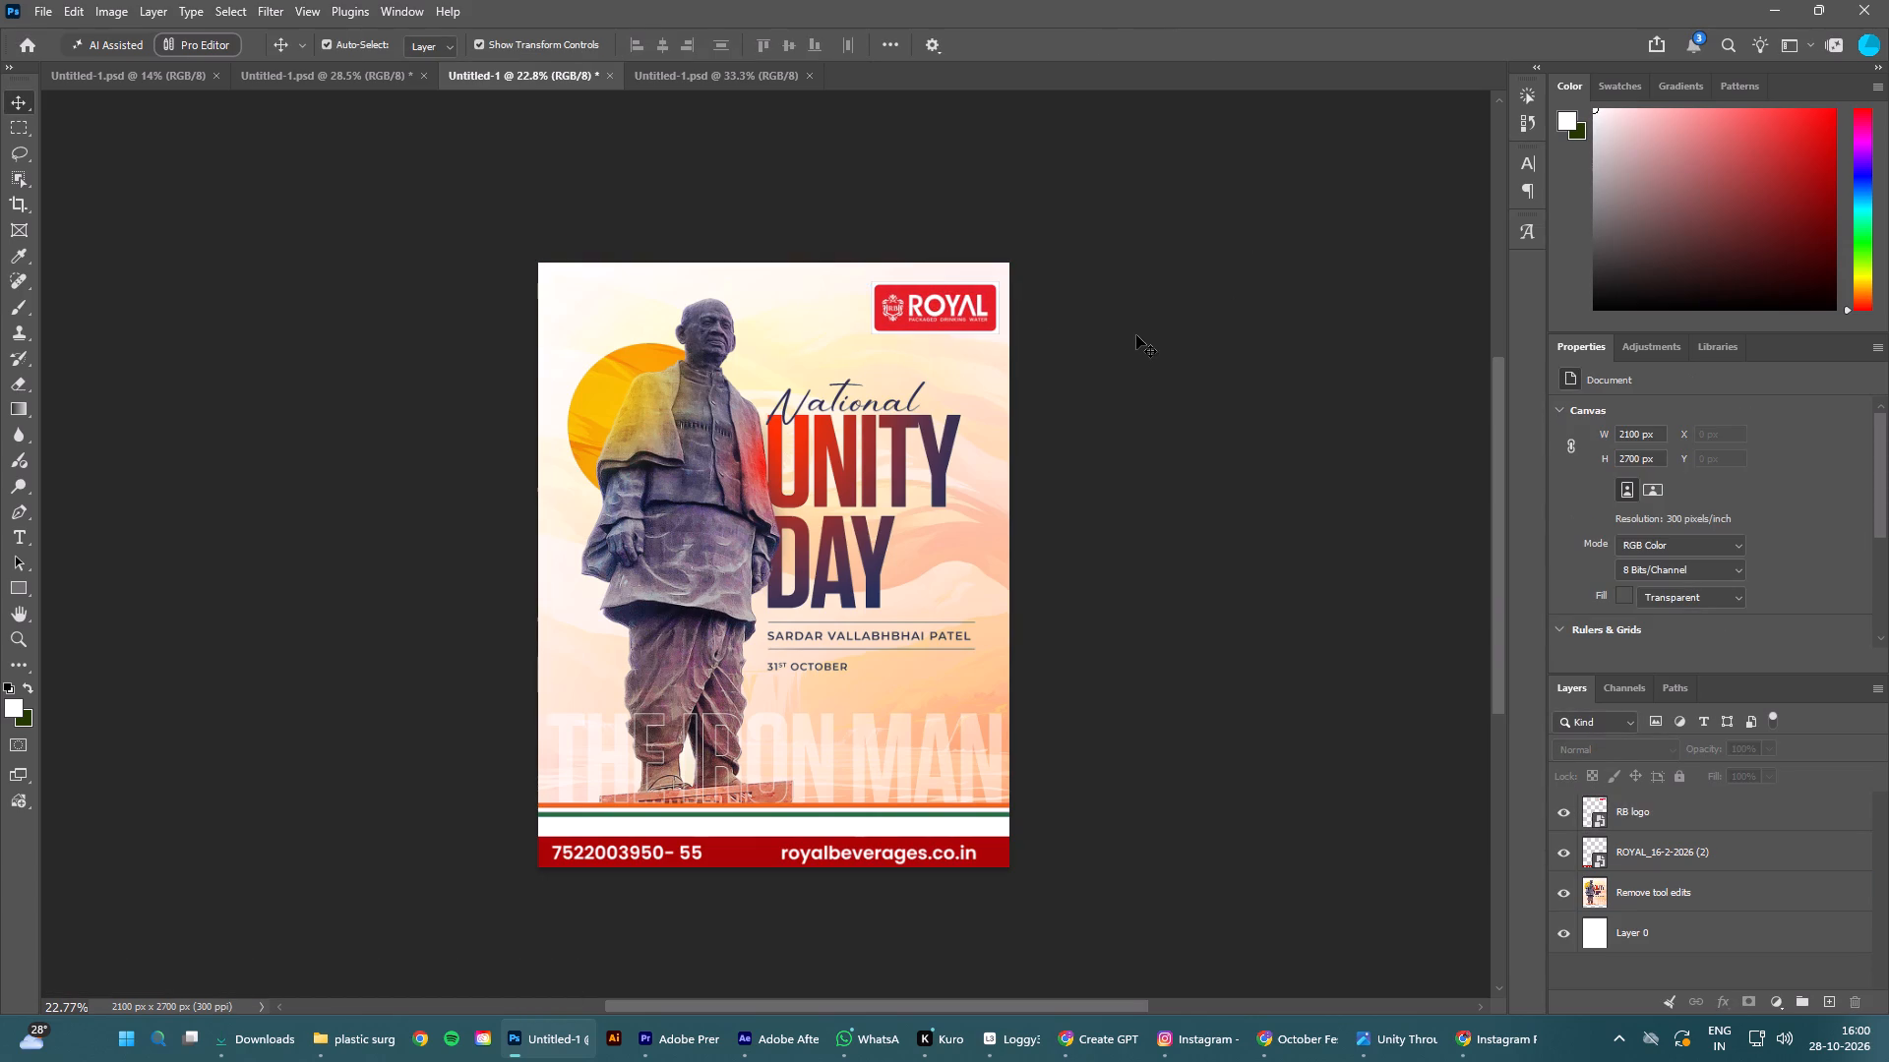
Move the statue artwork down to about Y -63 px so its tricolour stripe meets the red footer, keeping it horizontally centred.
click(854, 772)
drag(842, 737, 841, 742)
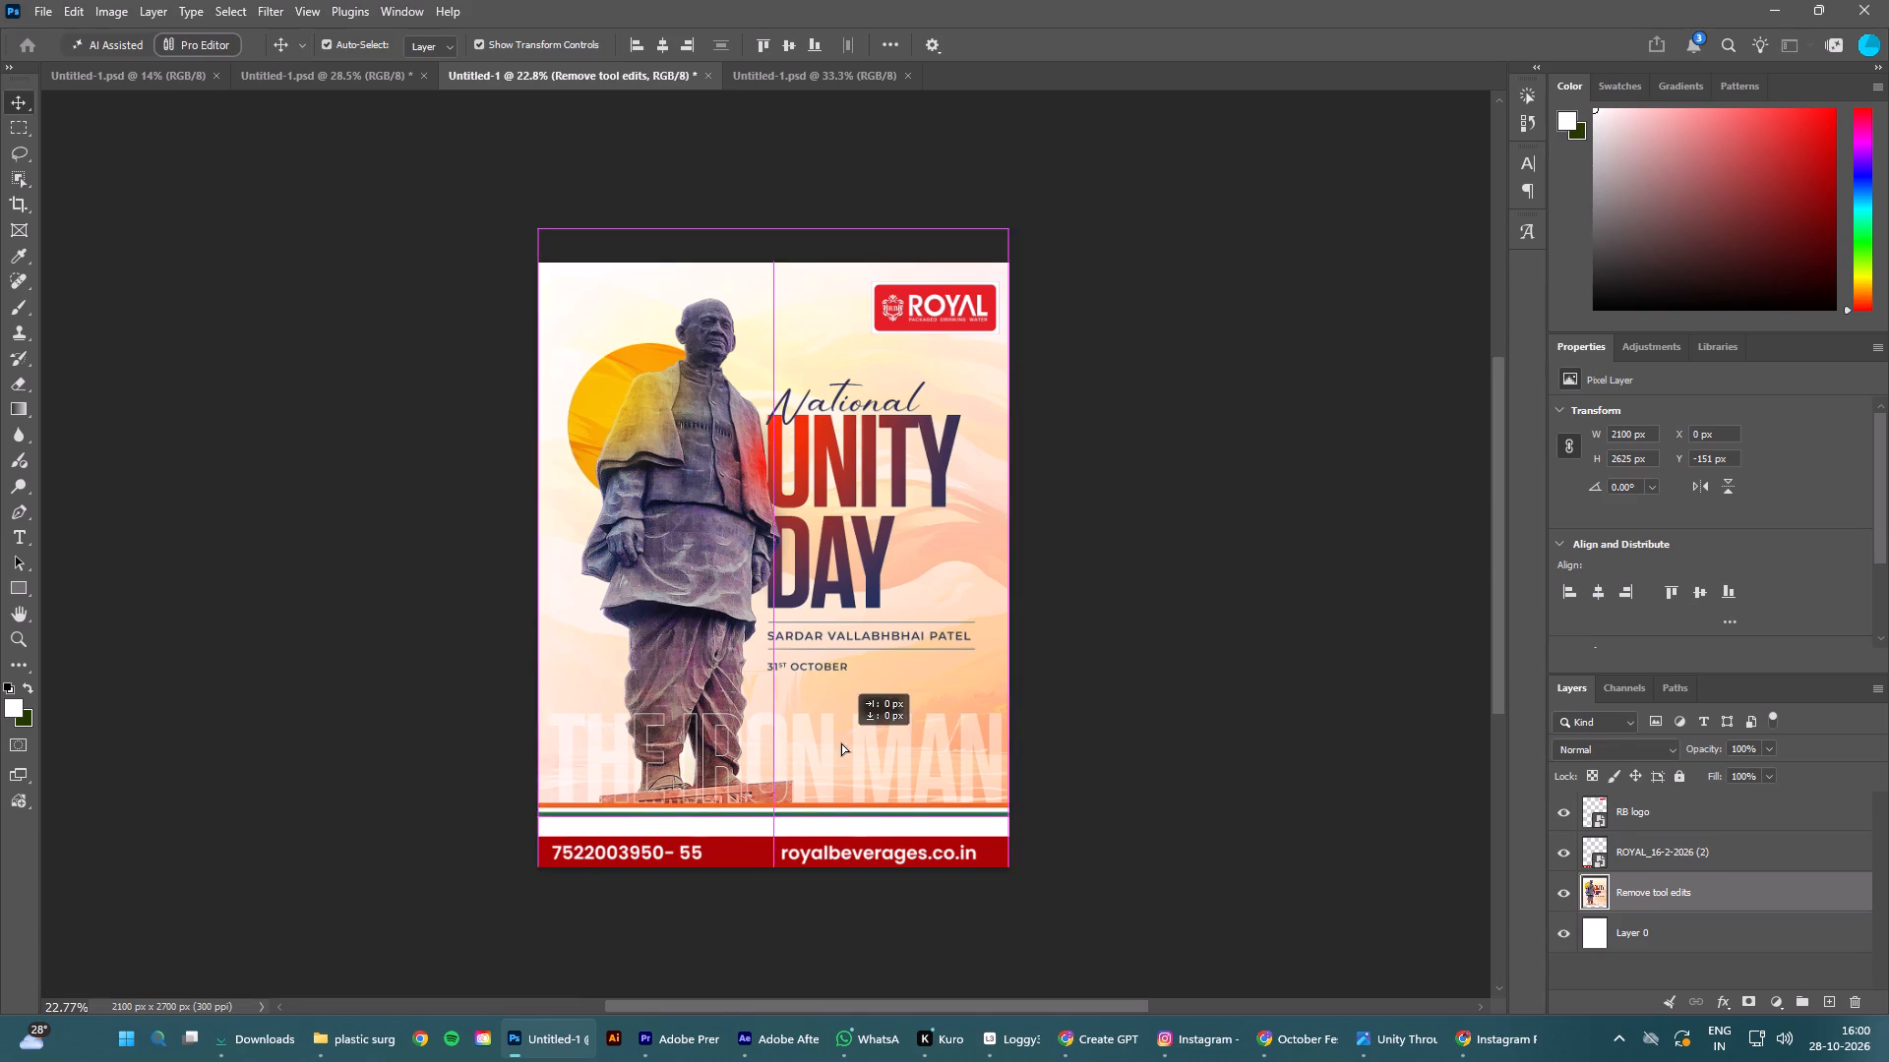
drag(841, 742, 843, 753)
click(1136, 647)
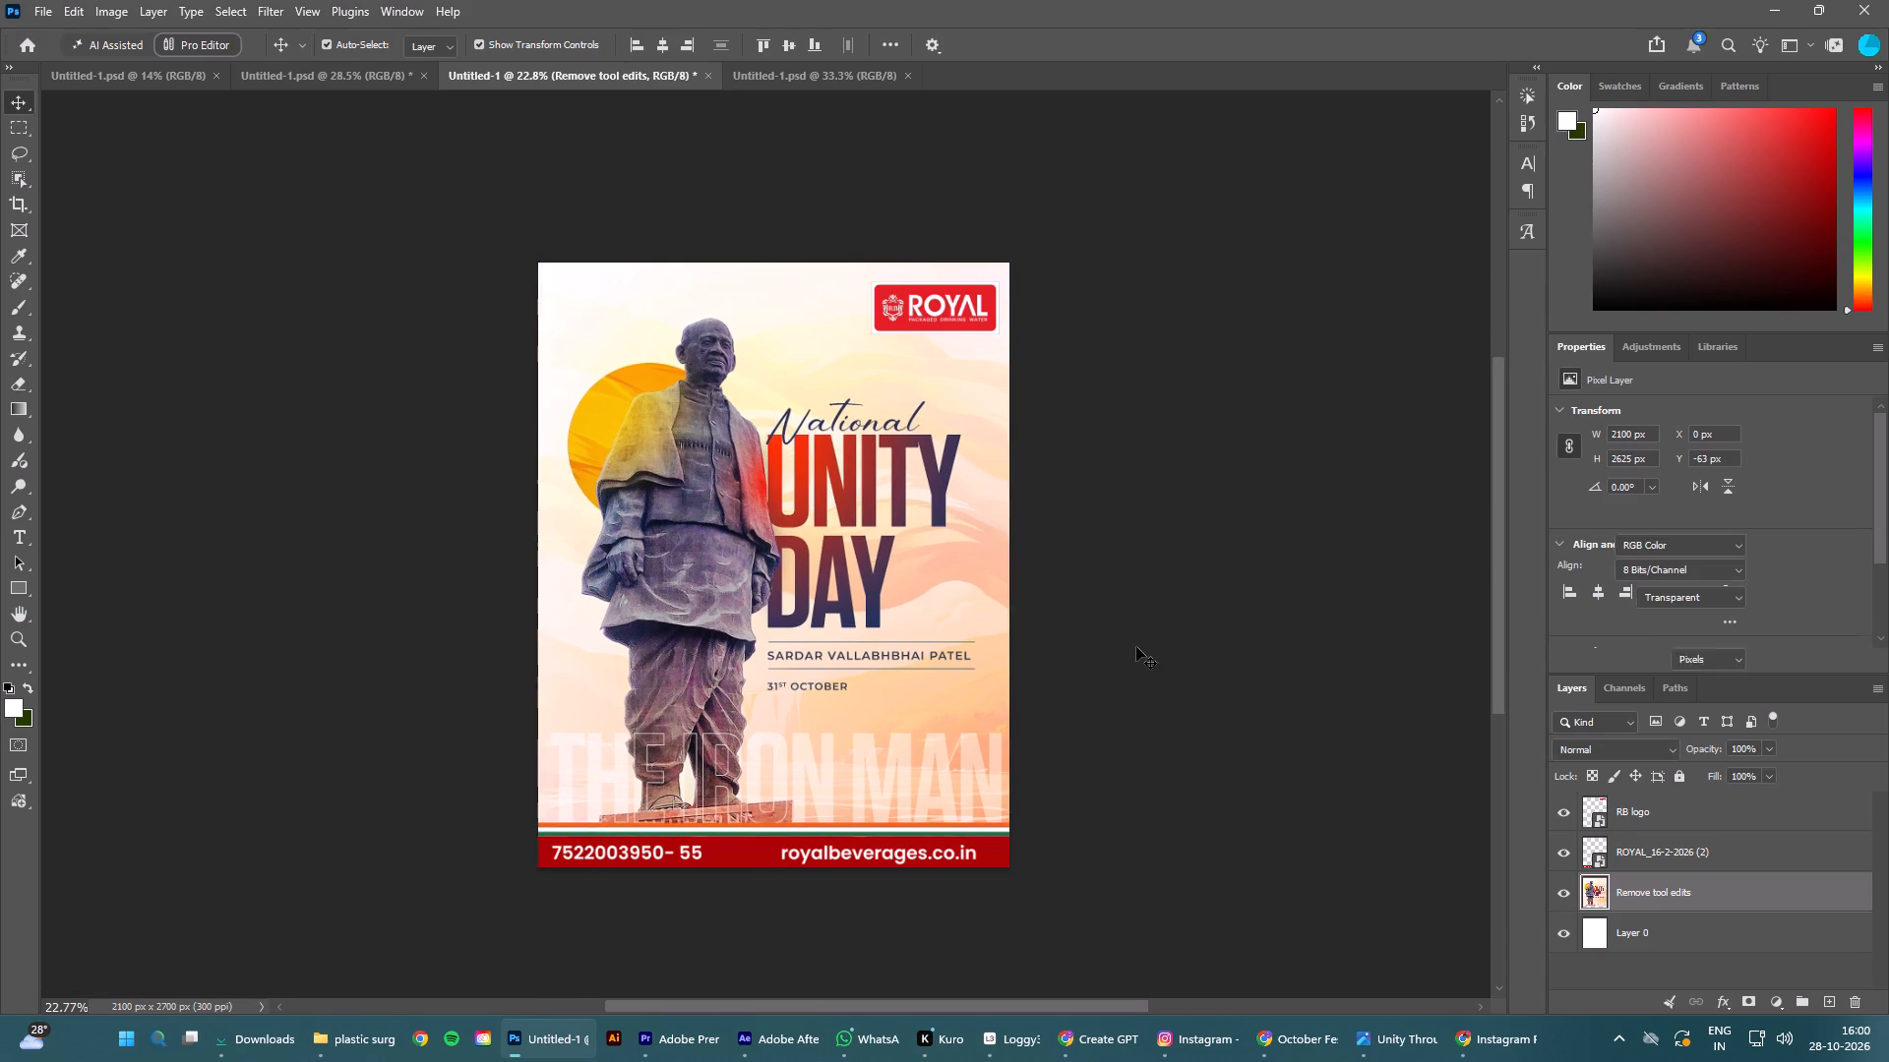
click(907, 700)
click(664, 45)
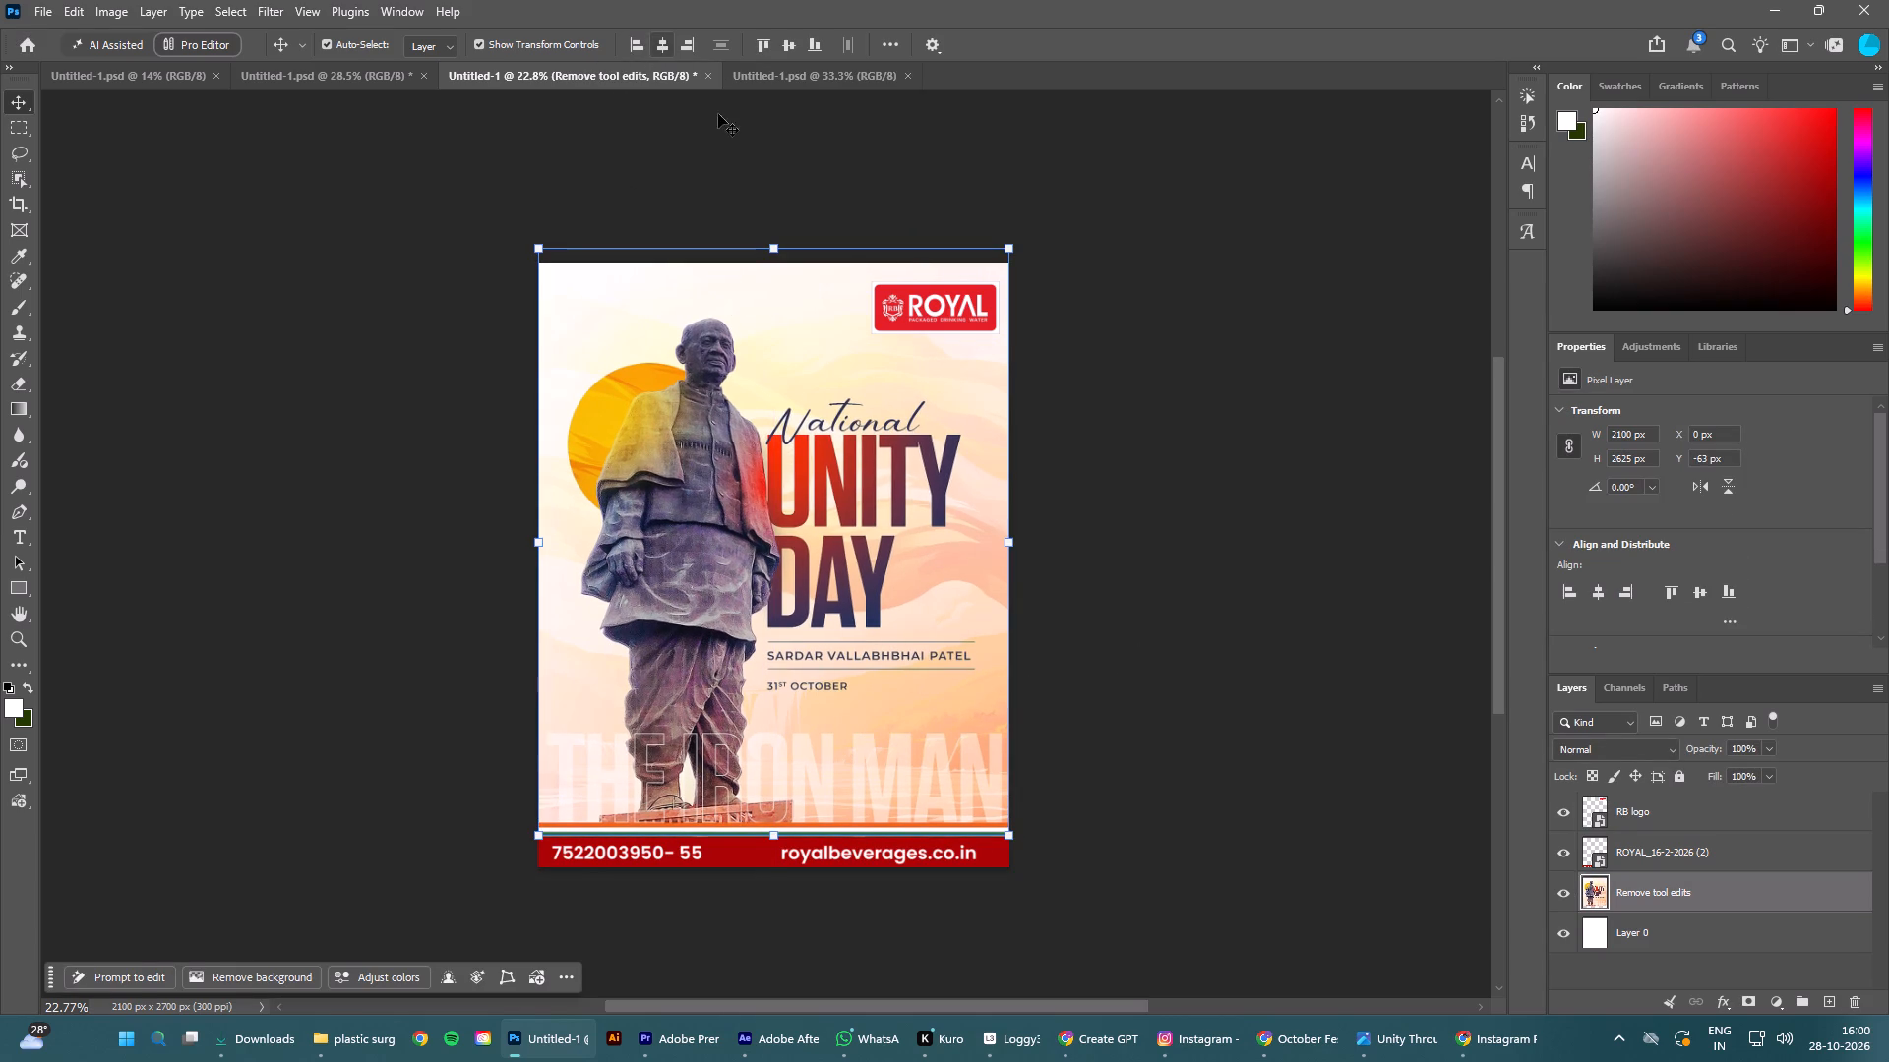
click(1159, 272)
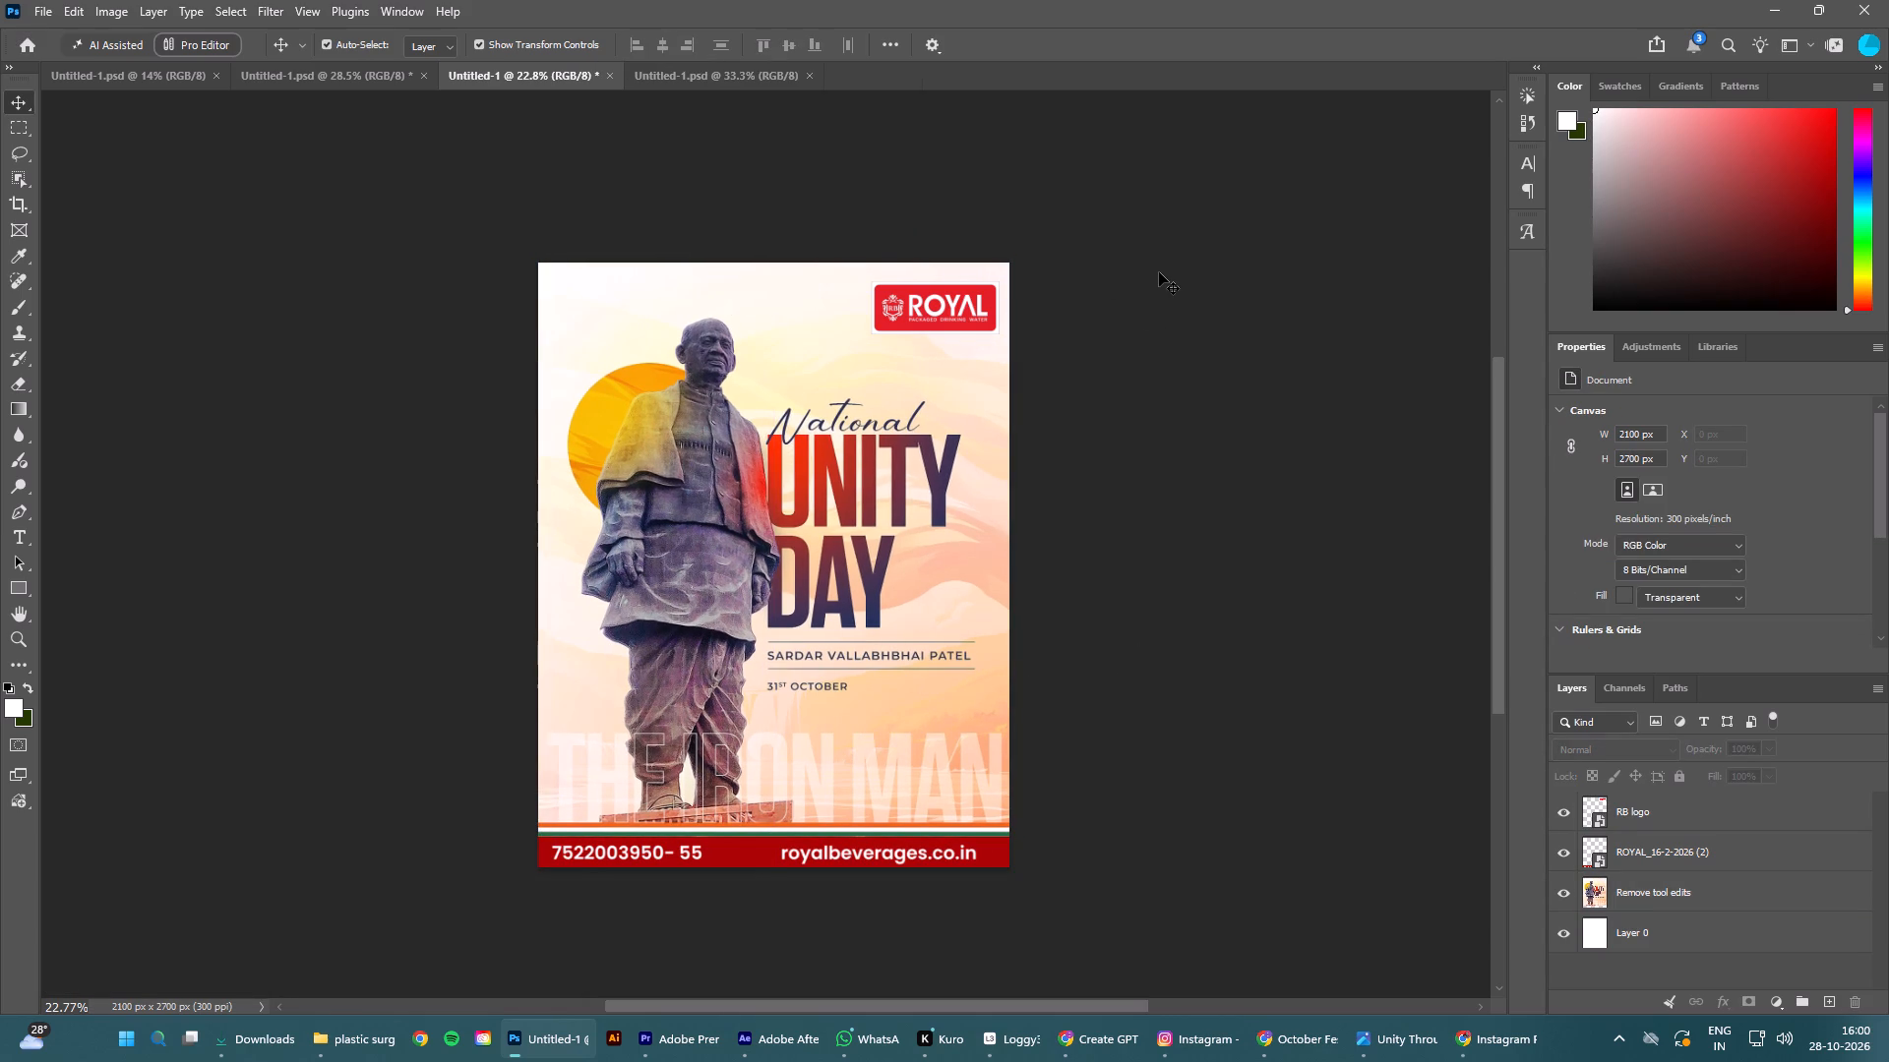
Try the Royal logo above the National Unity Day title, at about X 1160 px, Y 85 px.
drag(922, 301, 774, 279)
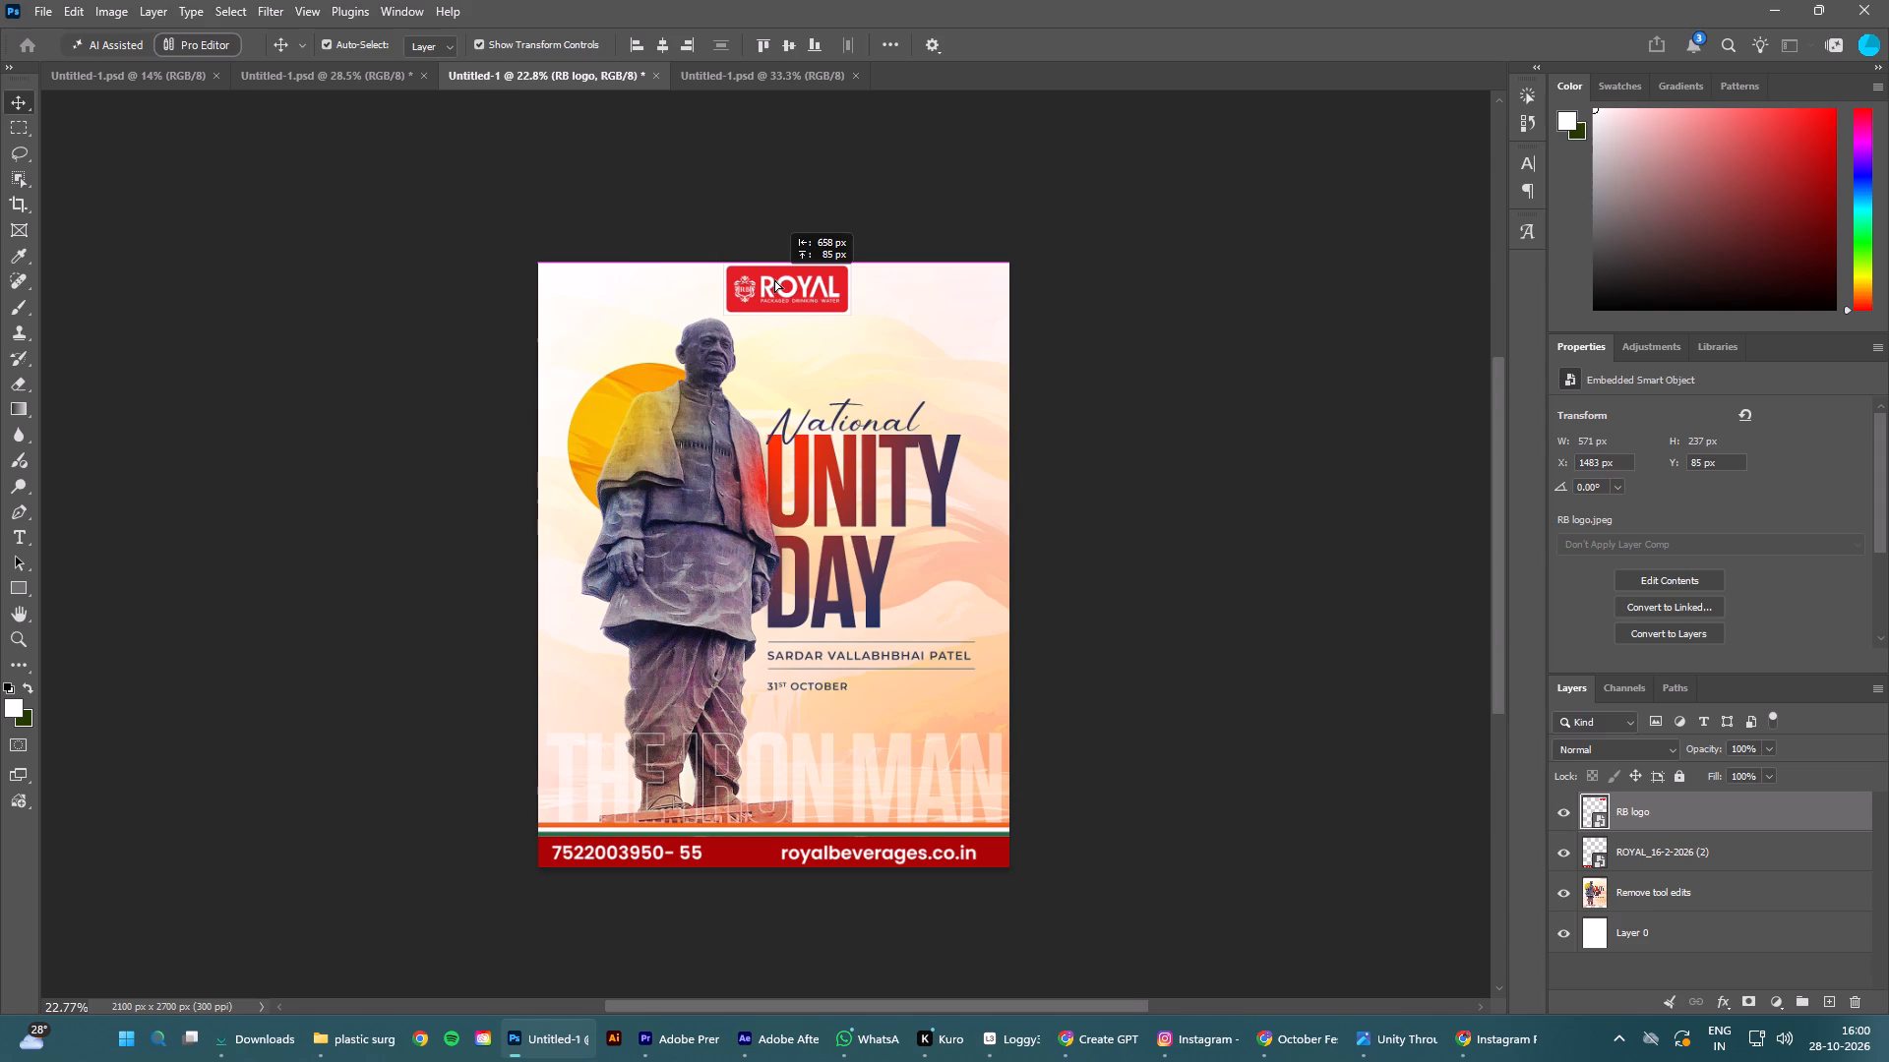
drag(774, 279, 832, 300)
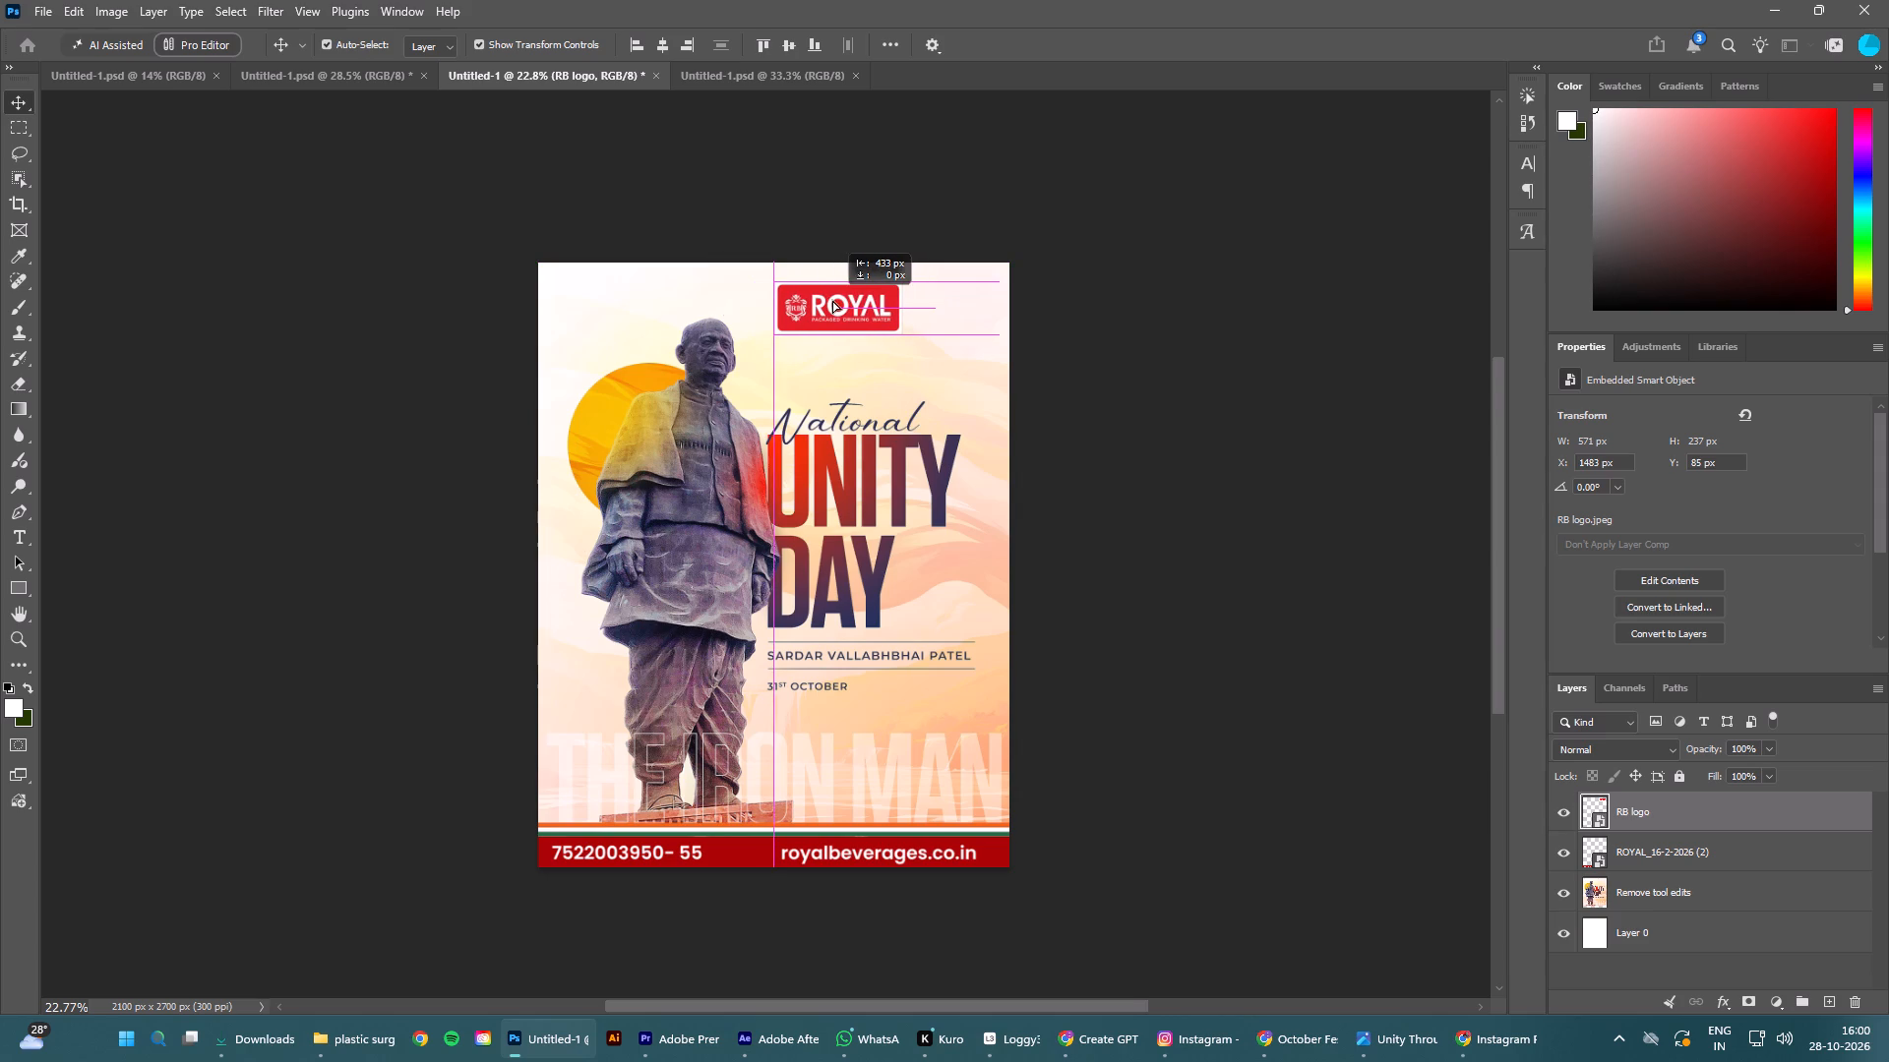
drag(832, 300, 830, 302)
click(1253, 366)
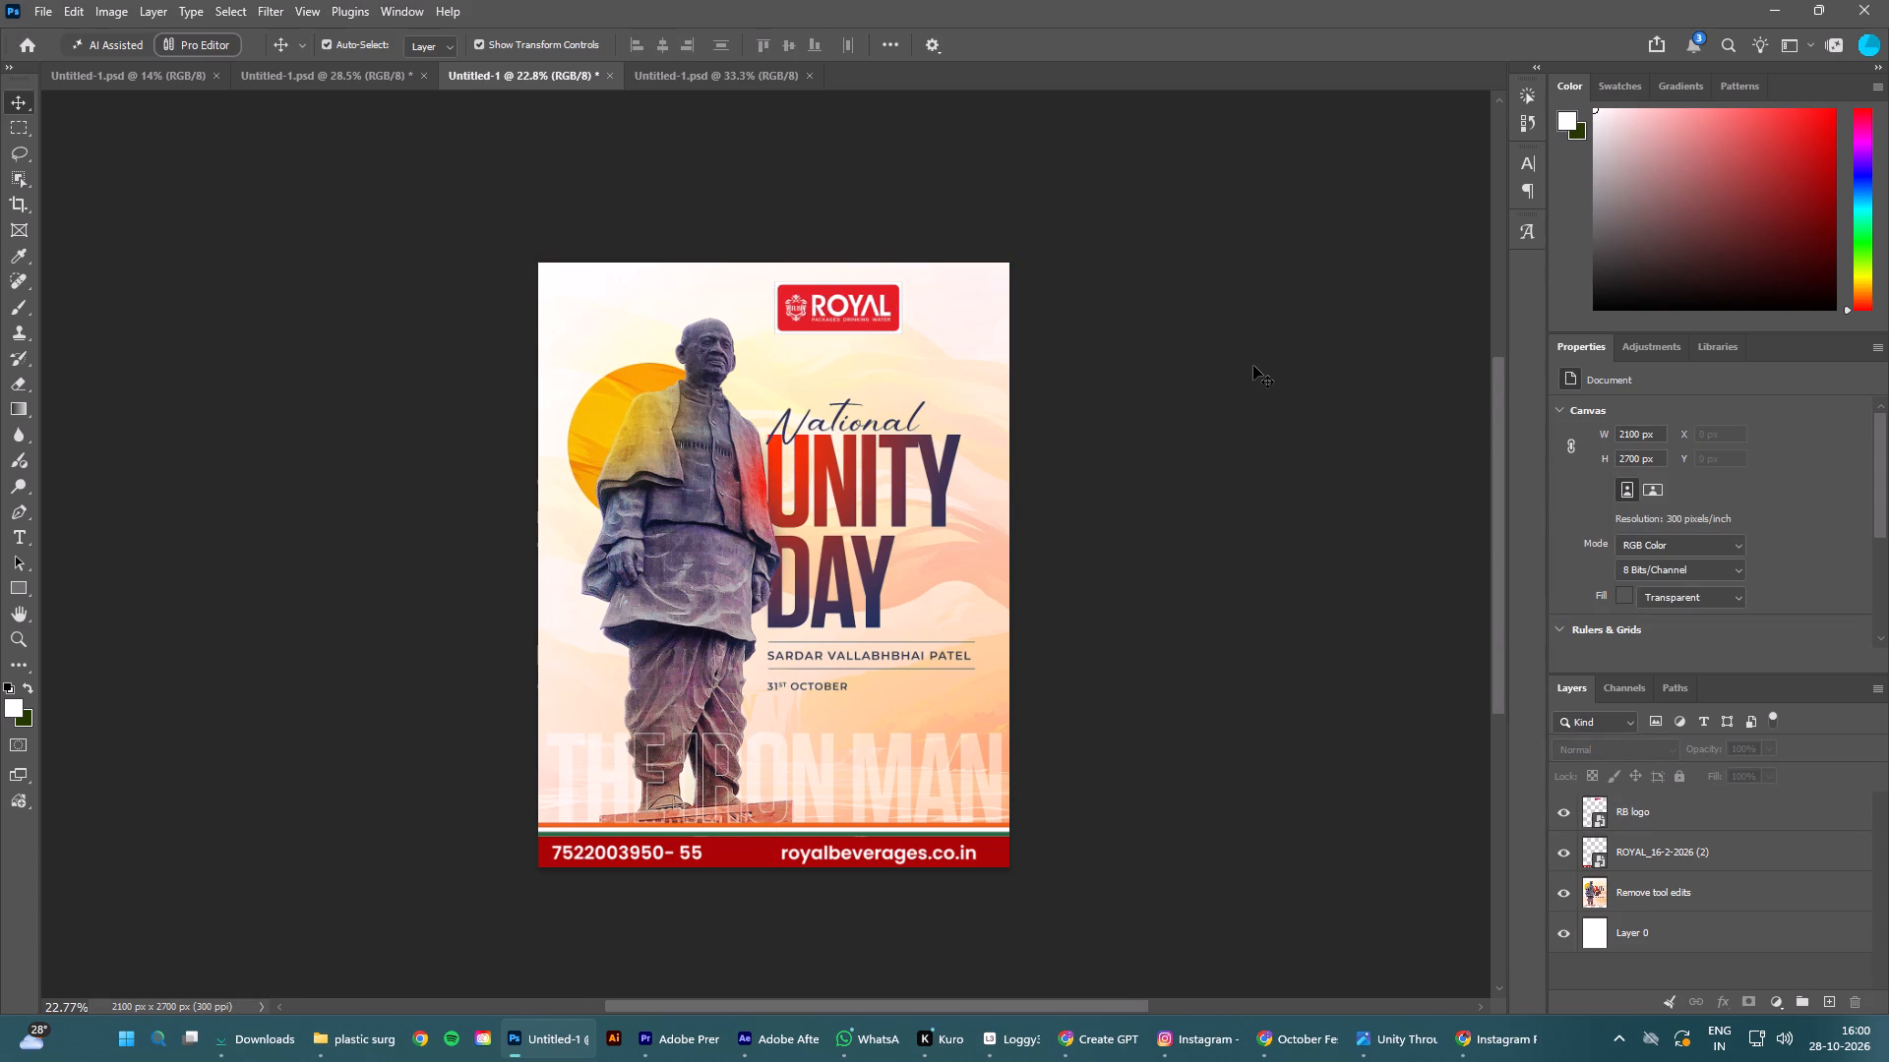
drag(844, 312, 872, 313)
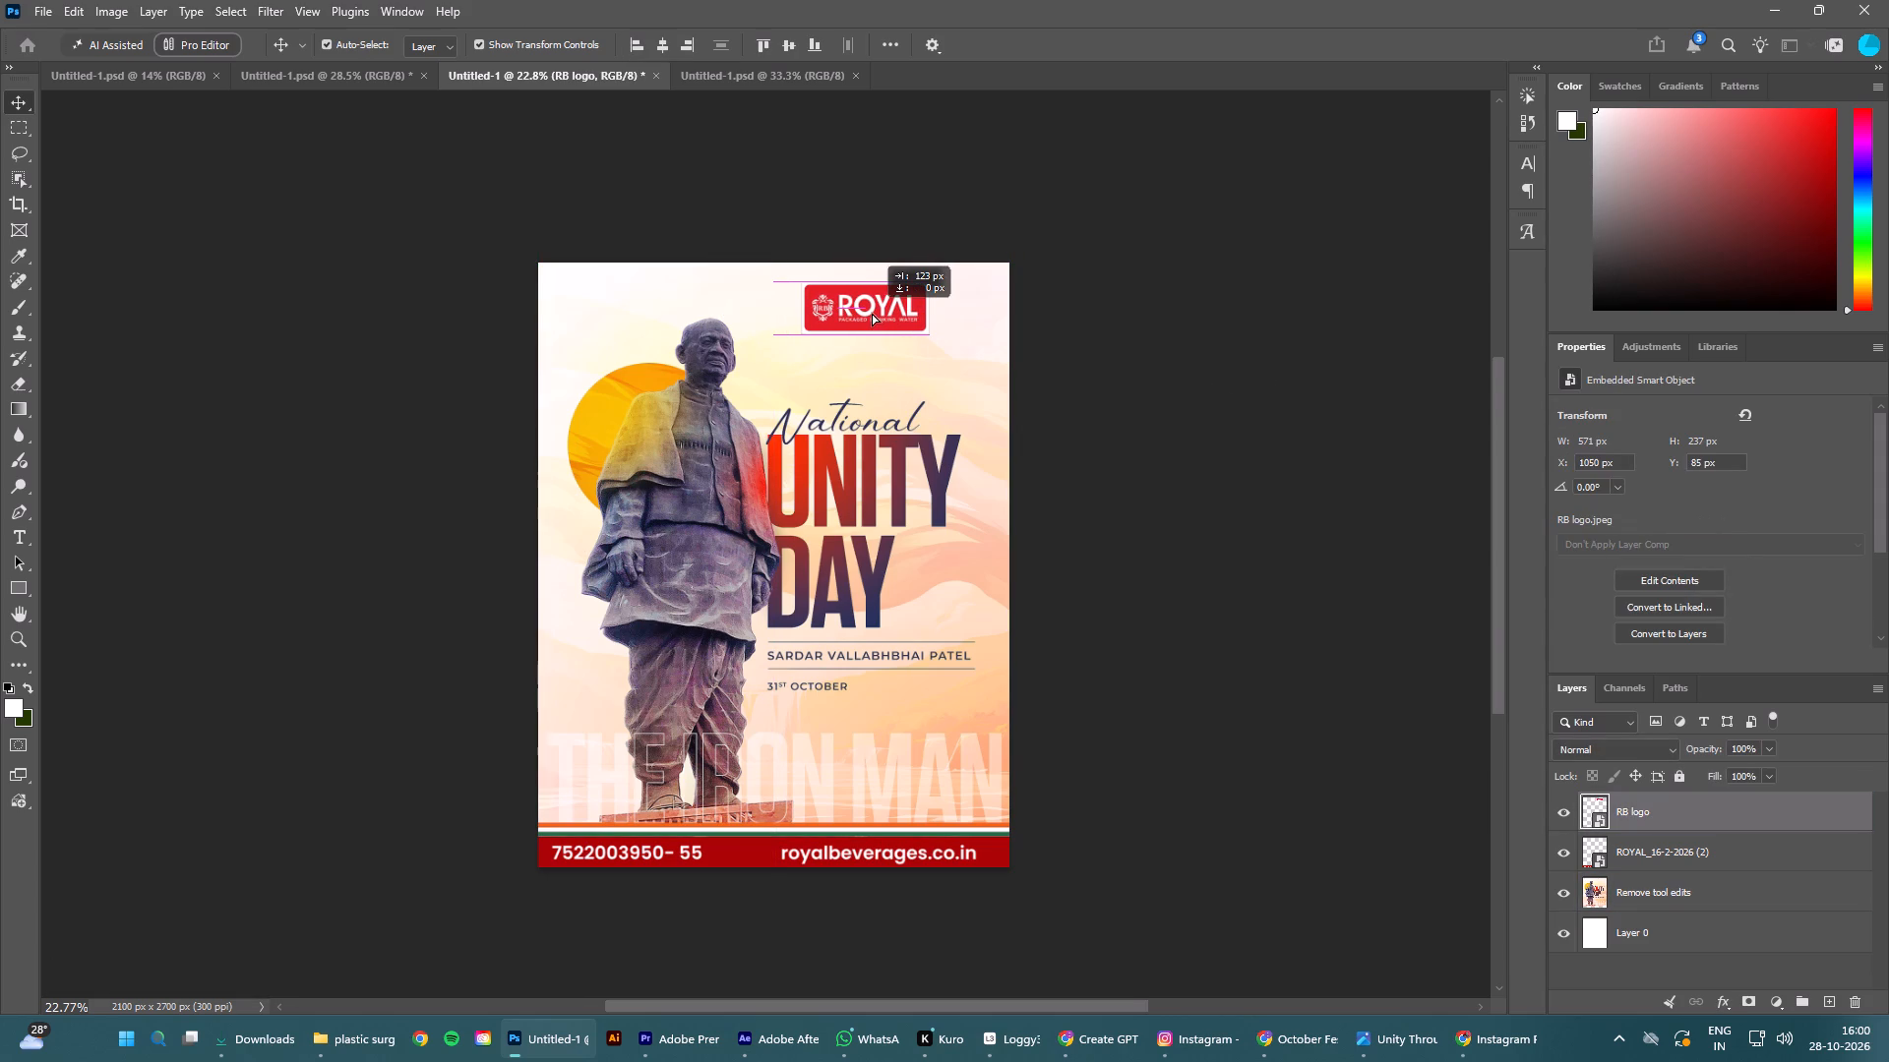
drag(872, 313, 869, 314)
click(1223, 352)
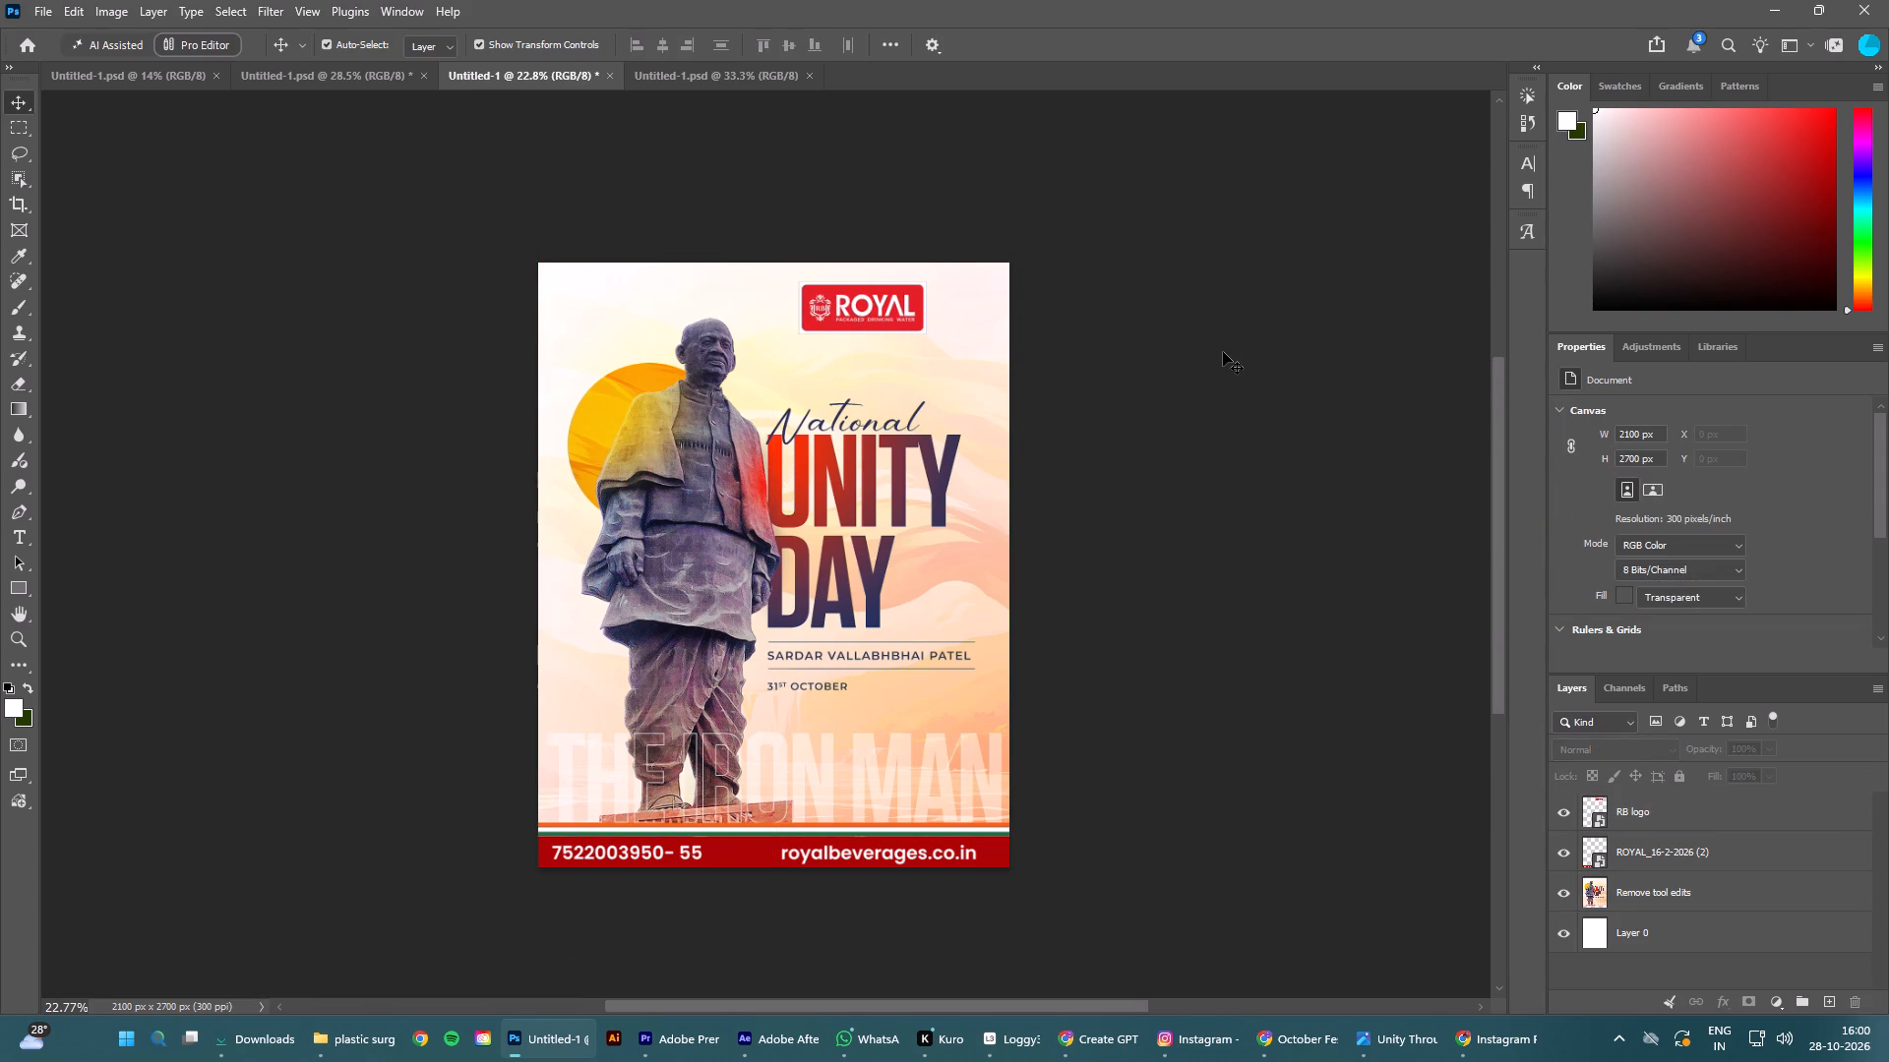
Move the Royal logo into the poster's upper-right corner, at about X 1493 px, Y 37 px.
drag(864, 314, 936, 311)
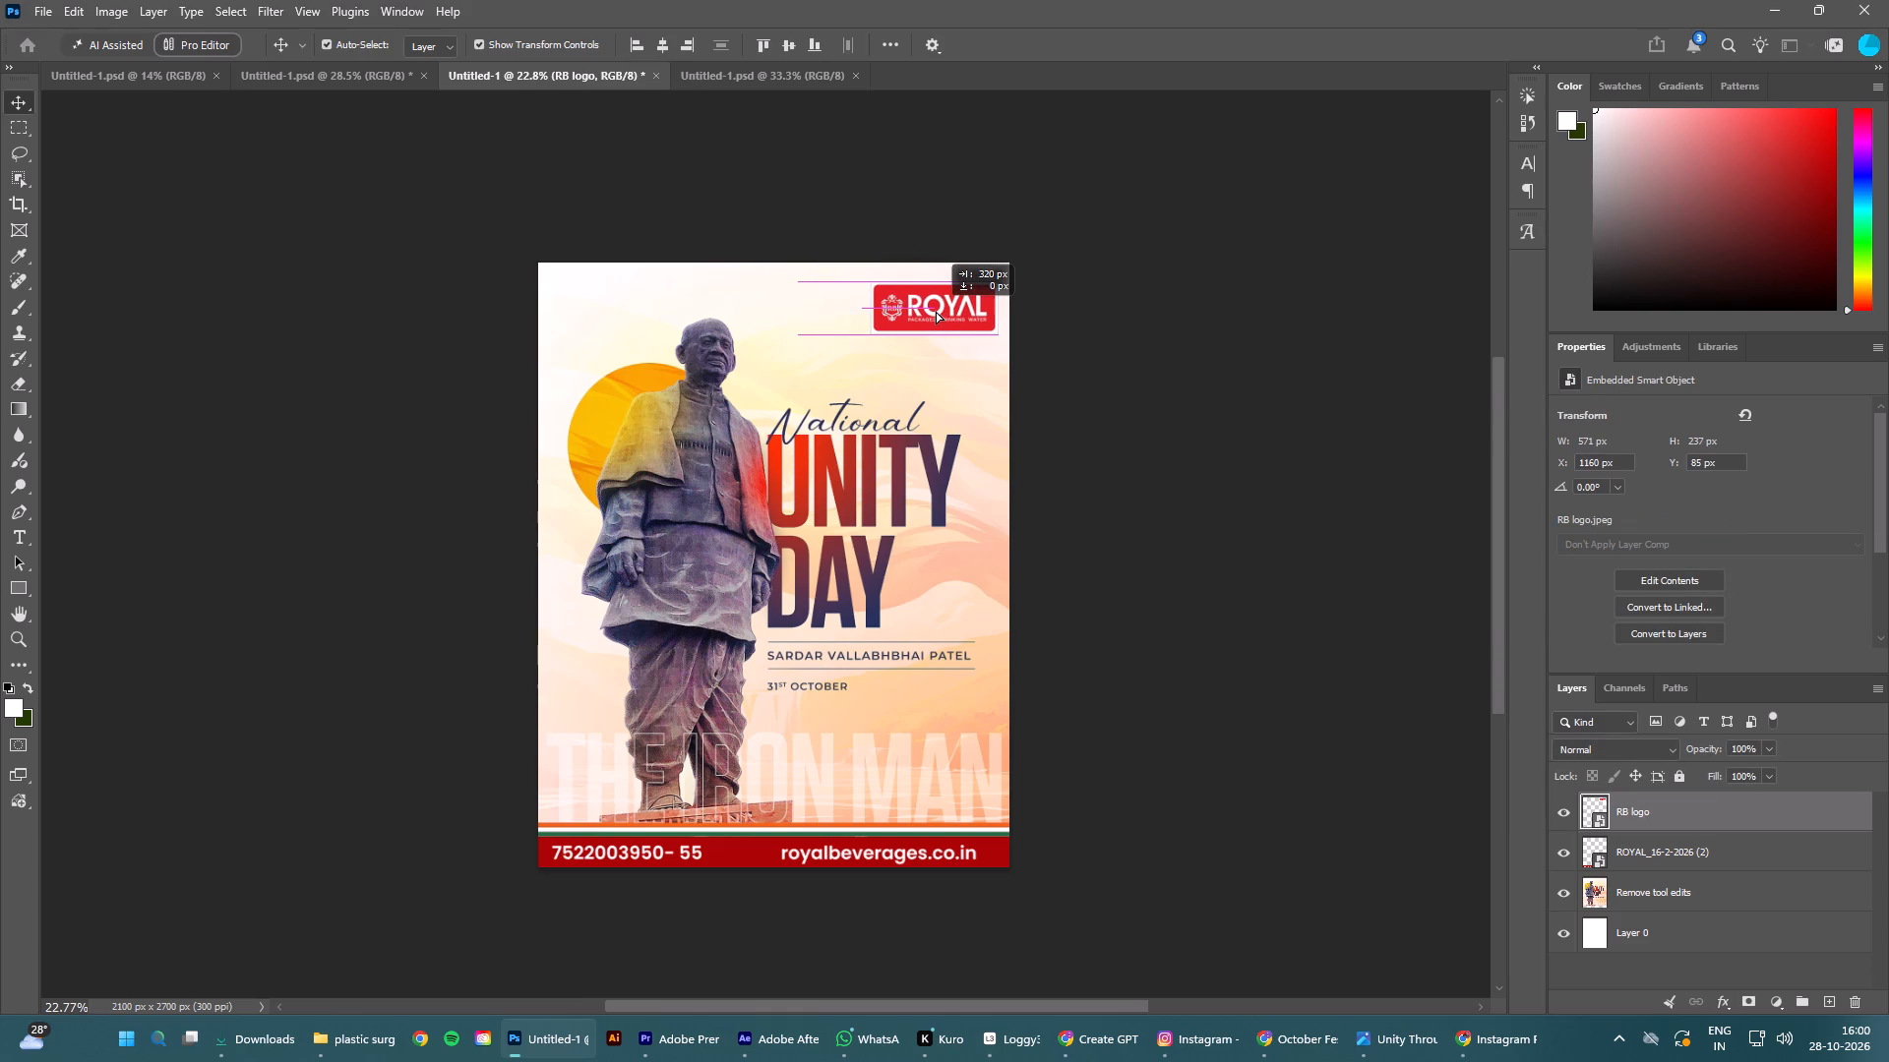
drag(936, 311, 939, 303)
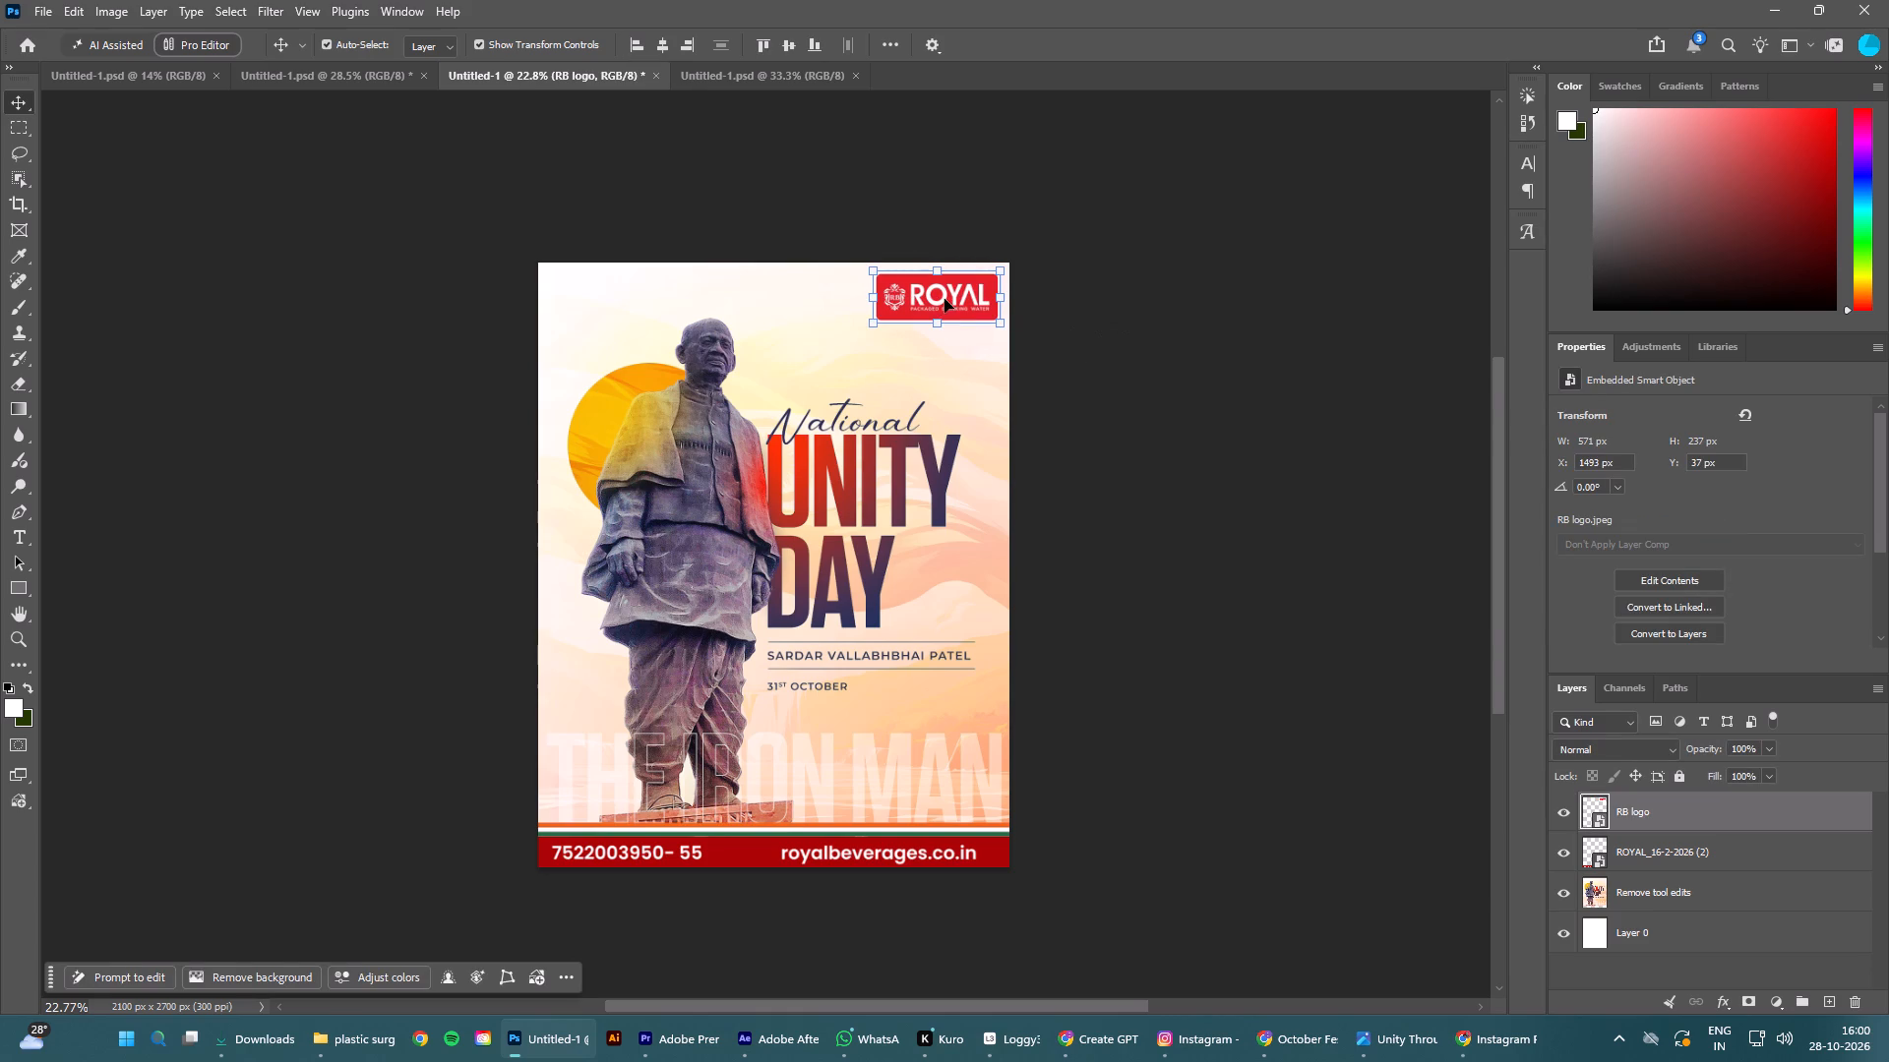
Fine-tune the Royal logo's position in the poster's upper-right corner to X 1473 px, Y 81 px.
drag(944, 299, 944, 308)
click(1200, 315)
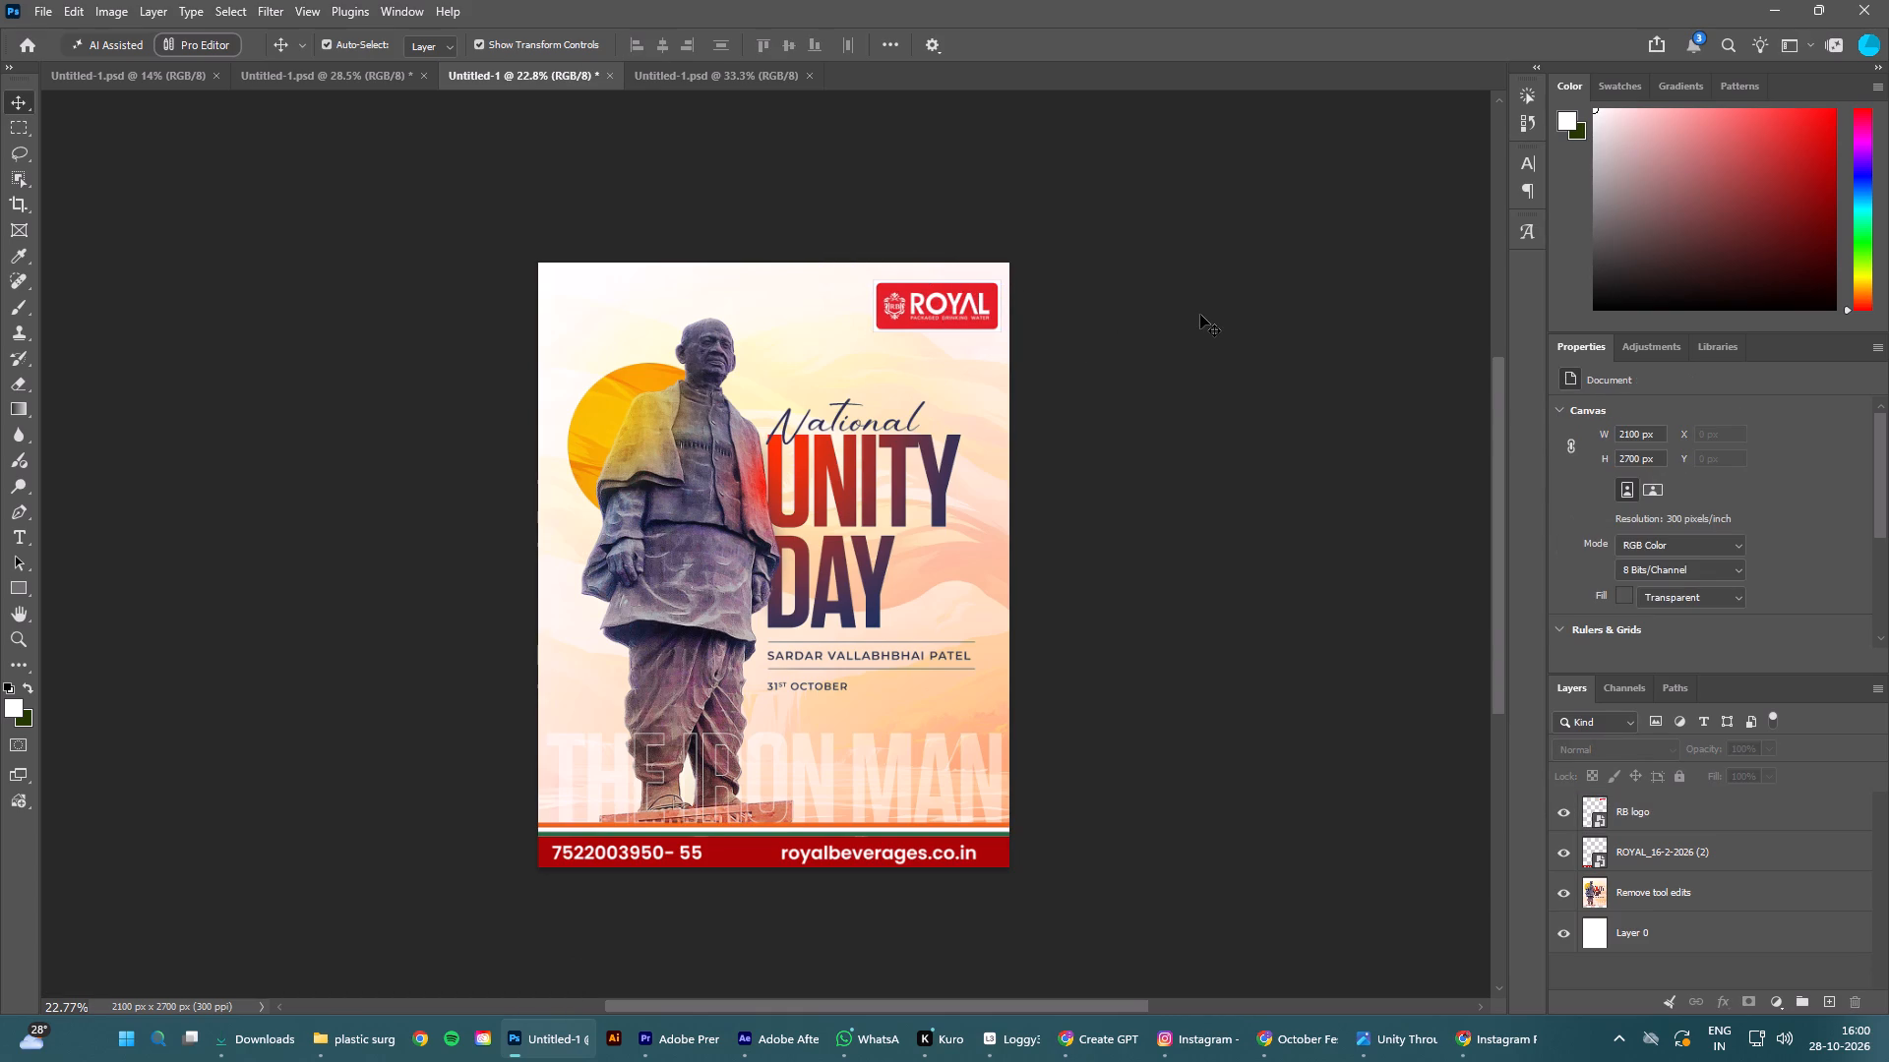
click(947, 306)
key(Left)
key(Left)
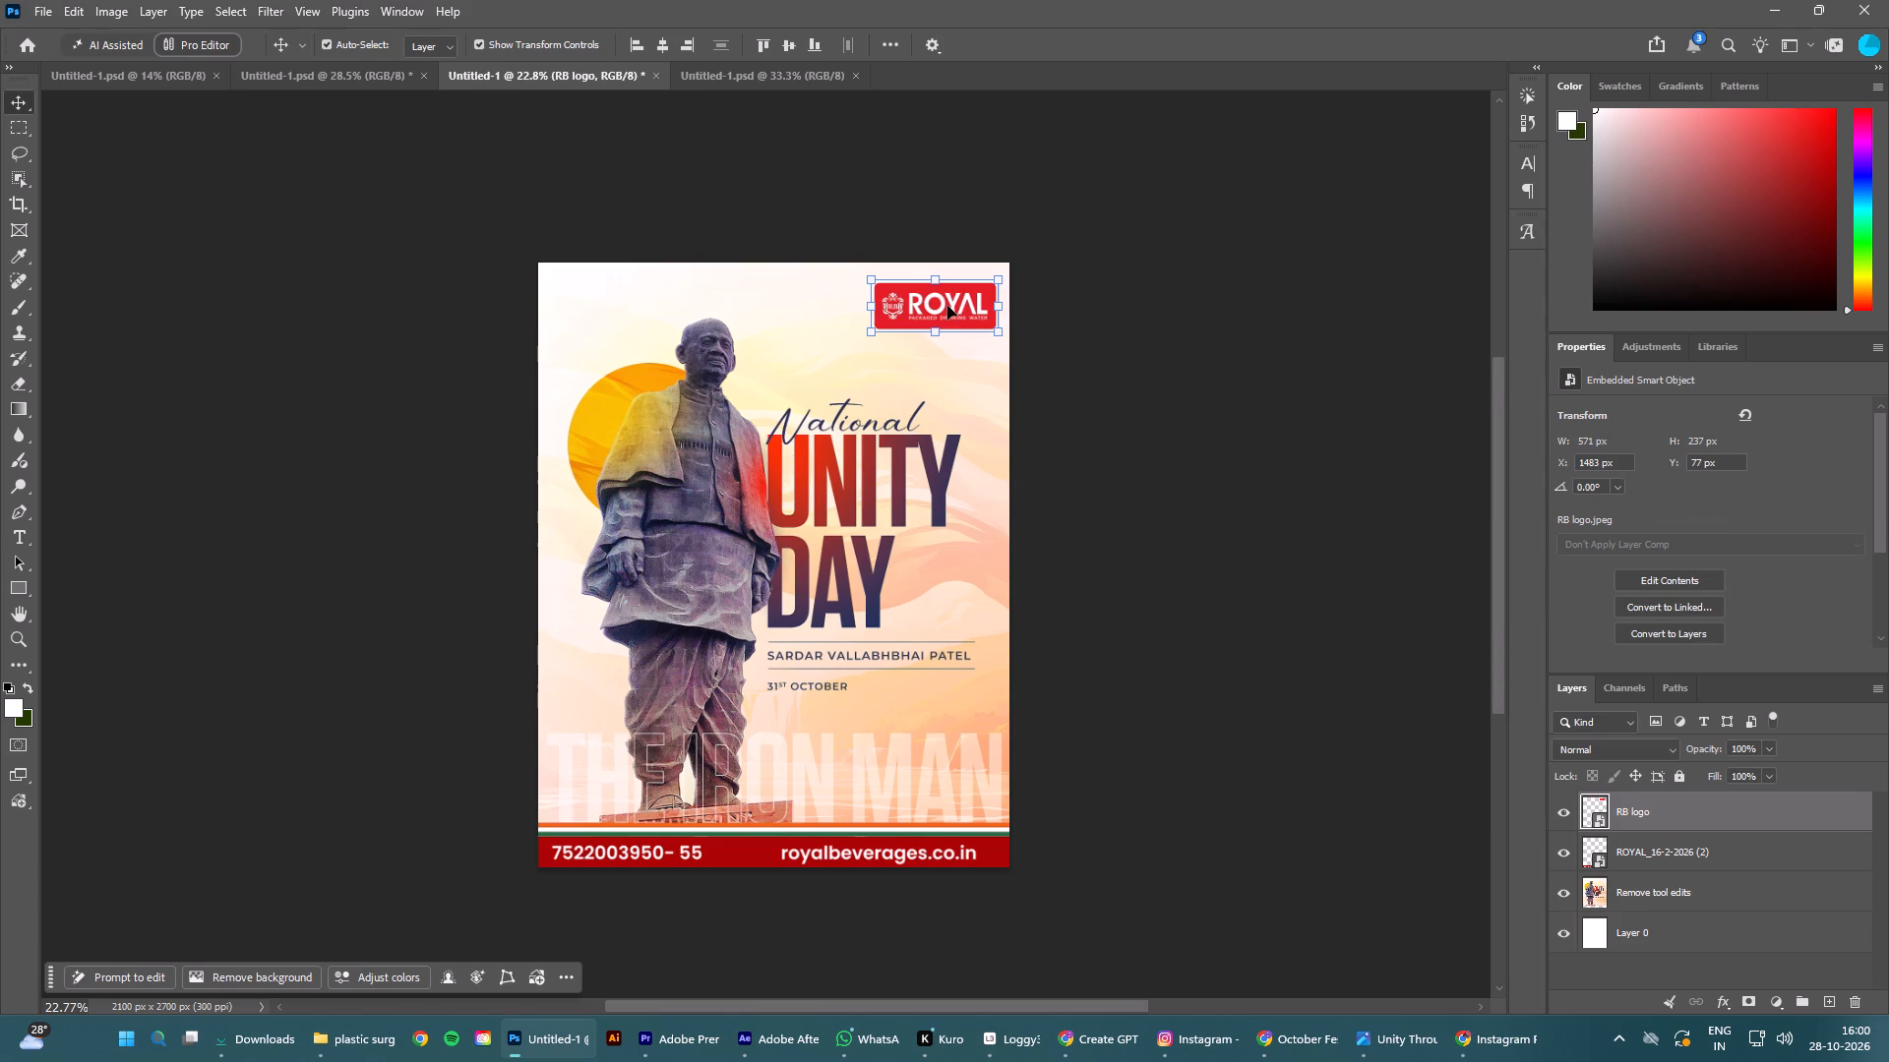
key(Down)
key(Left)
key(Left)
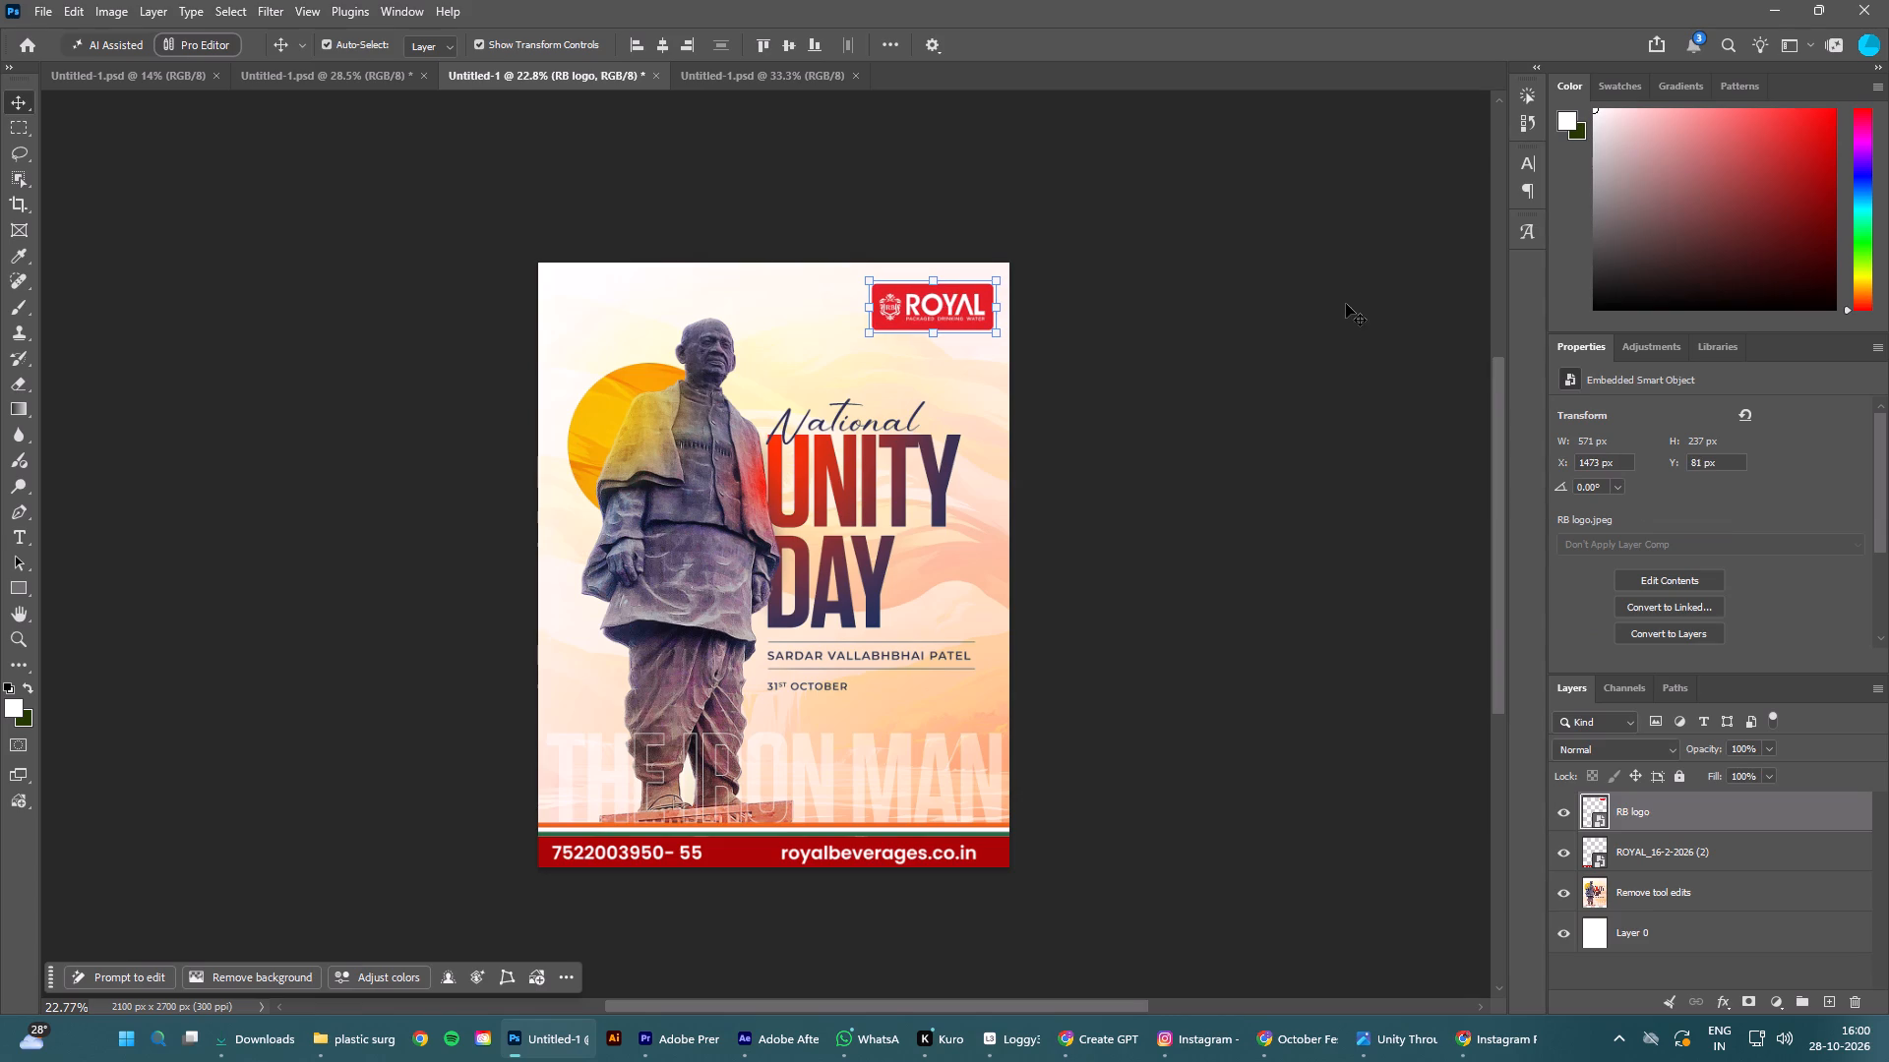
click(1346, 304)
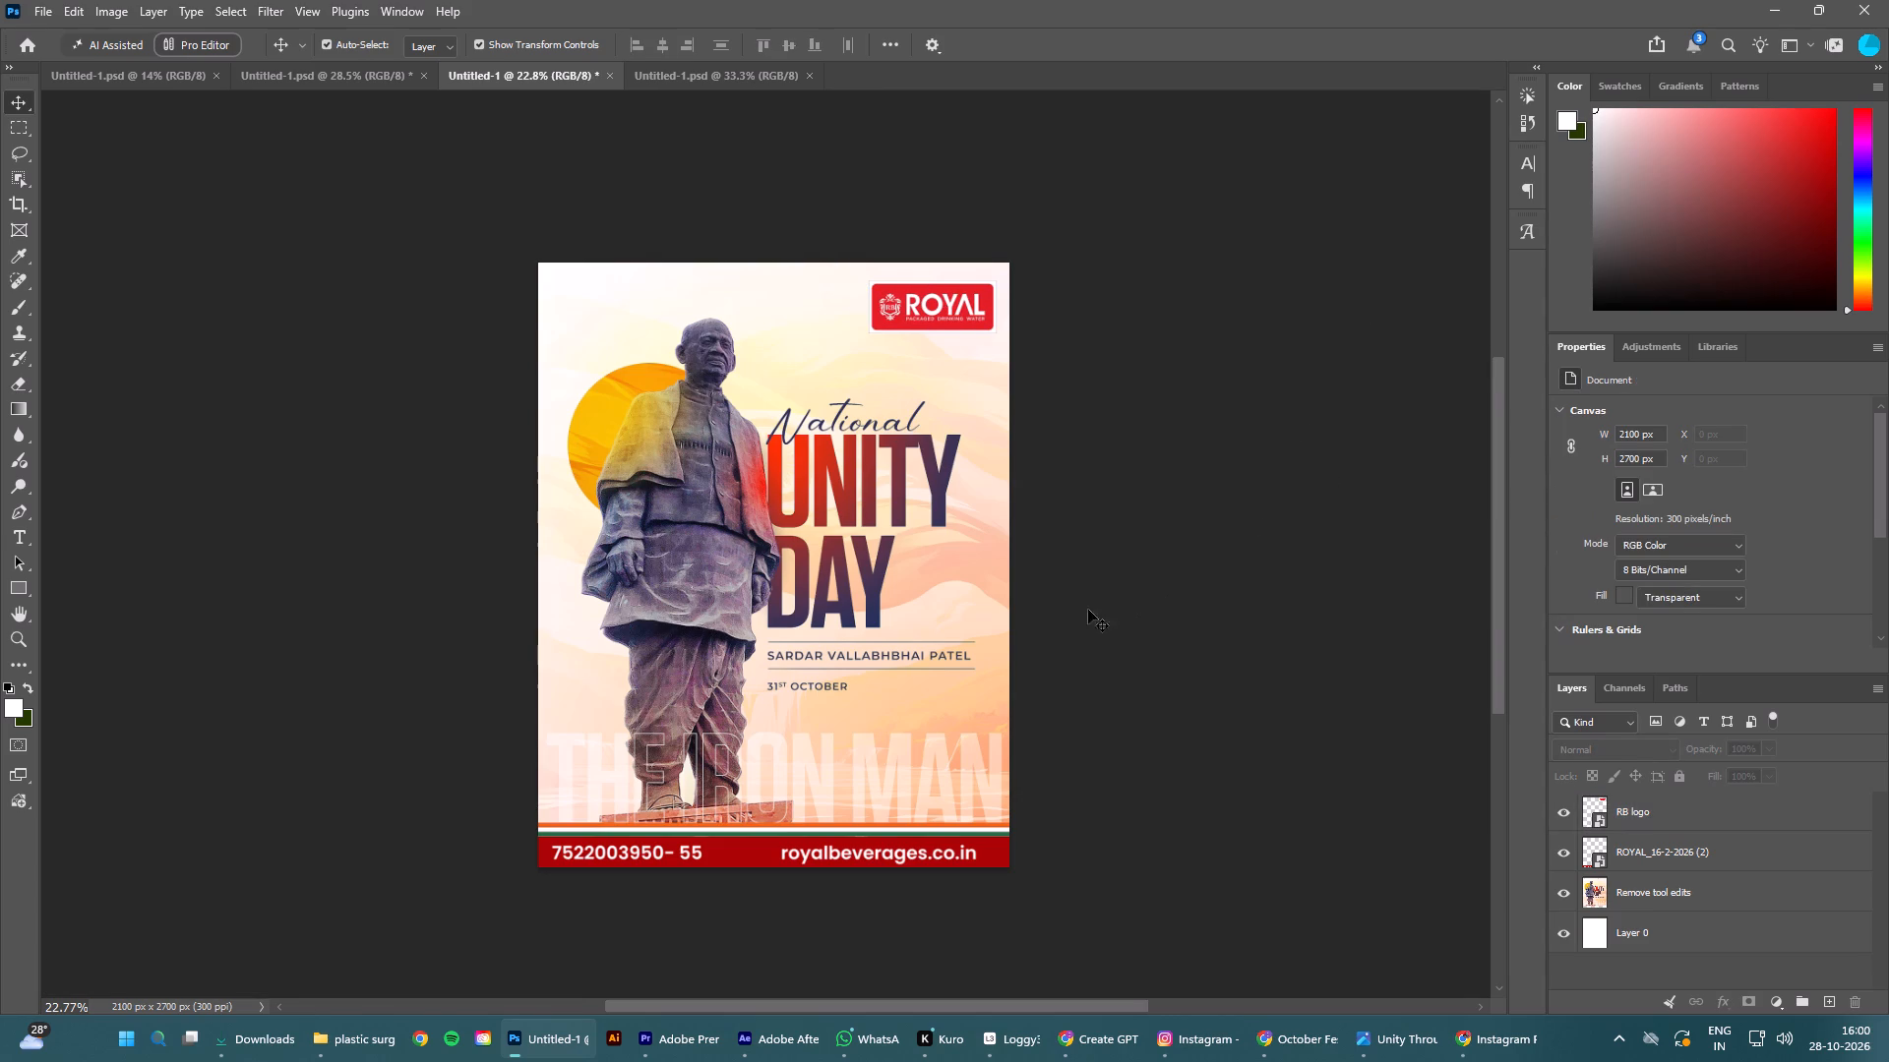
Move the statue artwork layer up to Y -137 px, keeping it at X 0 px.
click(911, 707)
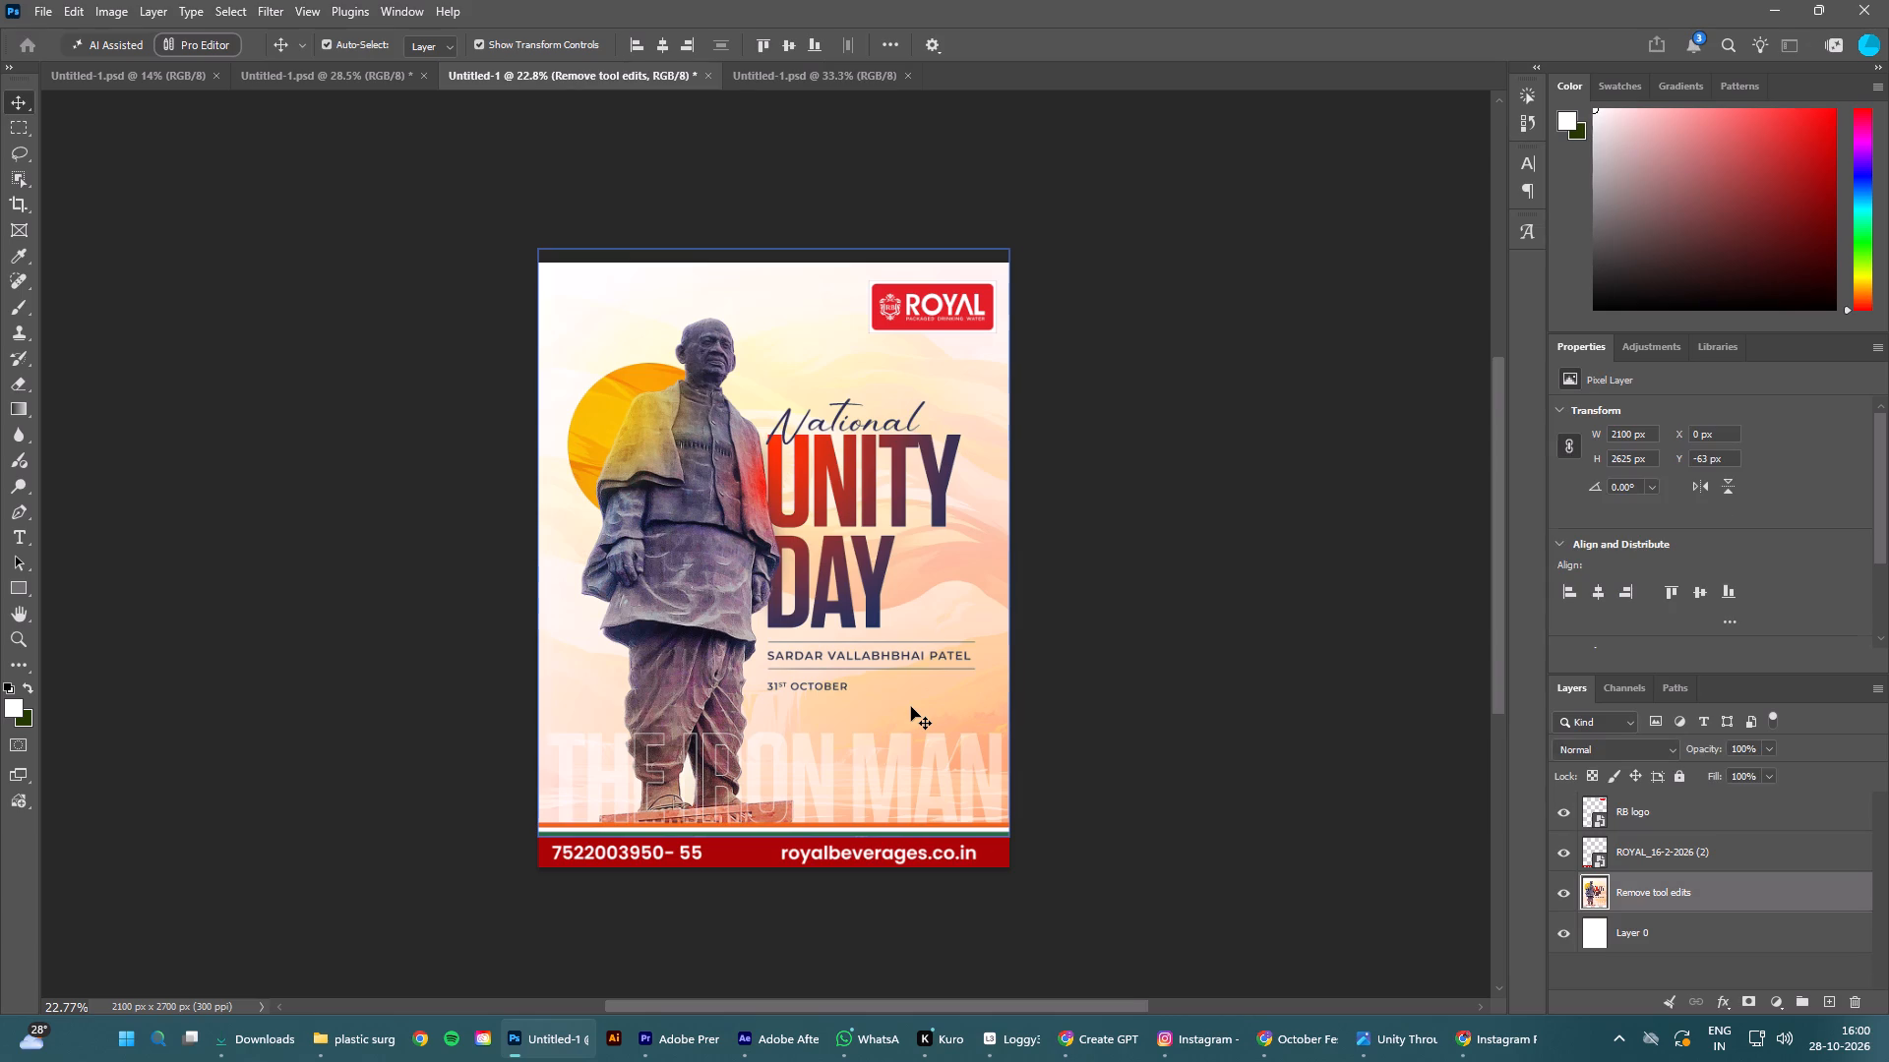
drag(901, 713, 900, 696)
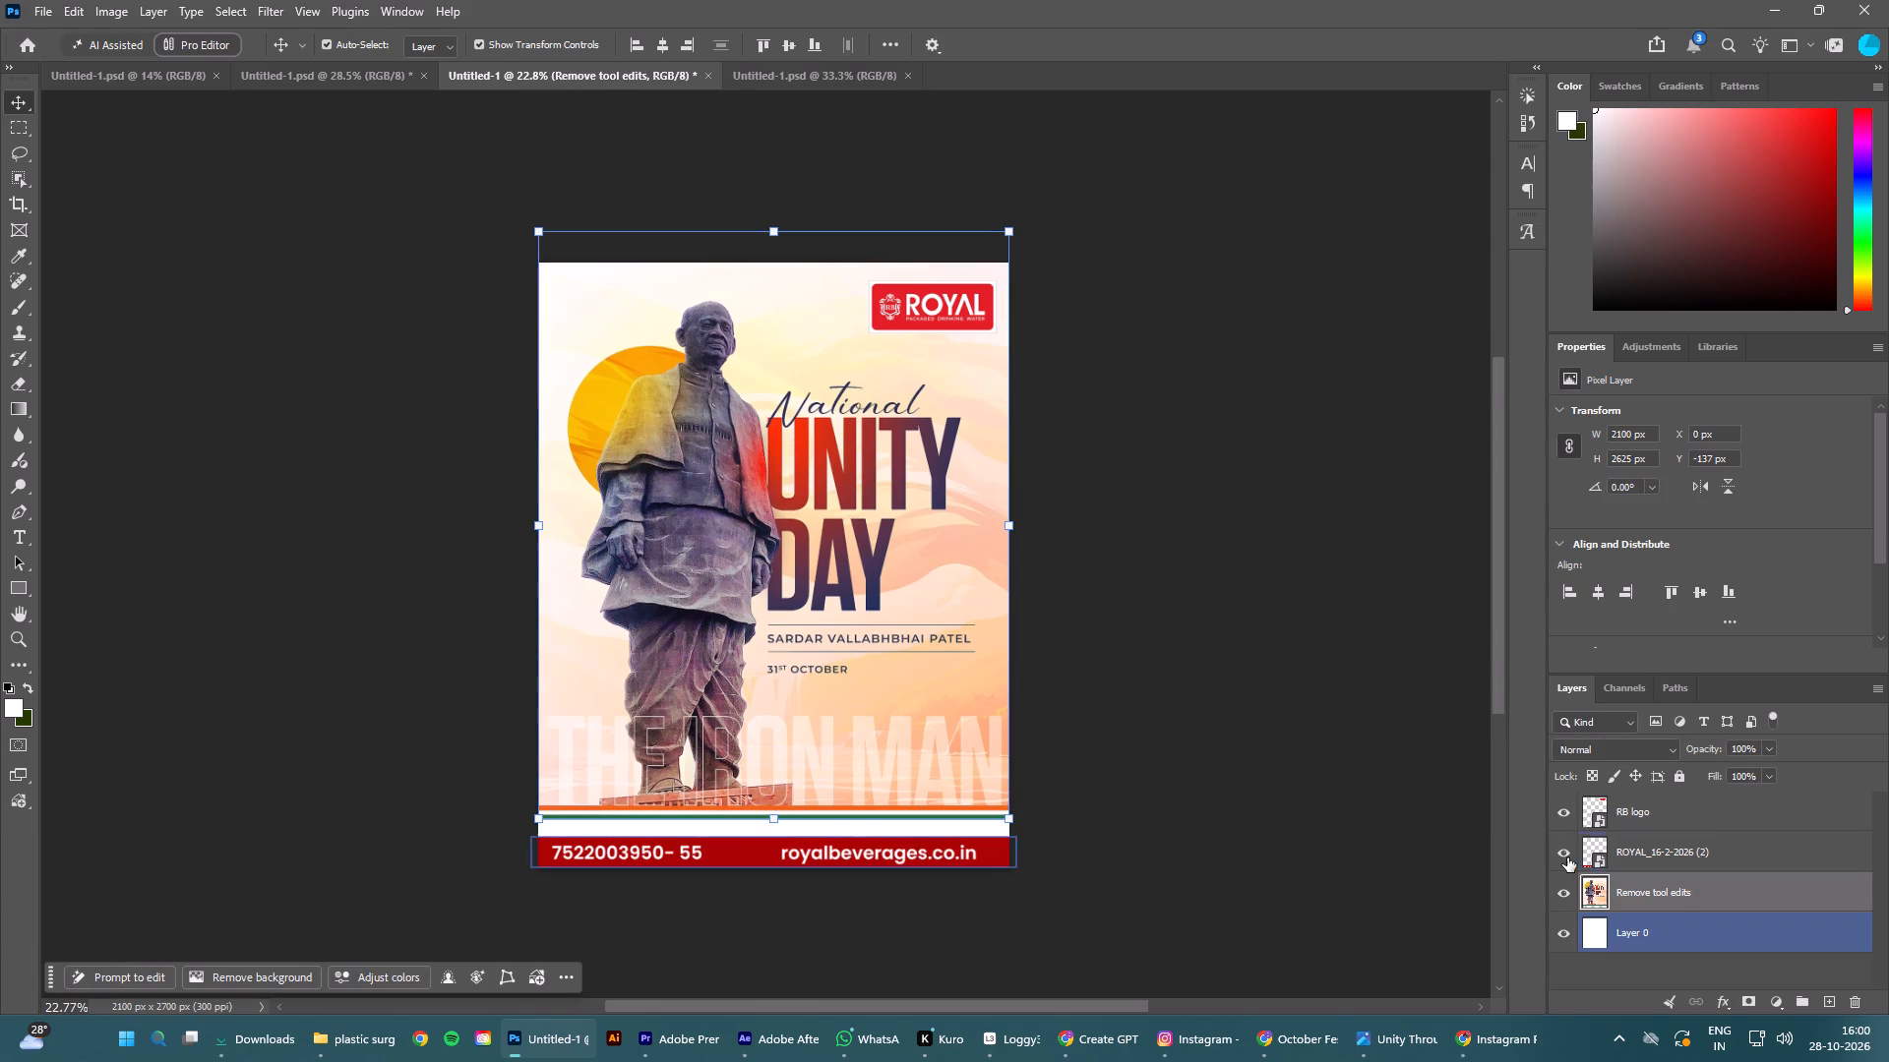
Hide the red contact footer layer and the RB logo layer.
click(1567, 857)
click(1569, 812)
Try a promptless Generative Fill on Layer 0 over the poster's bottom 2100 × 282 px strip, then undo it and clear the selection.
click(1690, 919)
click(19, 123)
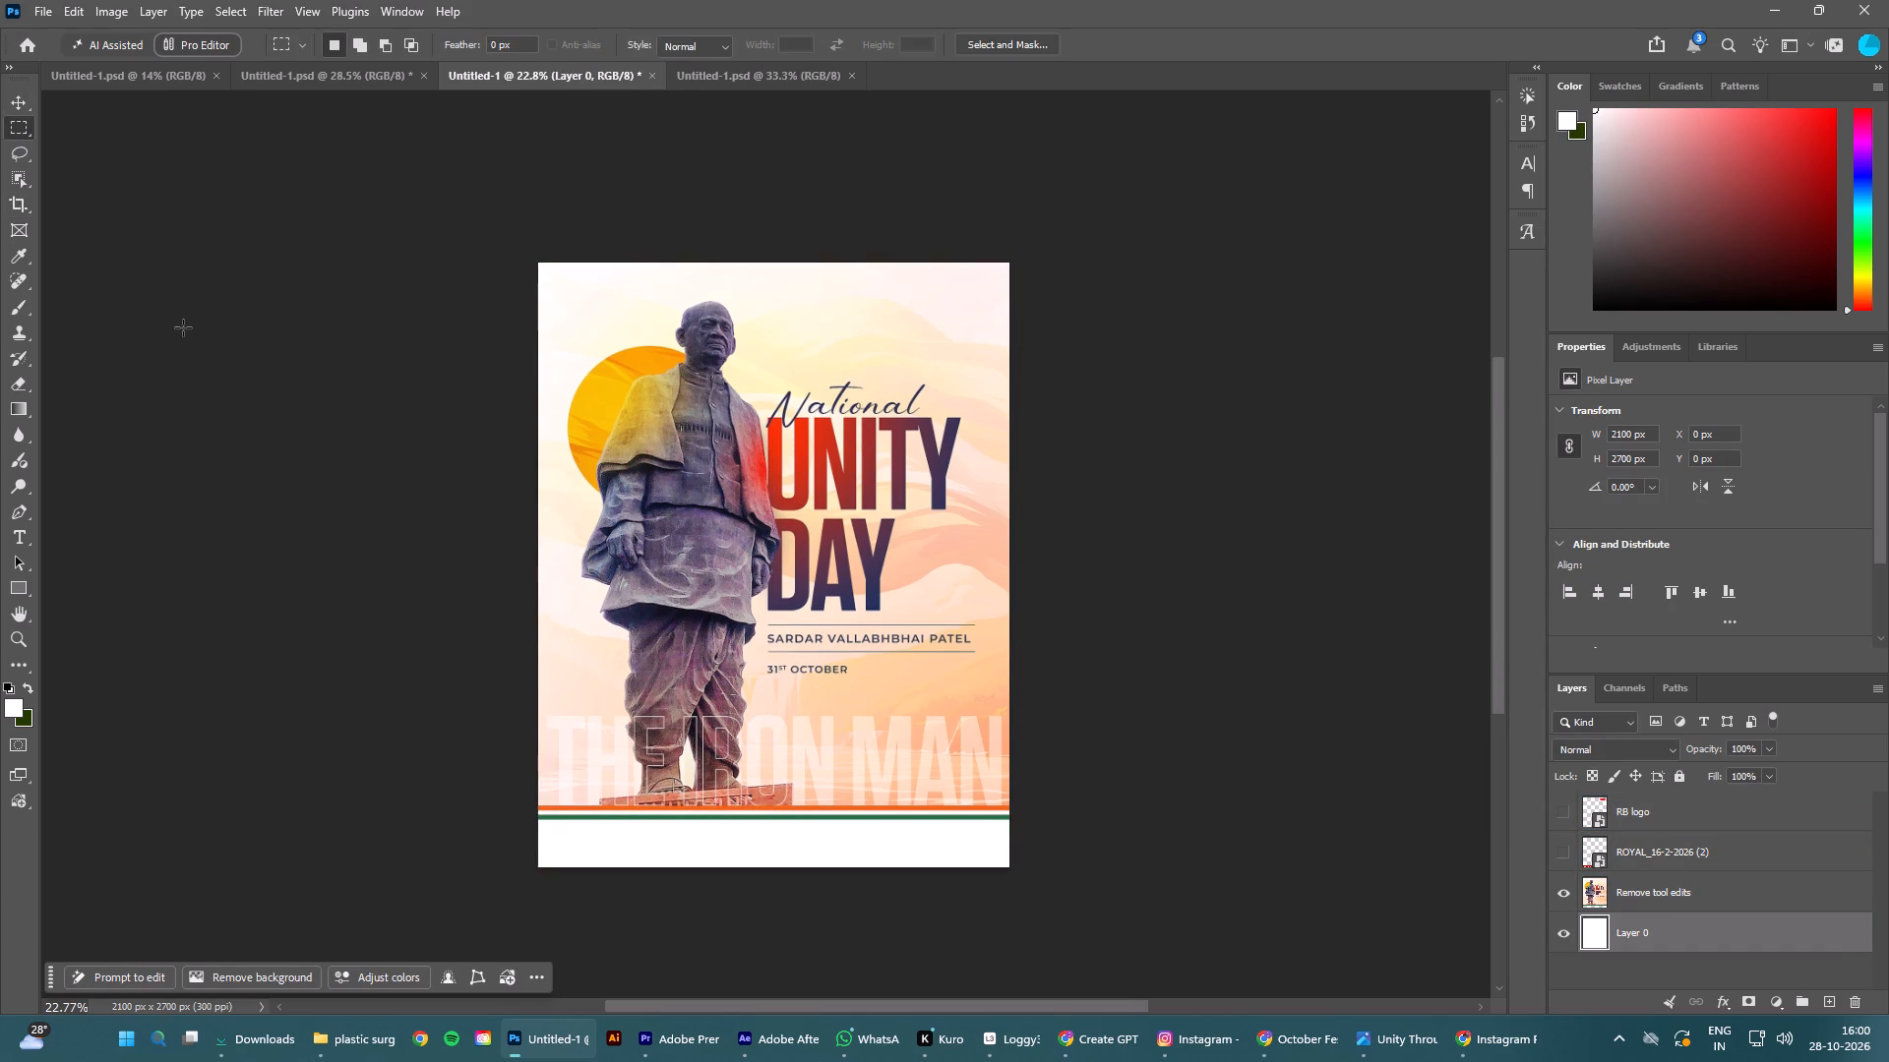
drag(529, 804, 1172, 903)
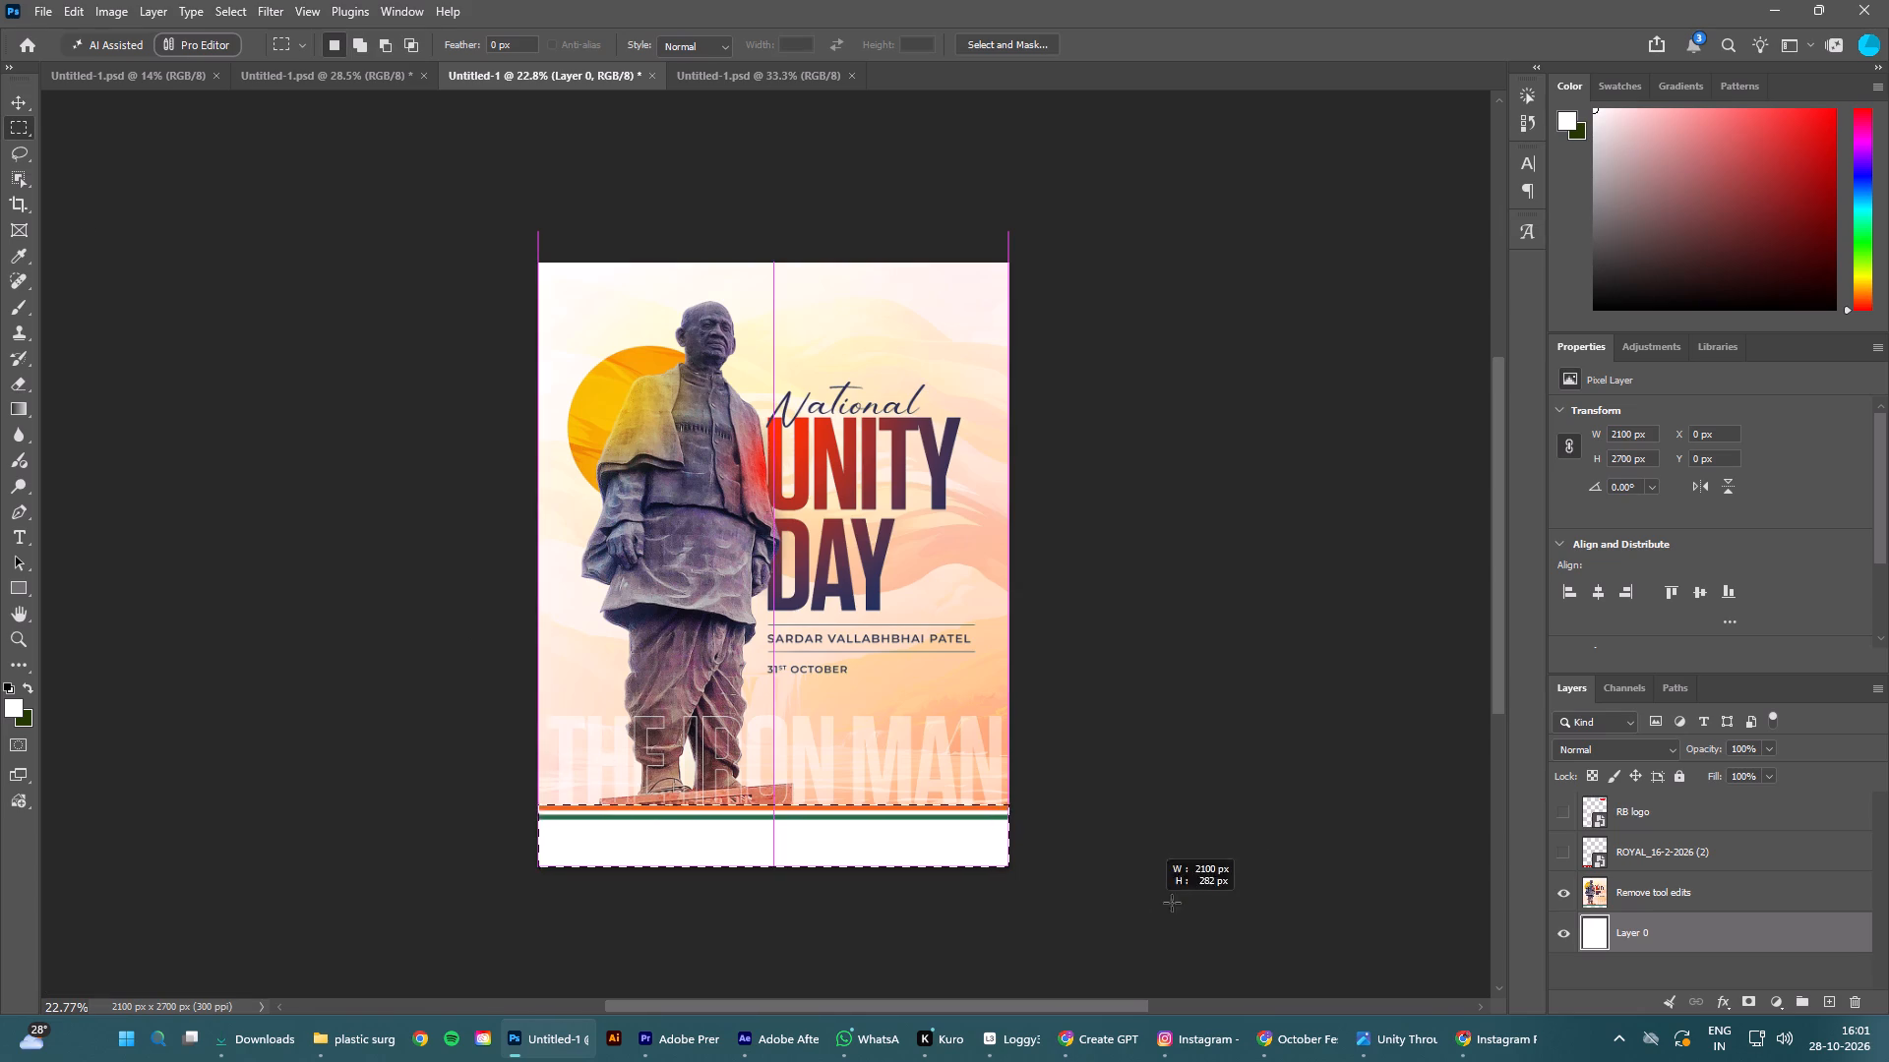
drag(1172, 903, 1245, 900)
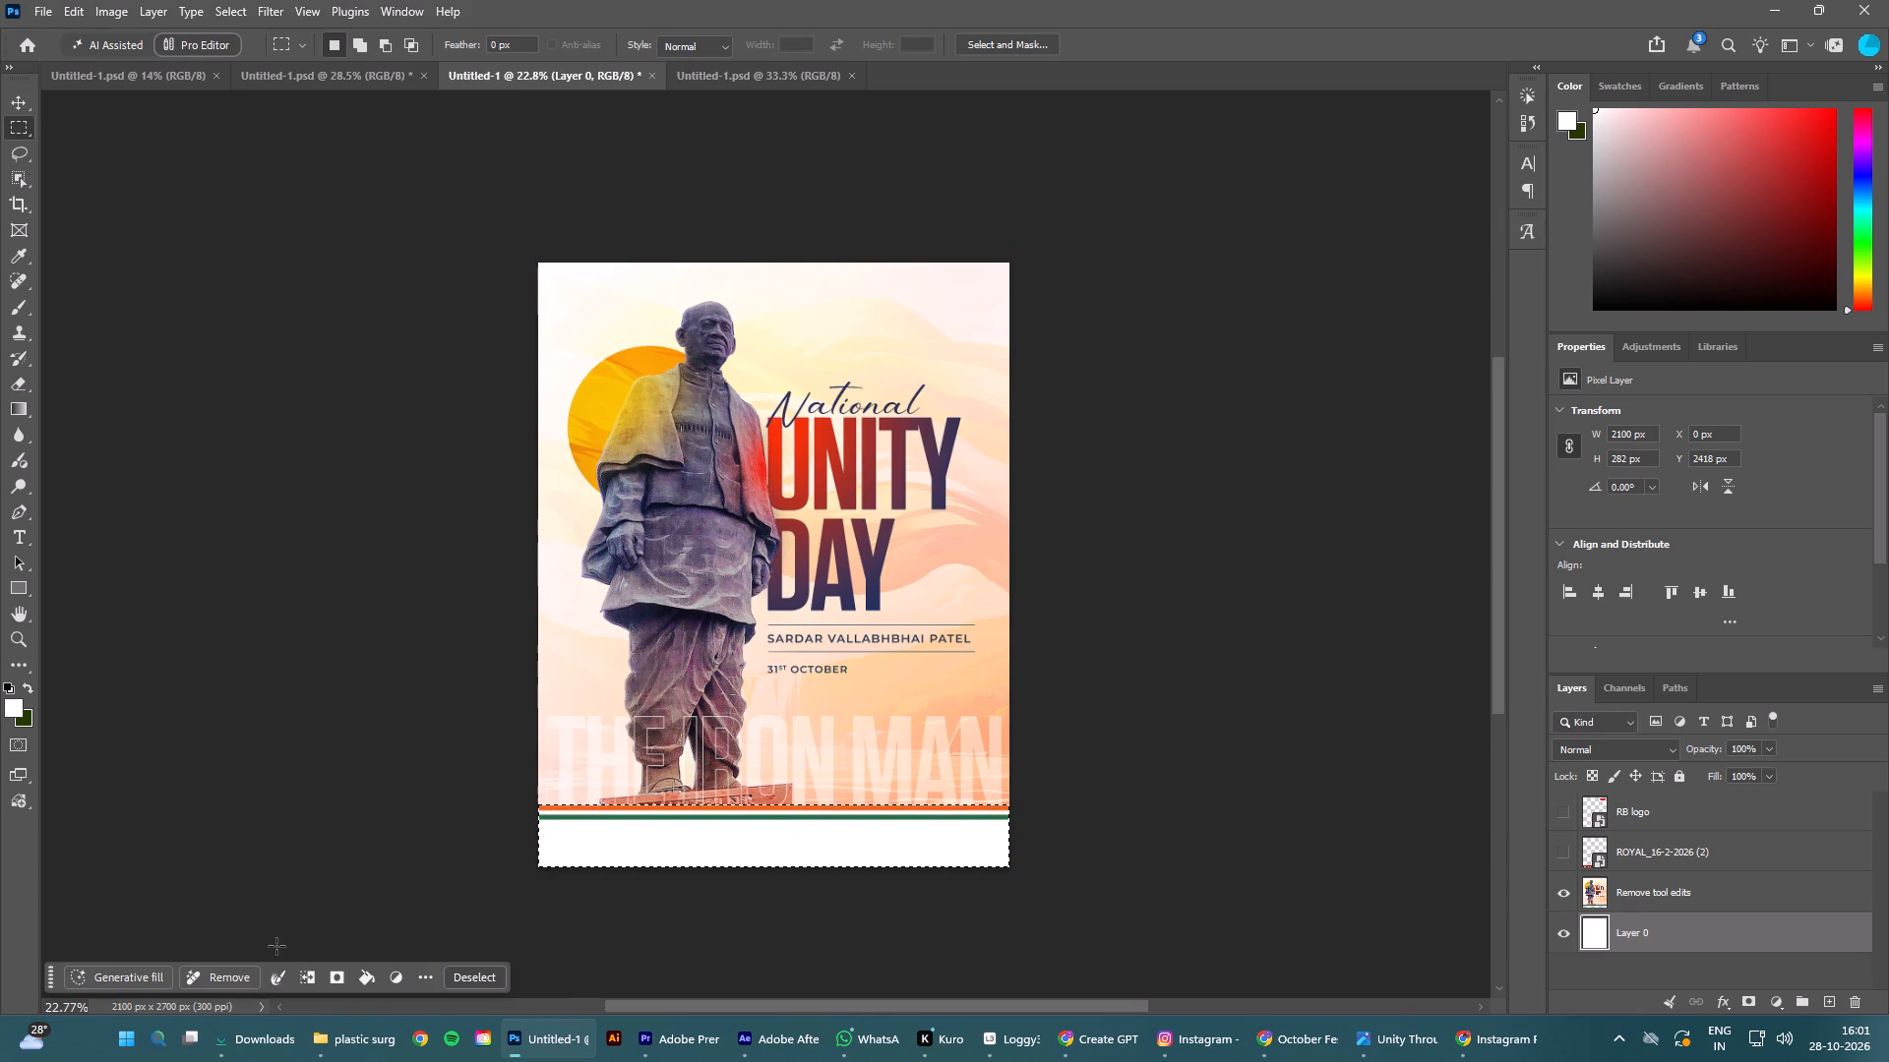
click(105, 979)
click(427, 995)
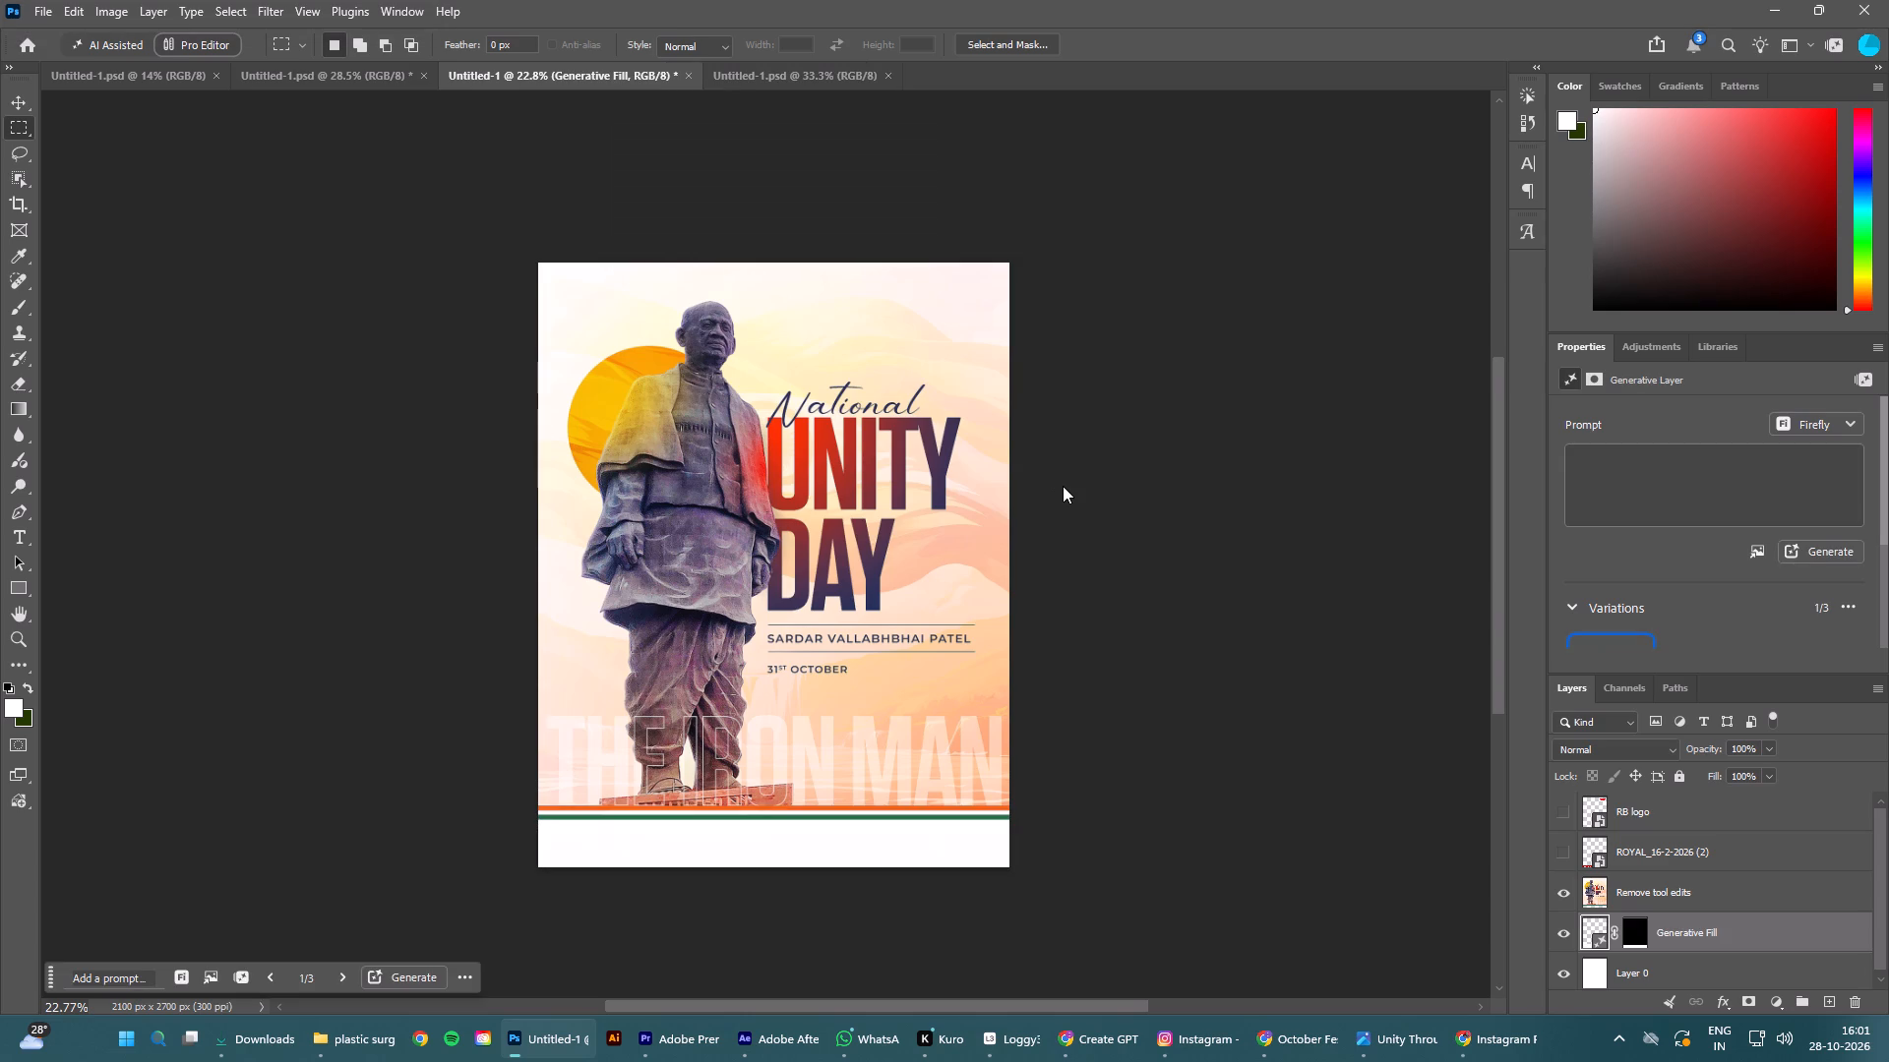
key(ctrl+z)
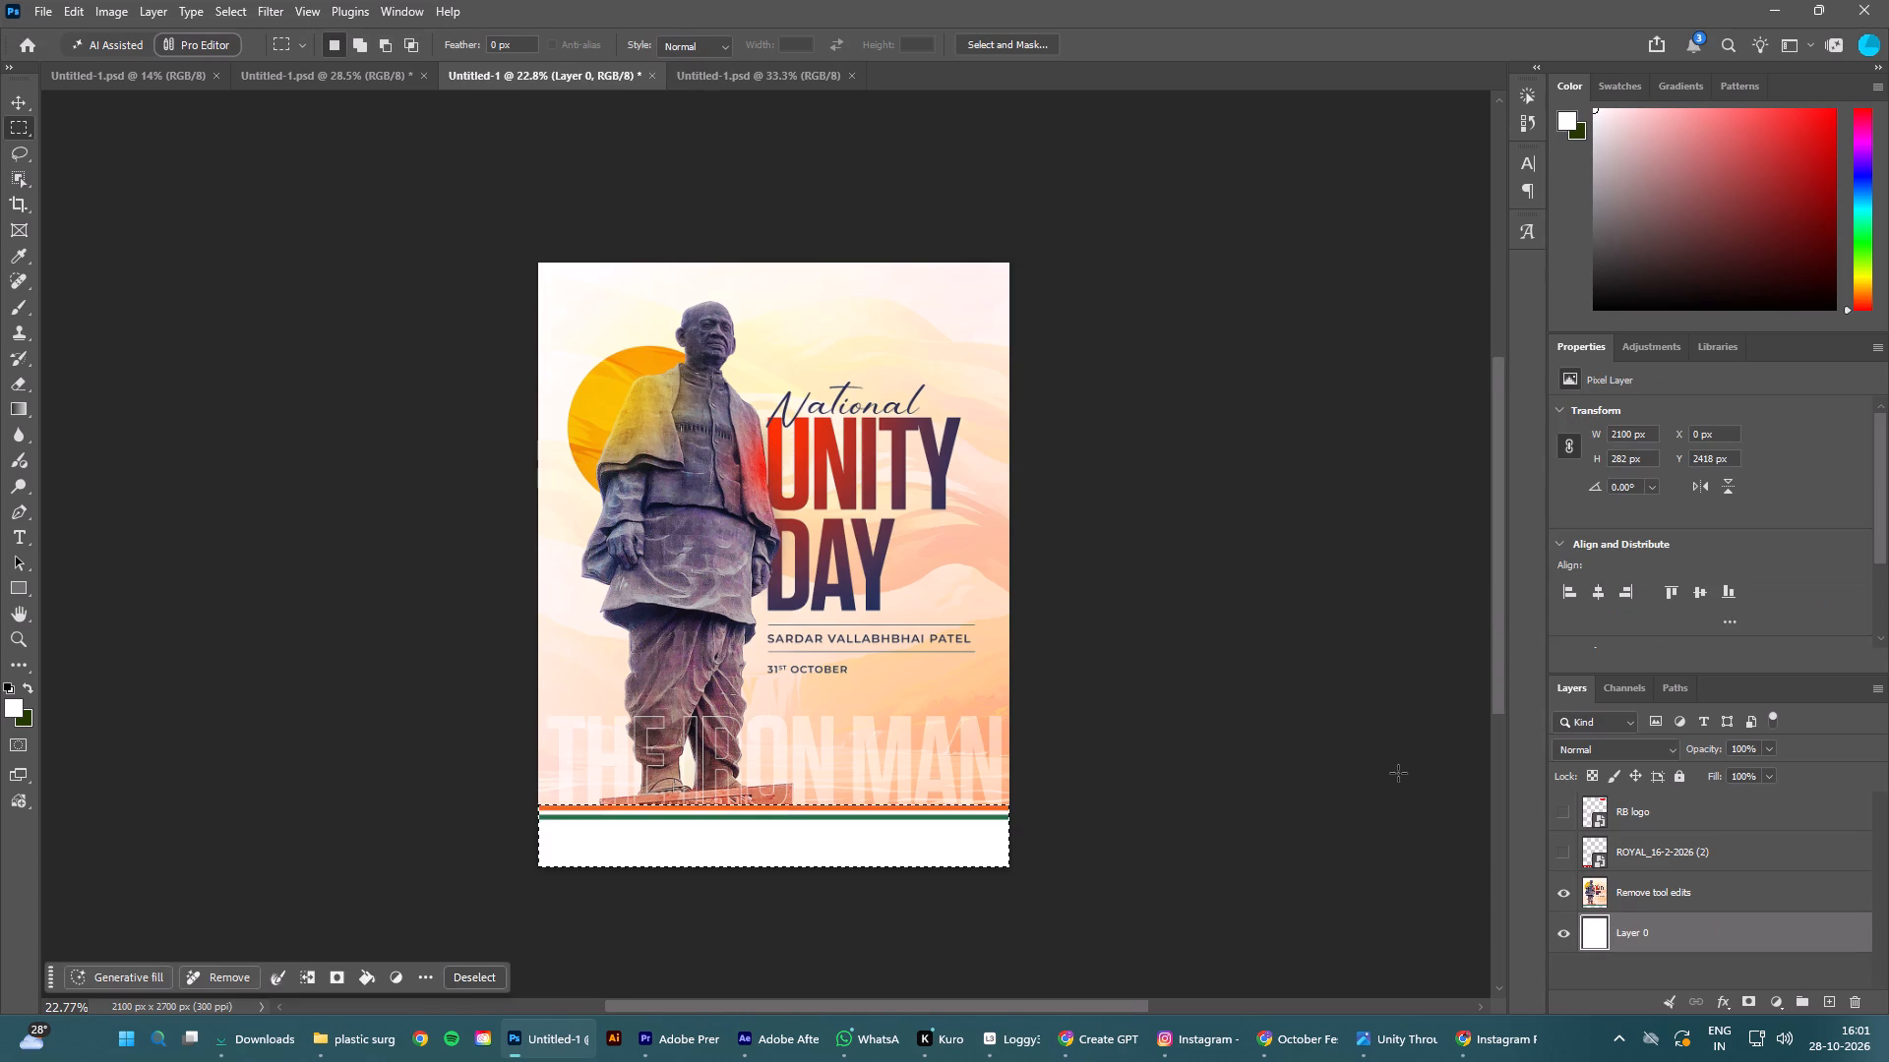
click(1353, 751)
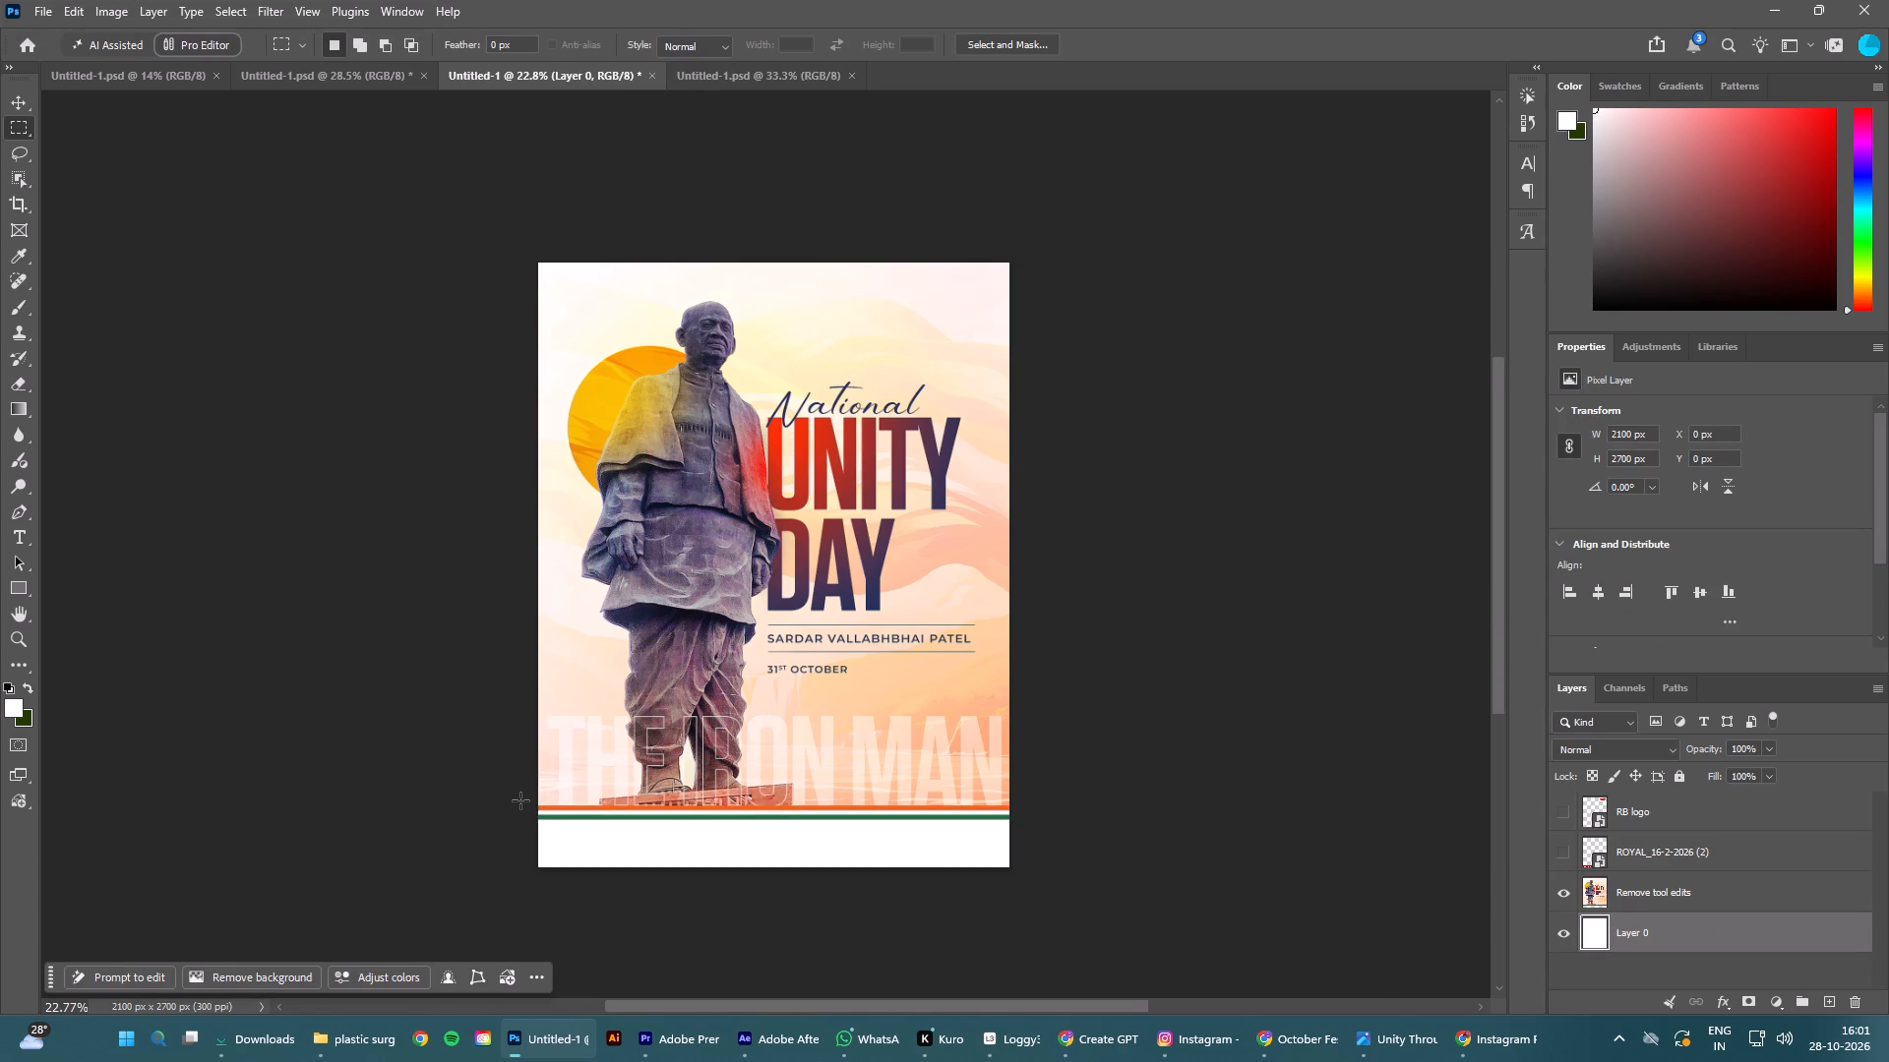
Delete the tricolour stripe from the Remove tool edits layer using a full-width selection about 128 px high, then clear the selection.
drag(524, 803, 1024, 831)
click(1642, 903)
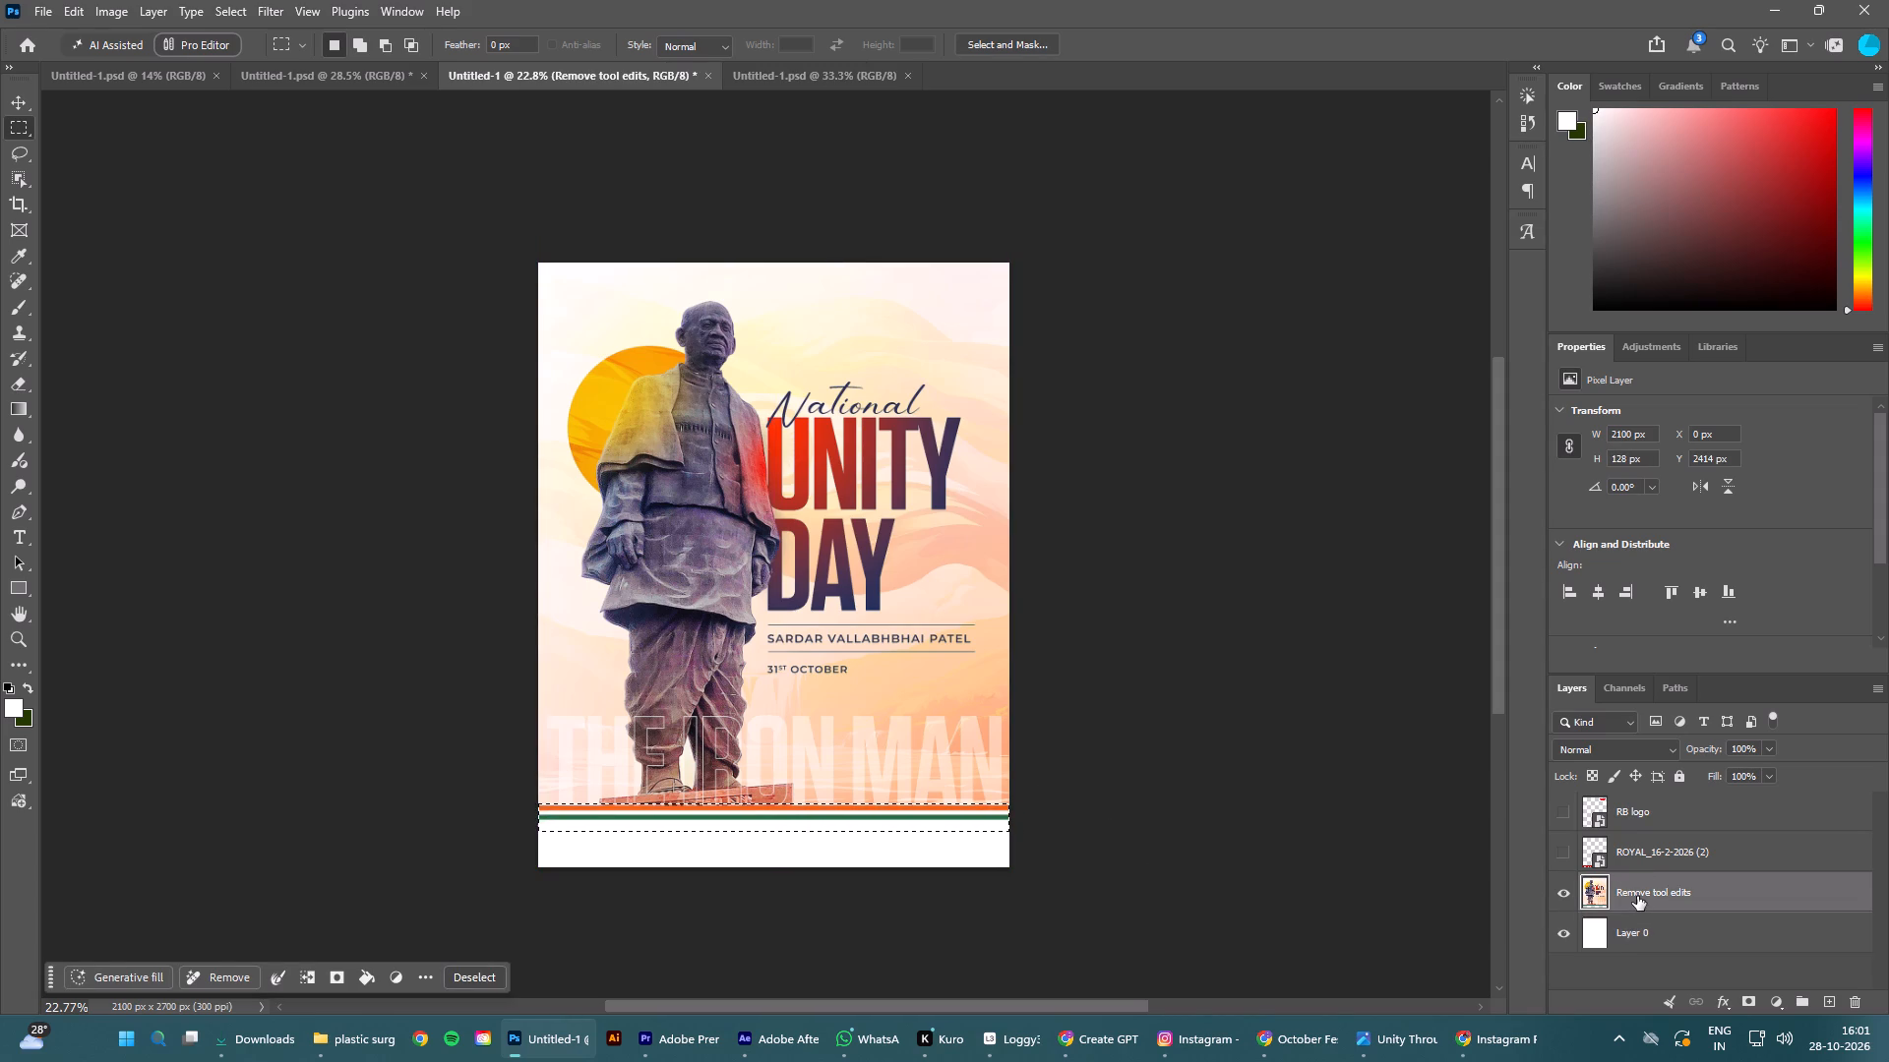
key(Delete)
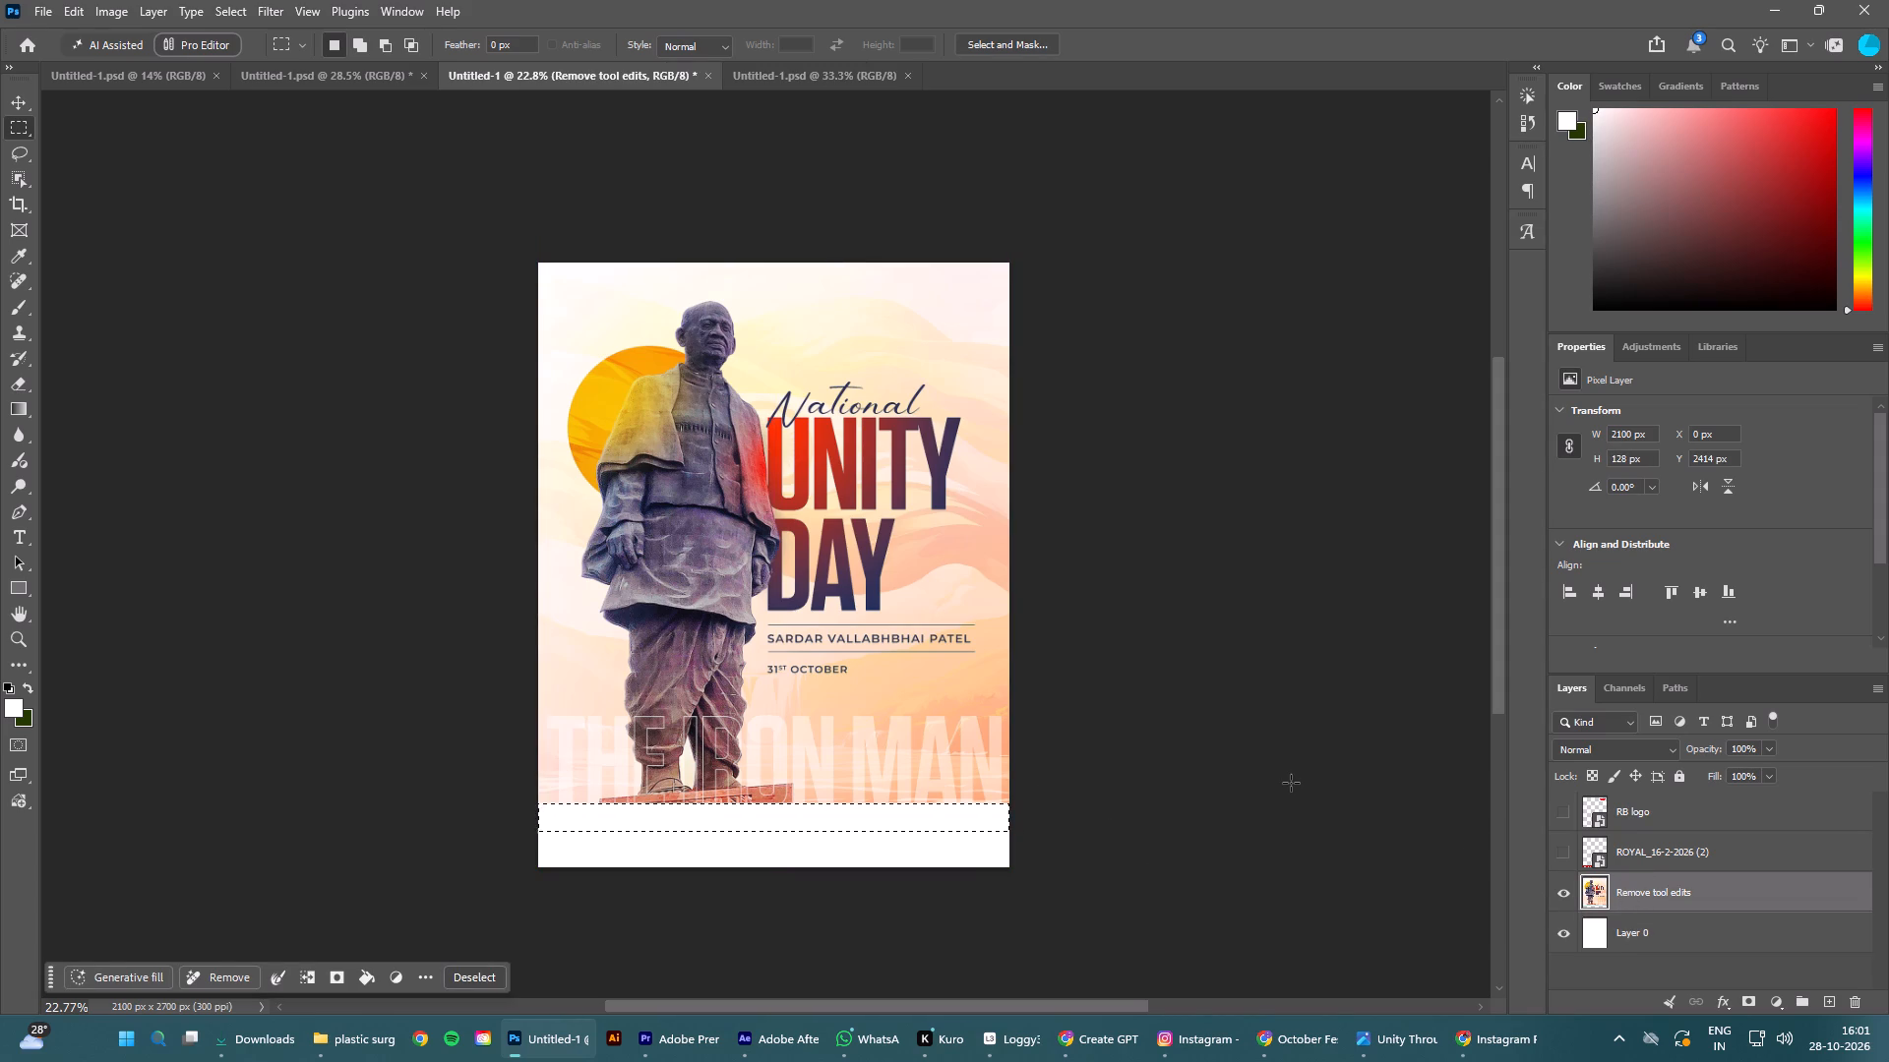
key(ctrl+d)
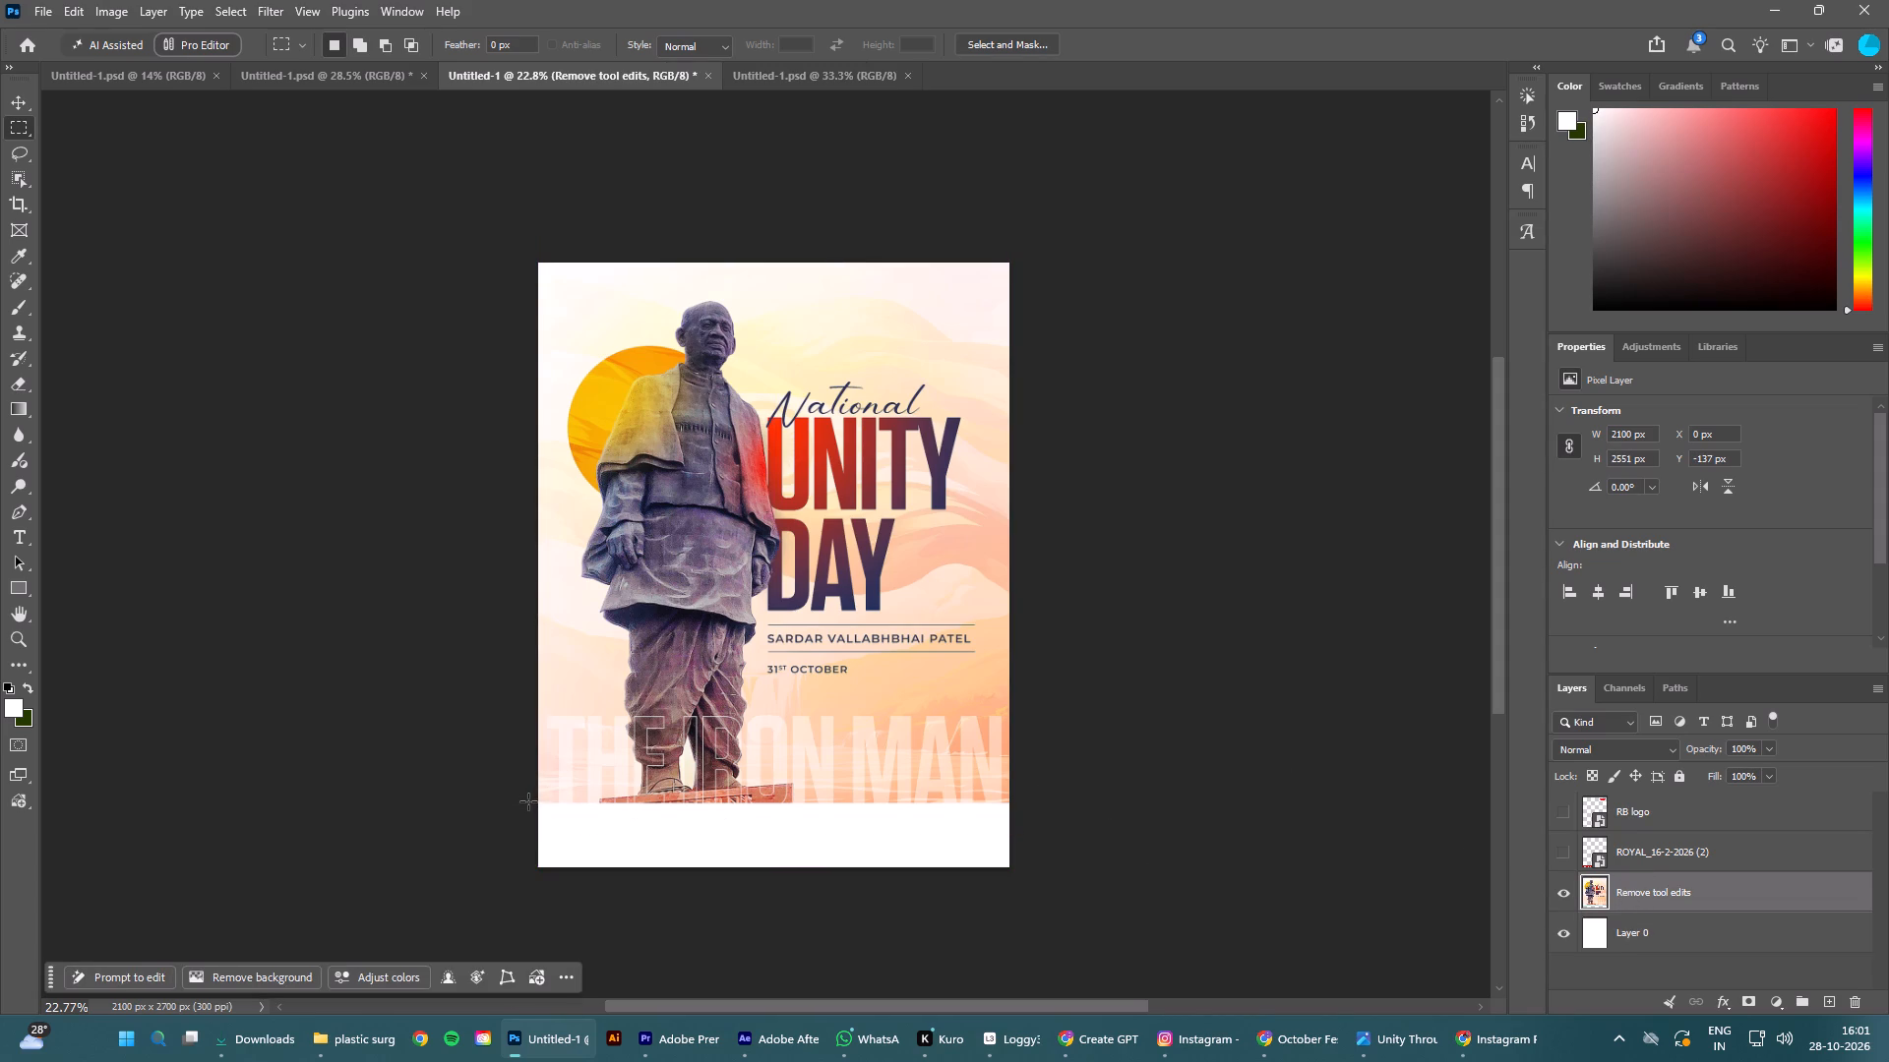
Extend the artwork into the poster's empty bottom strip, about 2100 × 299 px, using Generative Fill without a prompt.
drag(528, 800, 1260, 914)
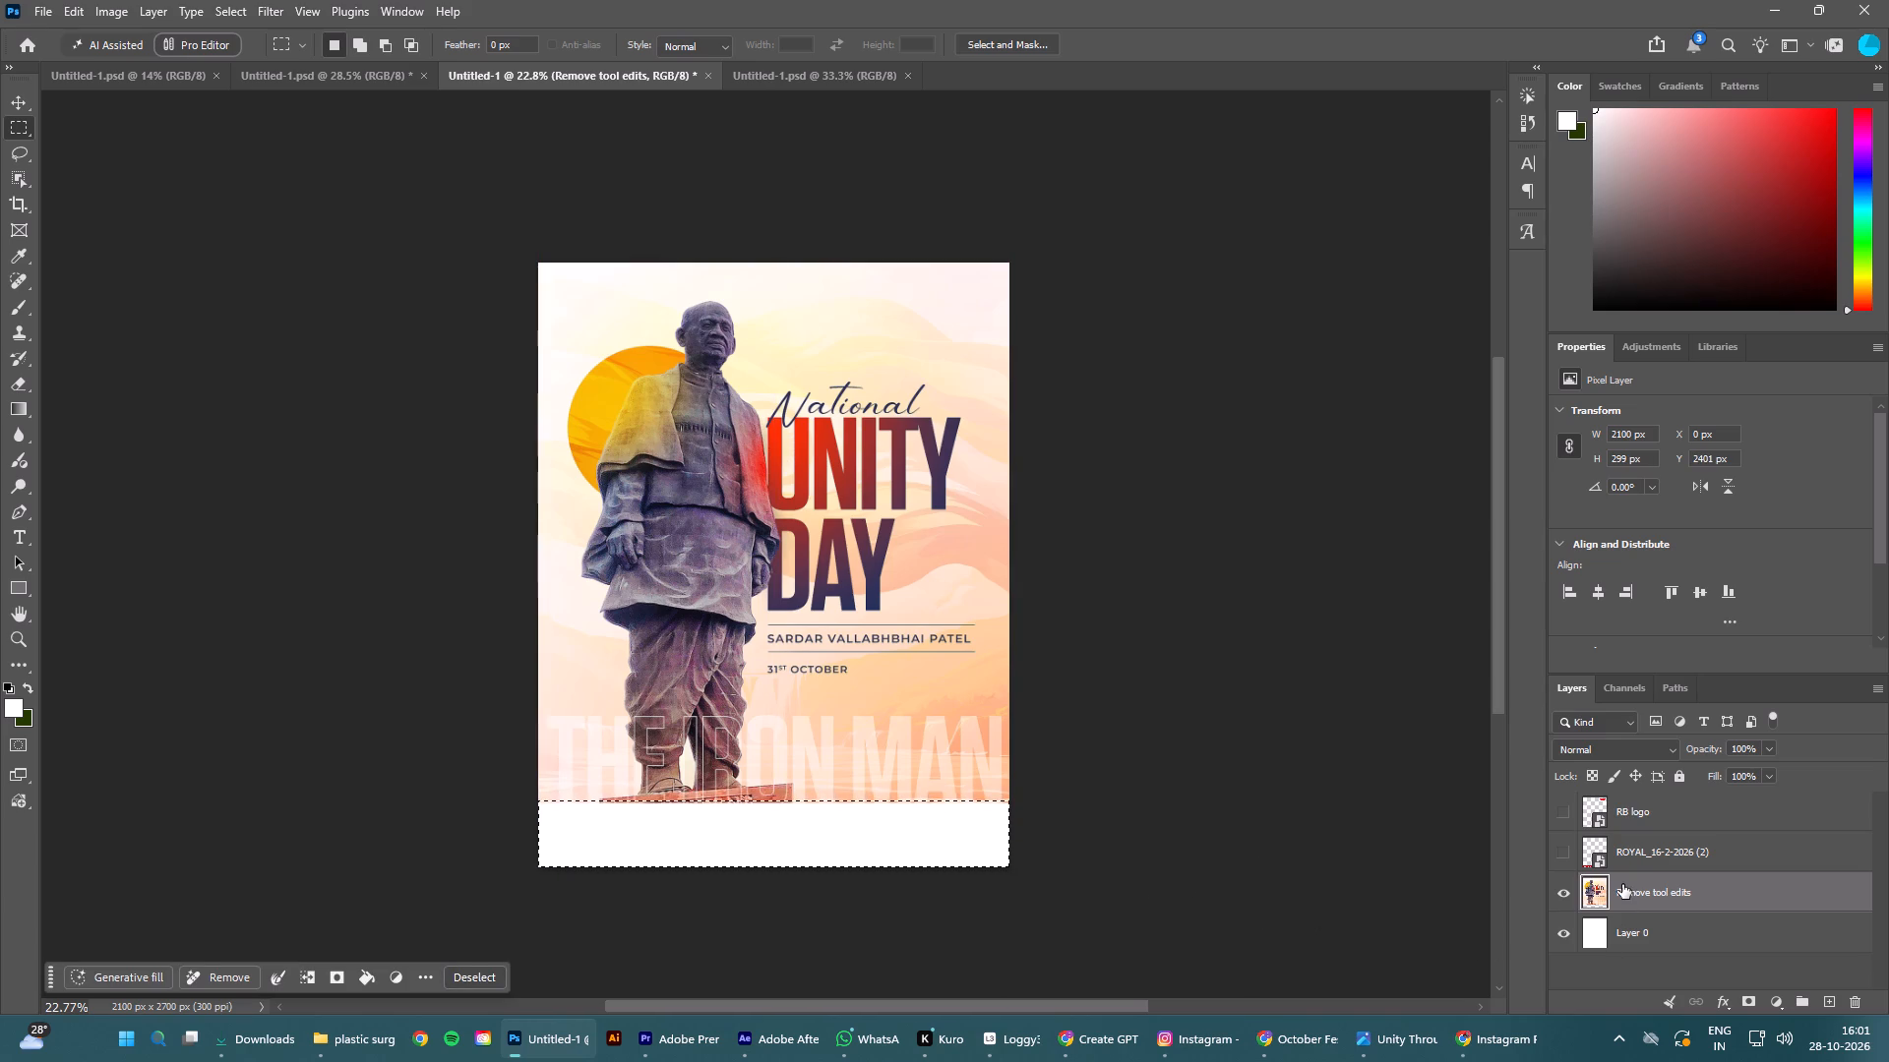
click(132, 974)
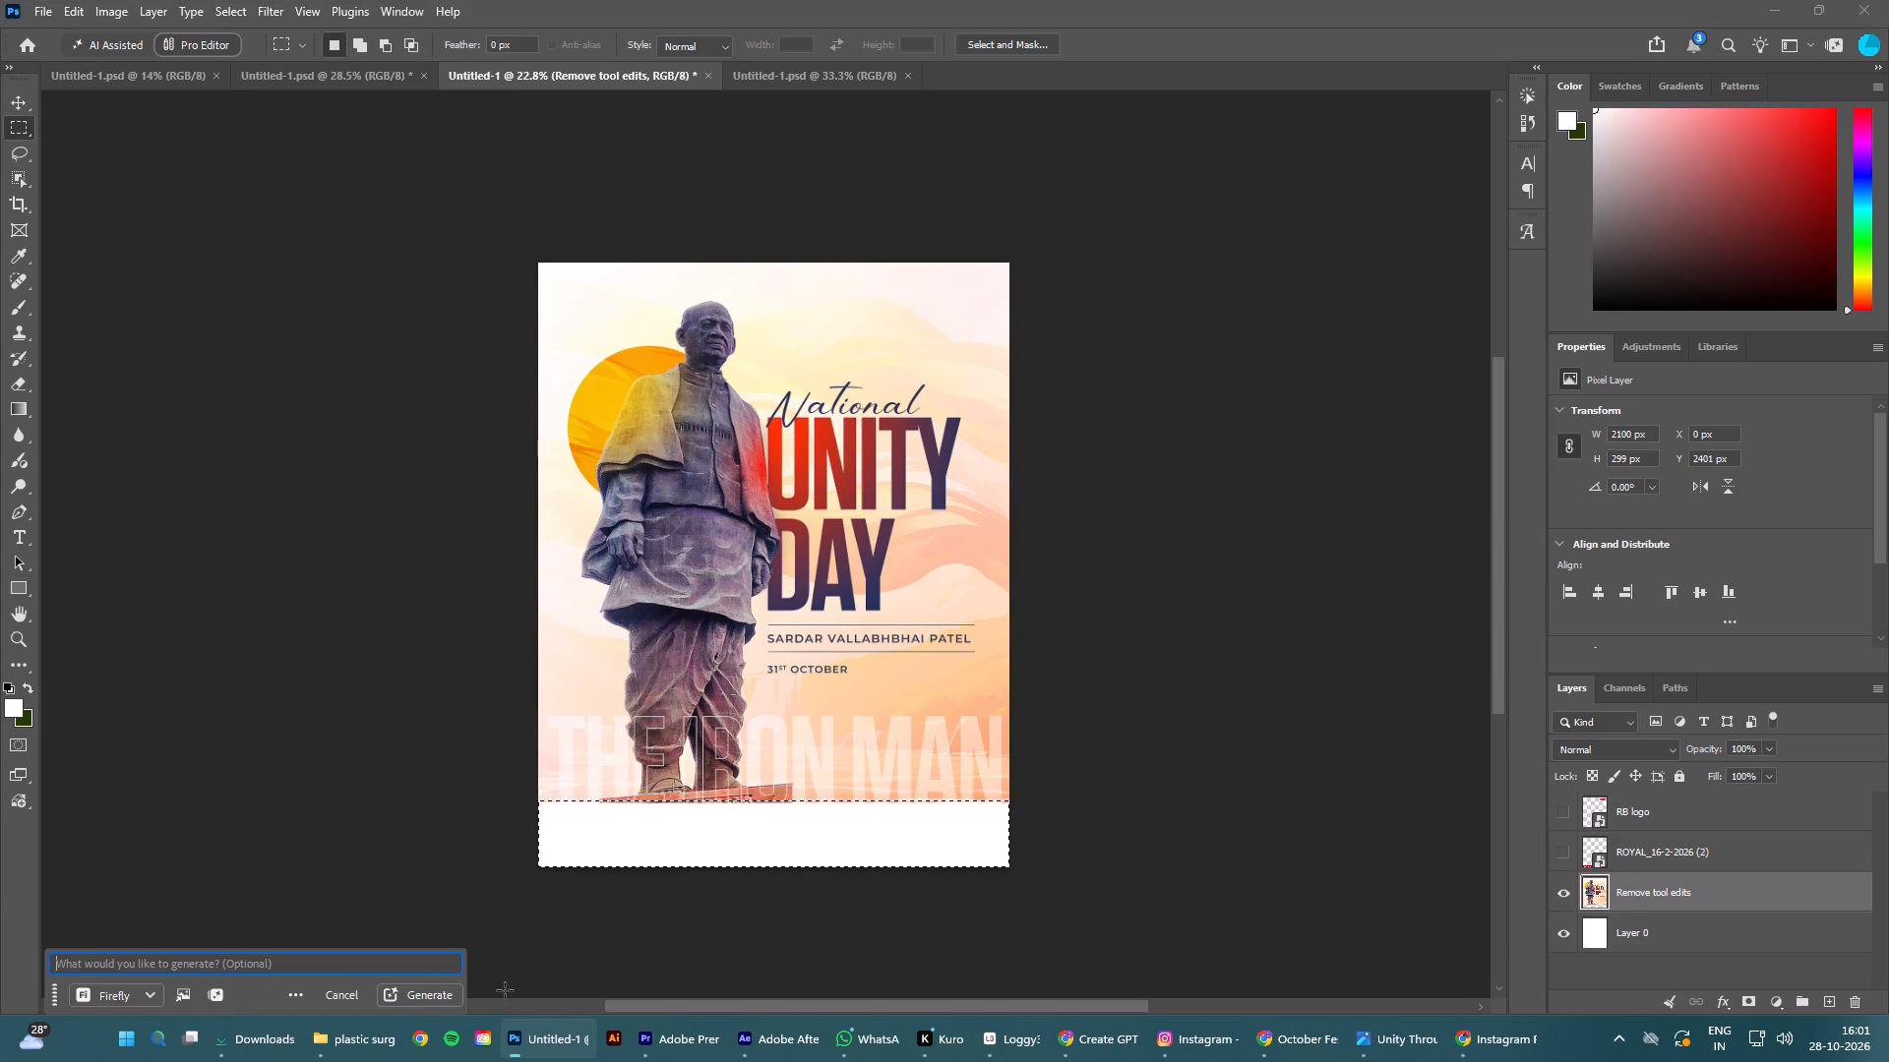
click(433, 999)
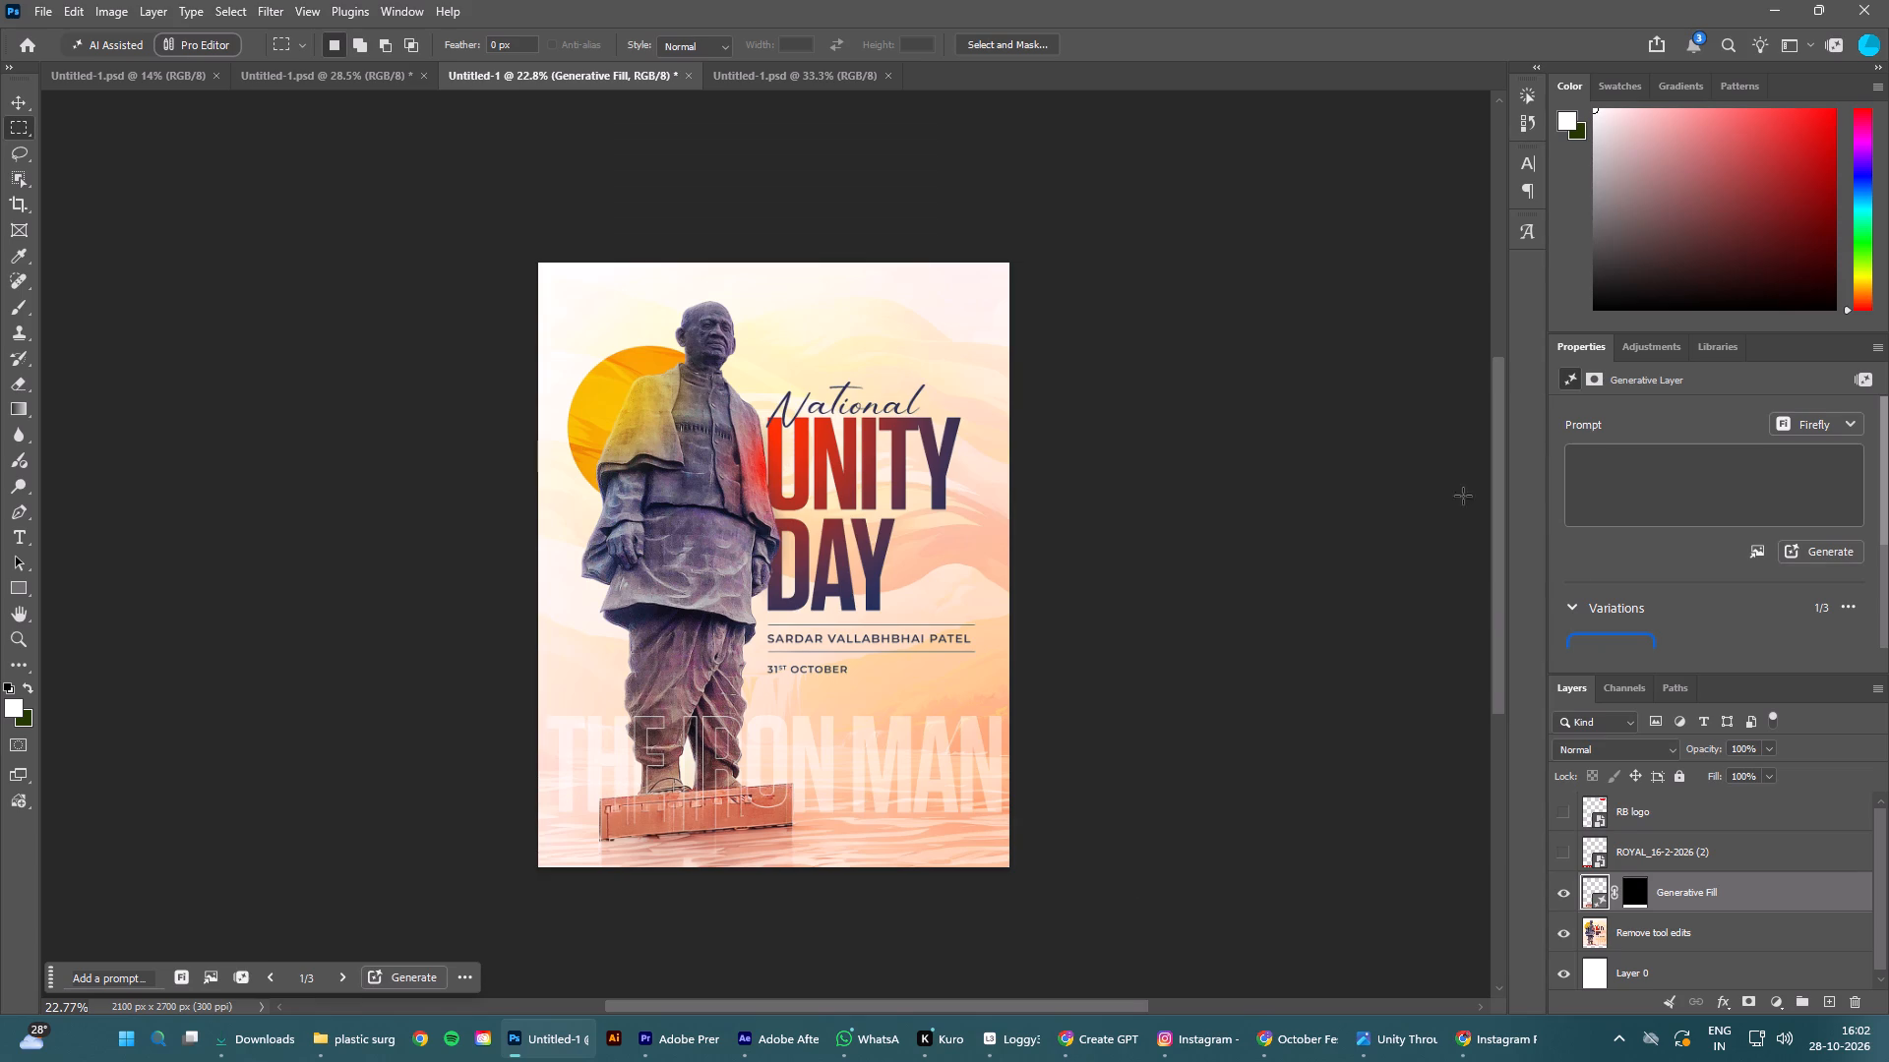
click(17, 98)
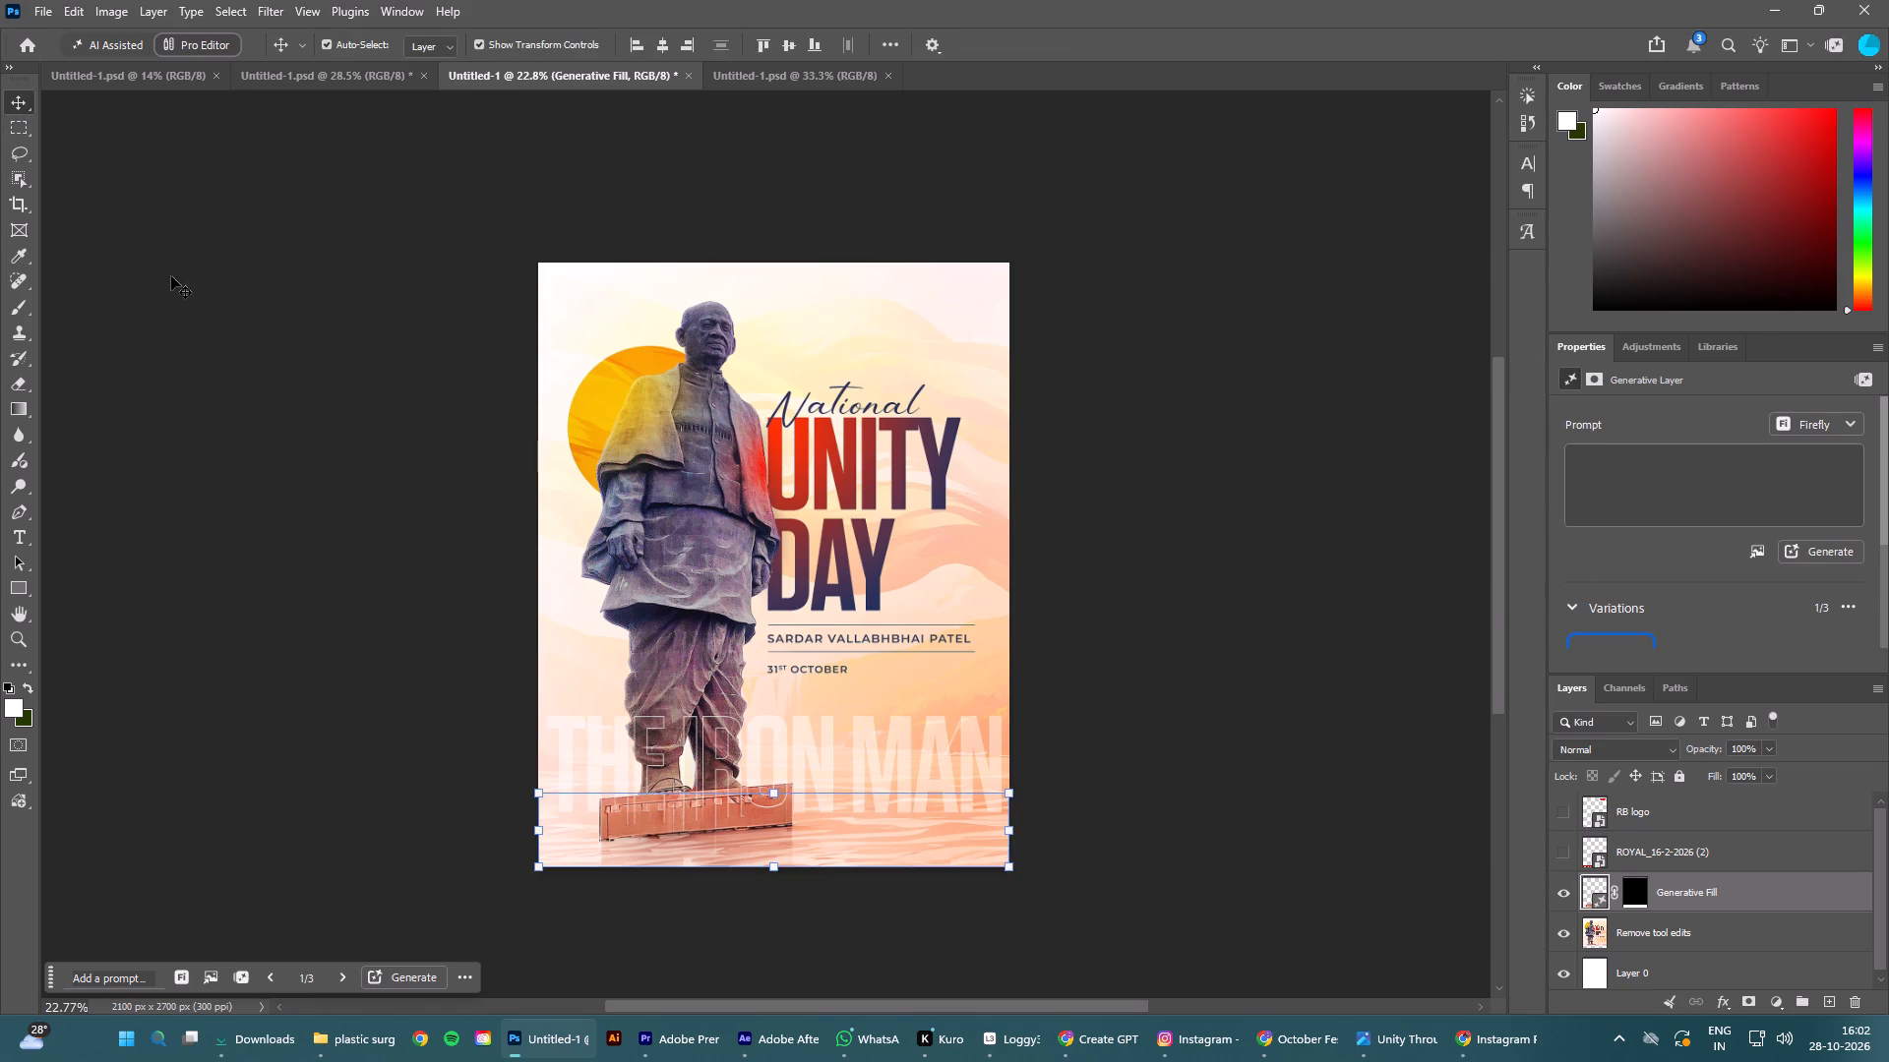
click(171, 276)
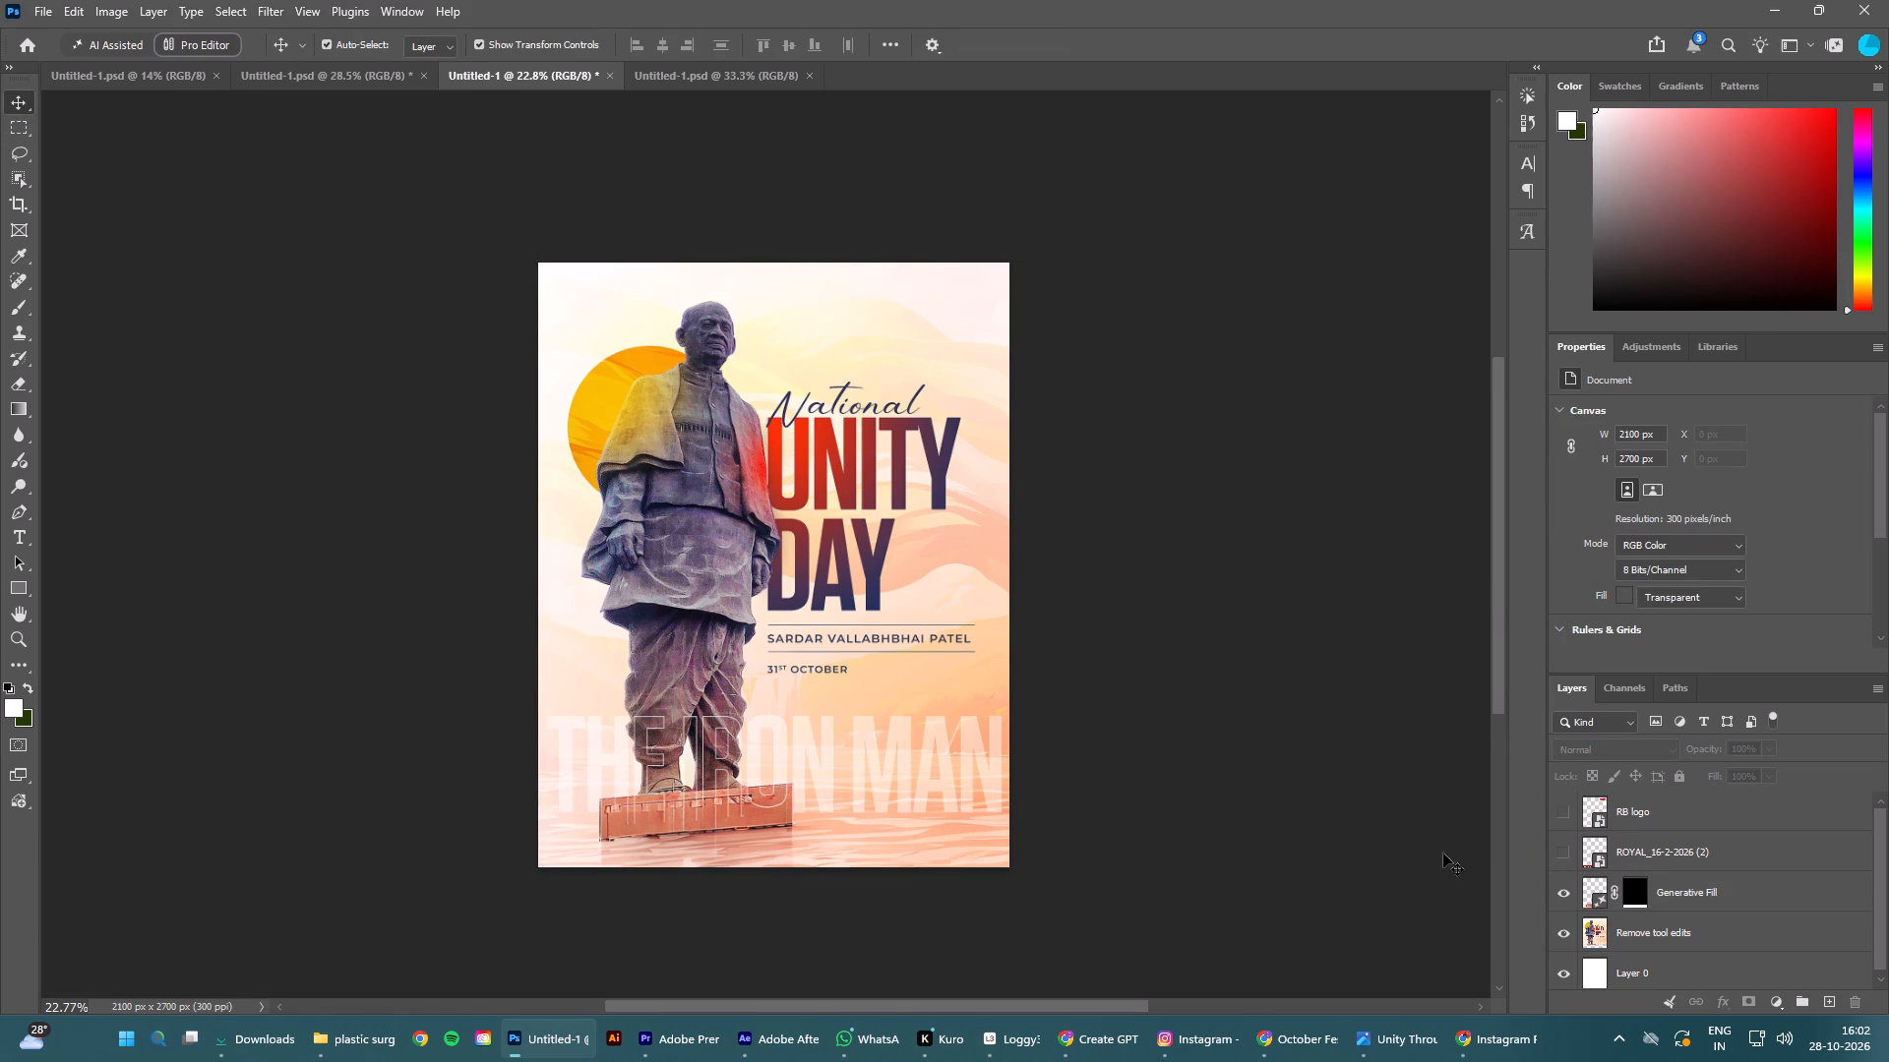
Show the red contact footer and RB logo layers again over the extended artwork.
click(1559, 852)
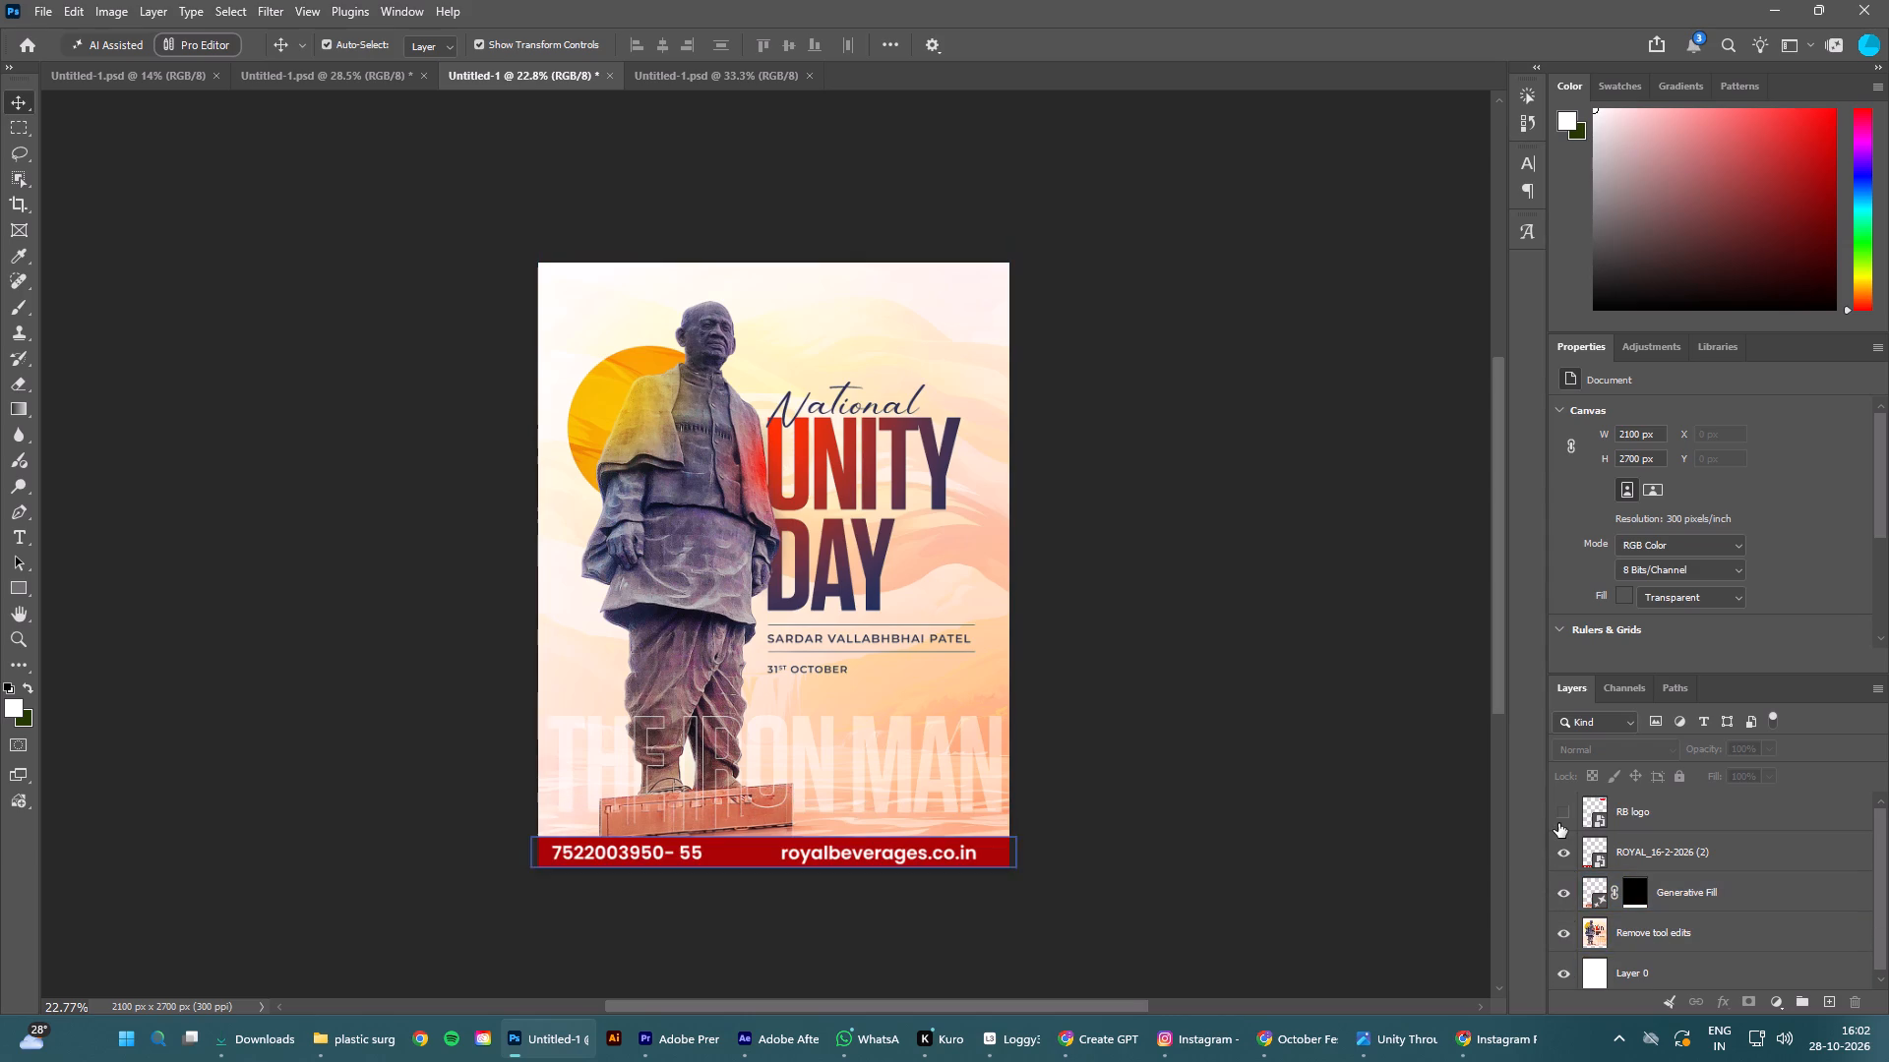
click(1558, 823)
click(1354, 744)
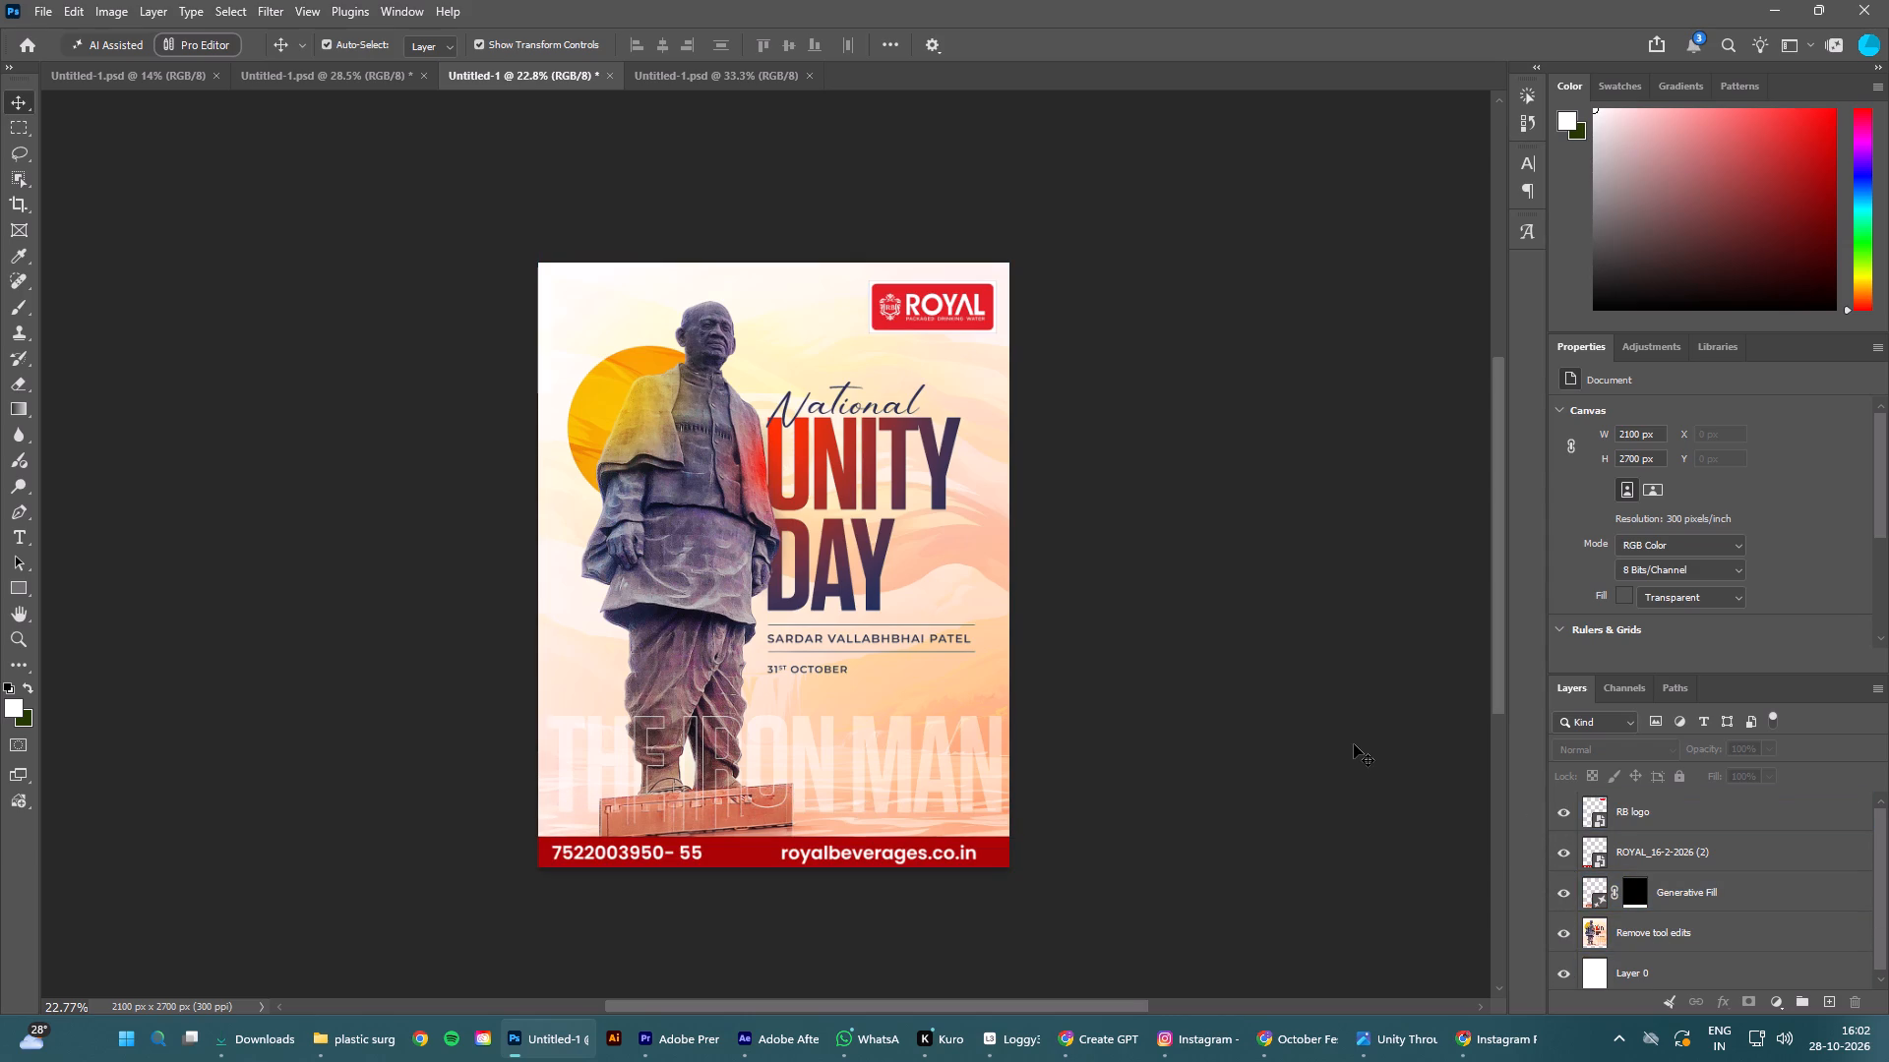
Switch from Photoshop to the Downloads folder in File Explorer.
click(1769, 4)
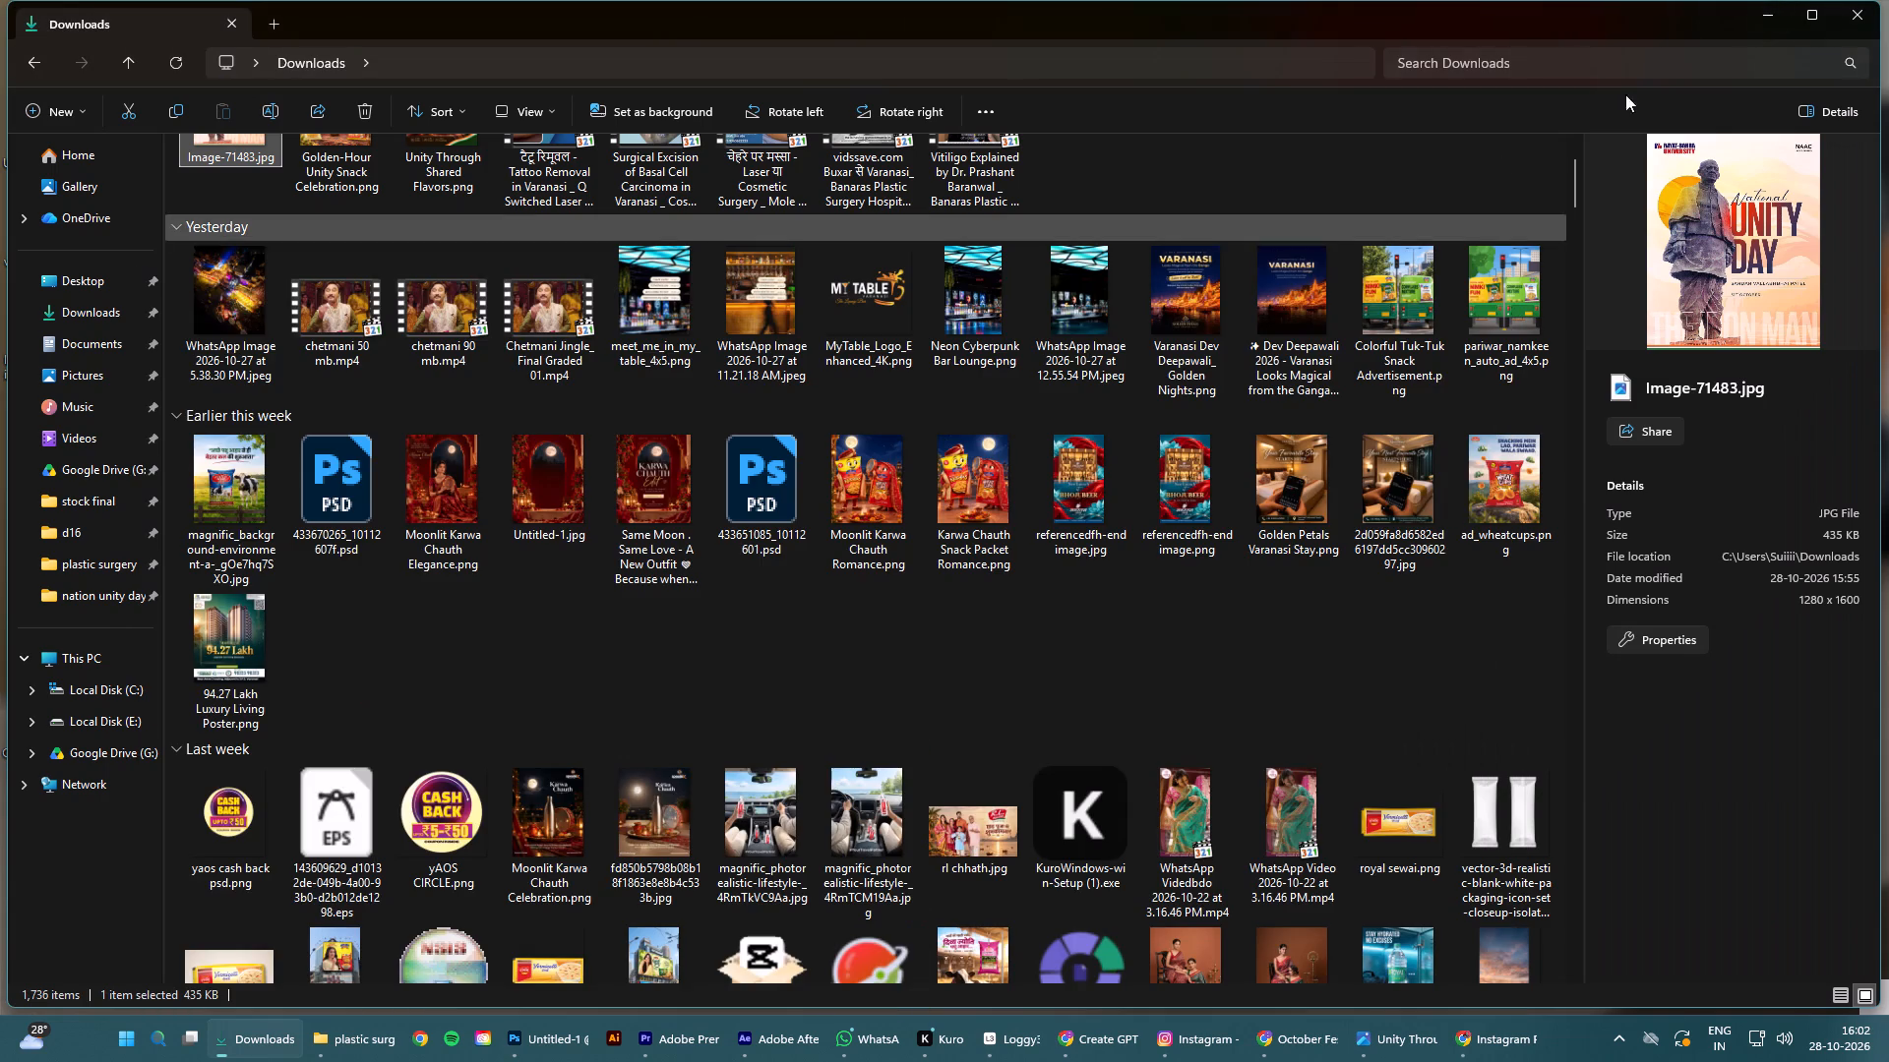
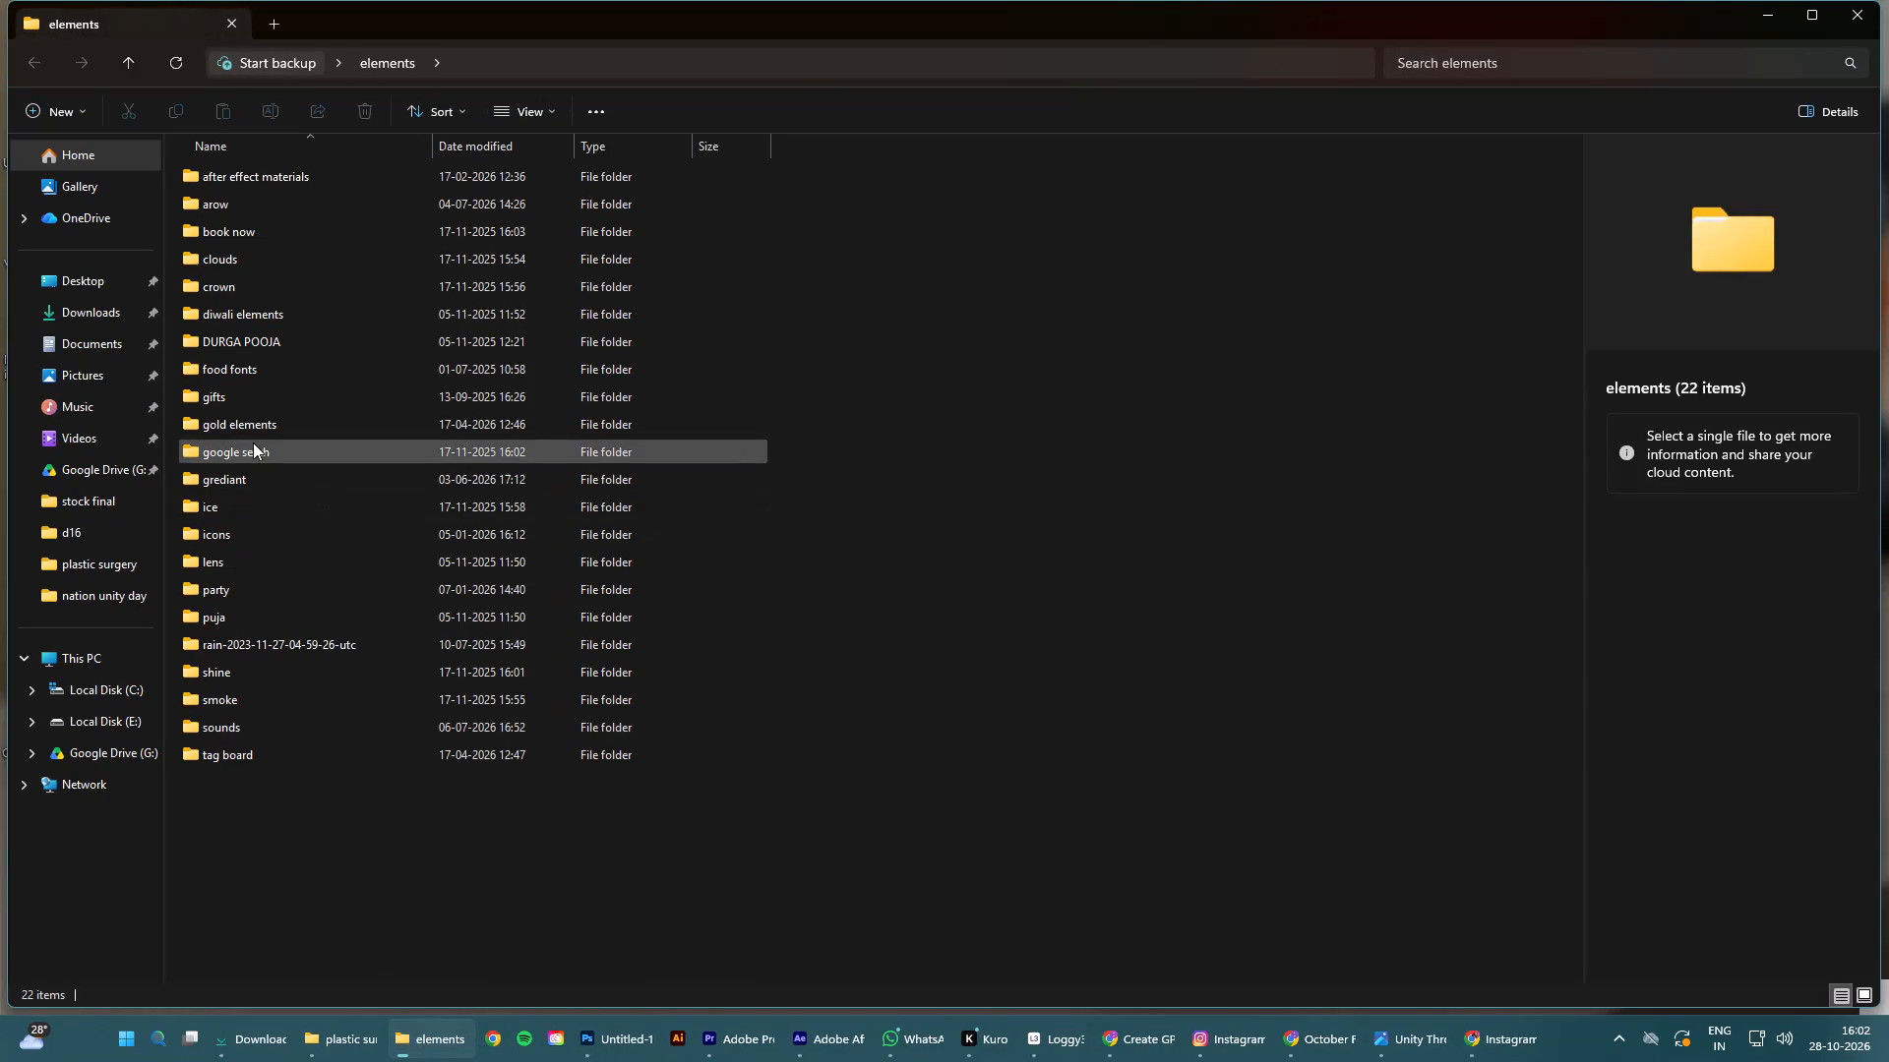
Place black footer gredient copy.png from the grediant folder into the Photoshop poster, scaled proportionally to about 2154 px wide.
double_click(258, 480)
click(254, 207)
drag(224, 205, 225, 235)
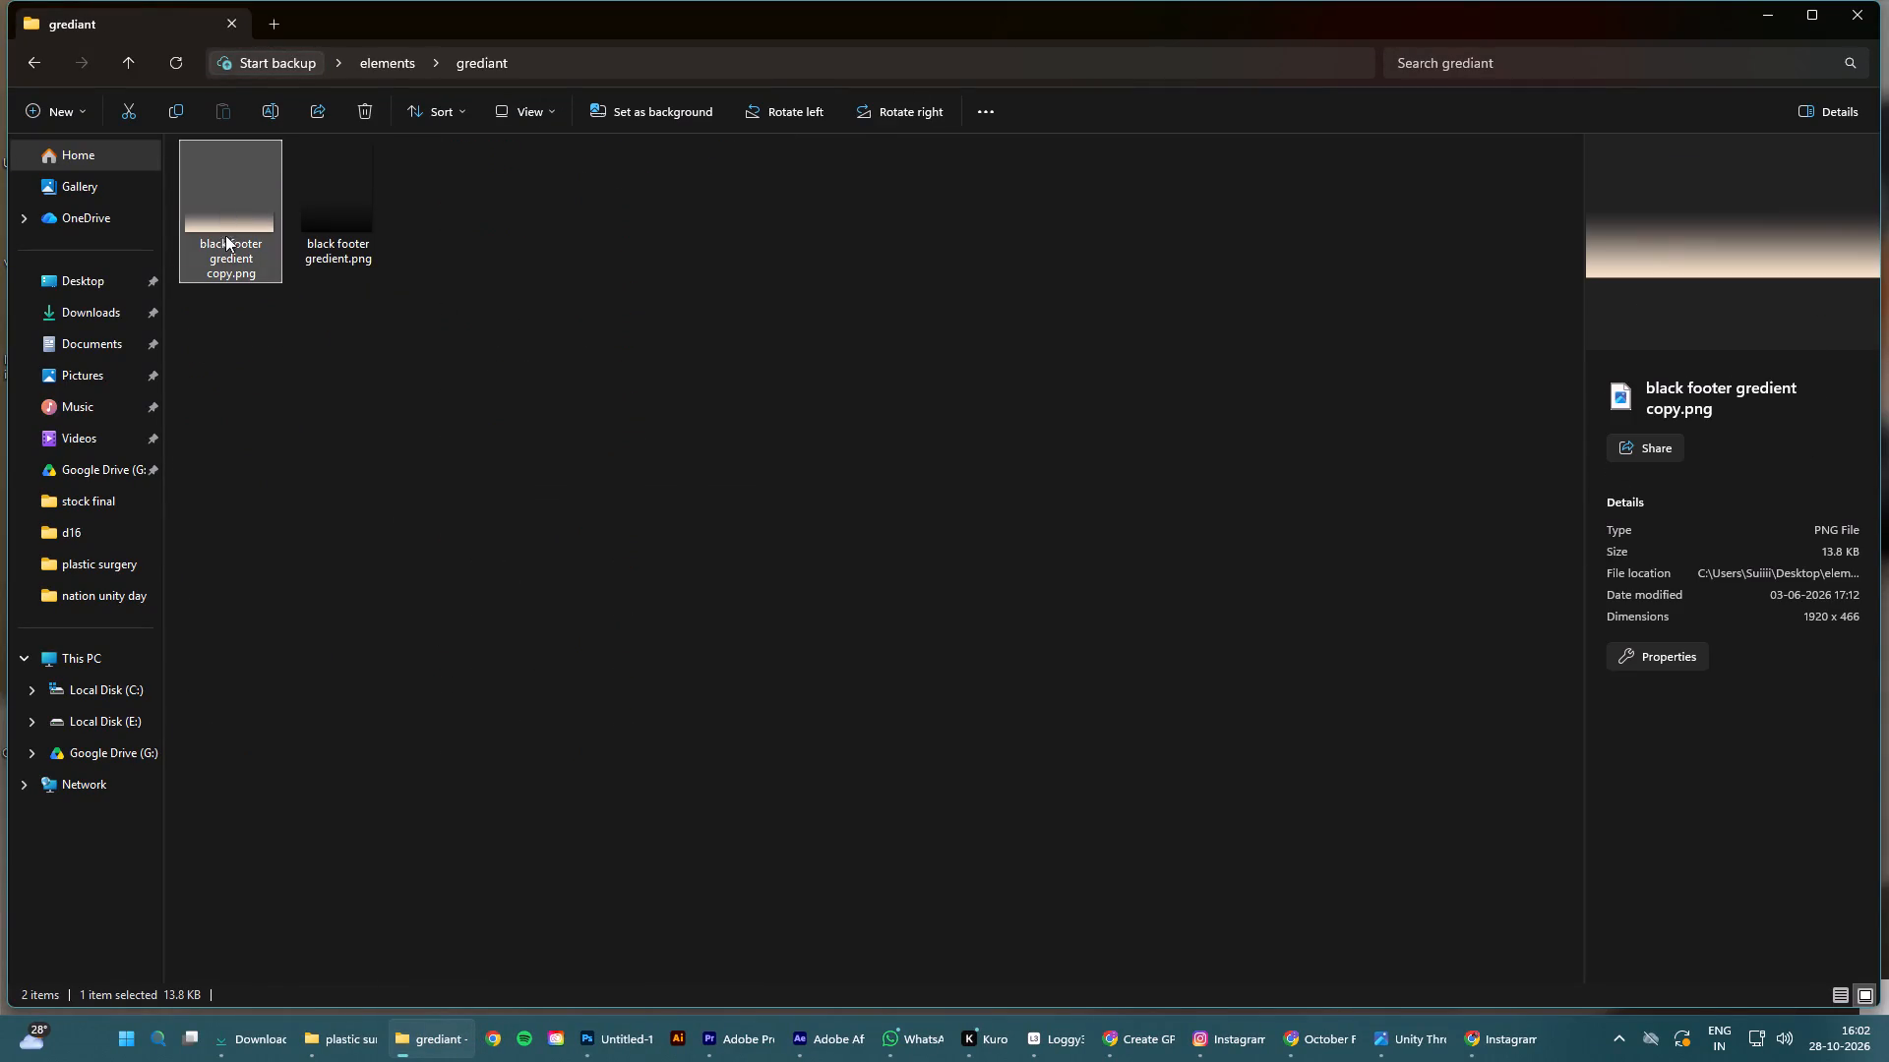
drag(225, 235, 815, 836)
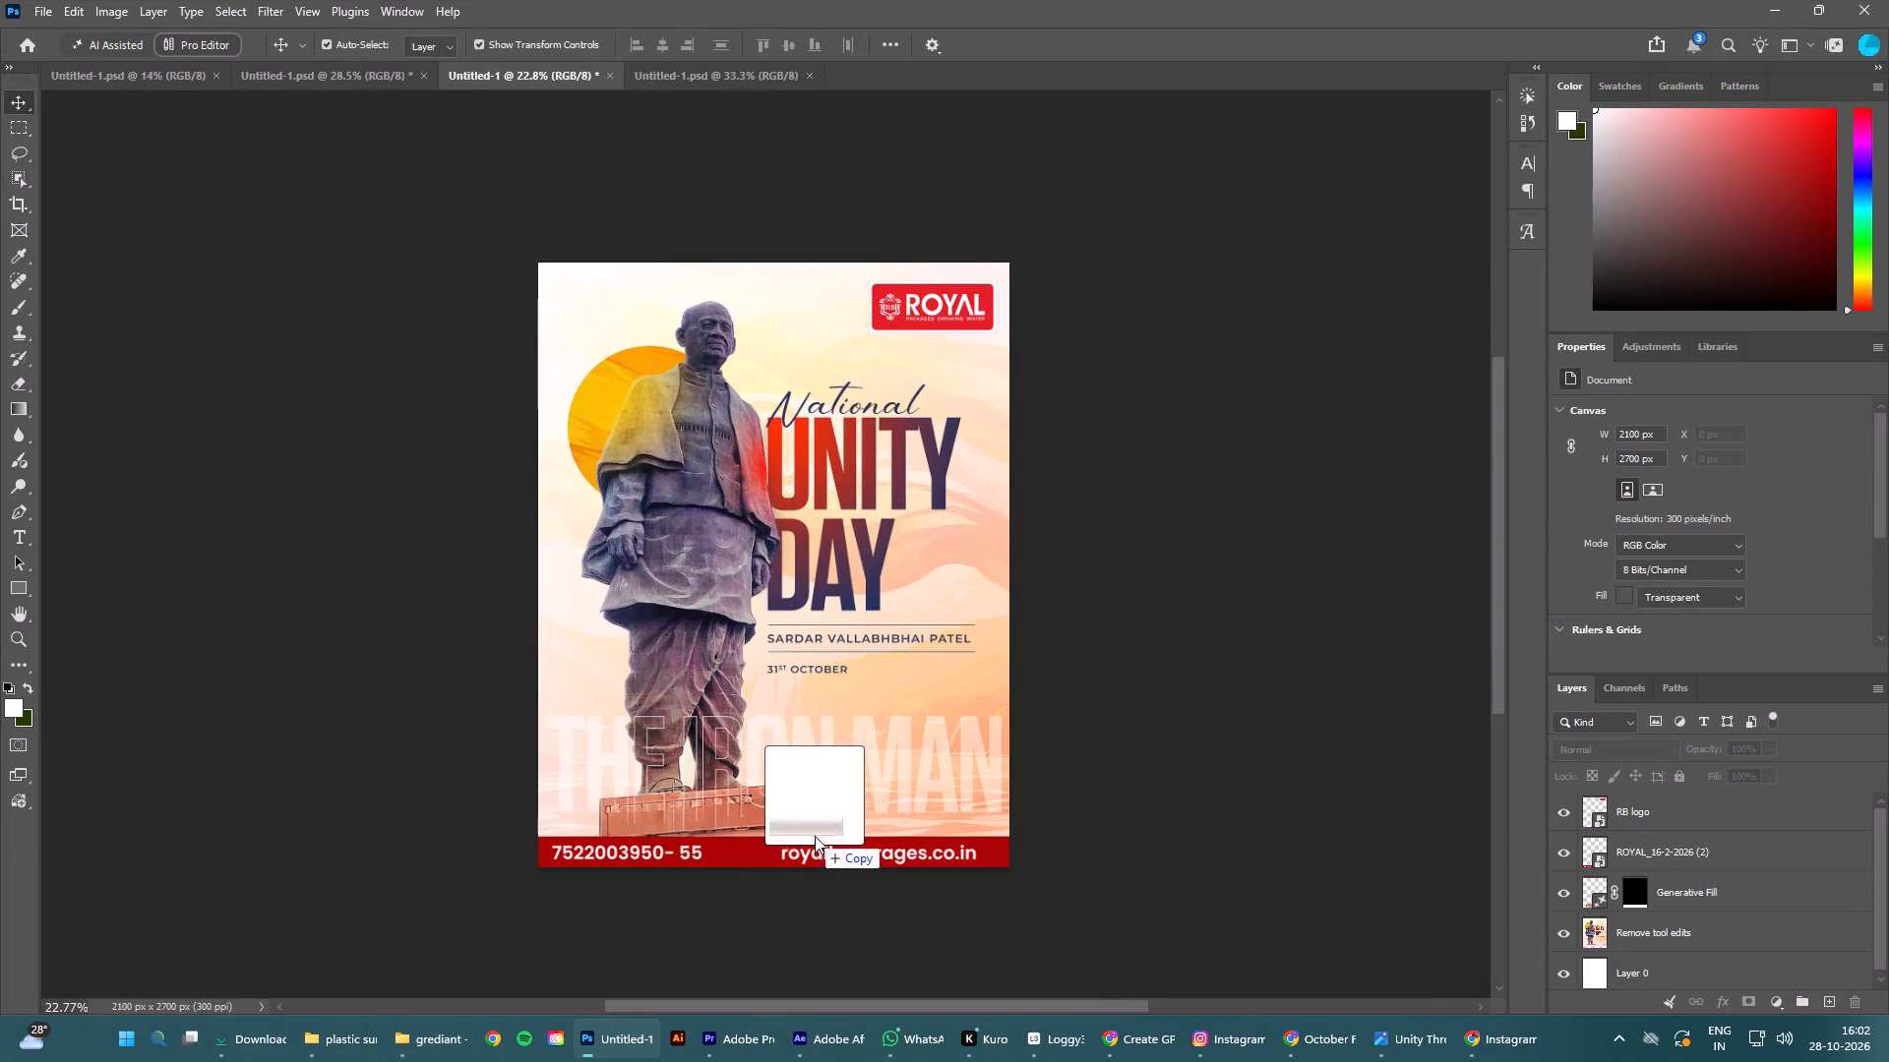
drag(815, 836, 808, 776)
drag(770, 532, 790, 471)
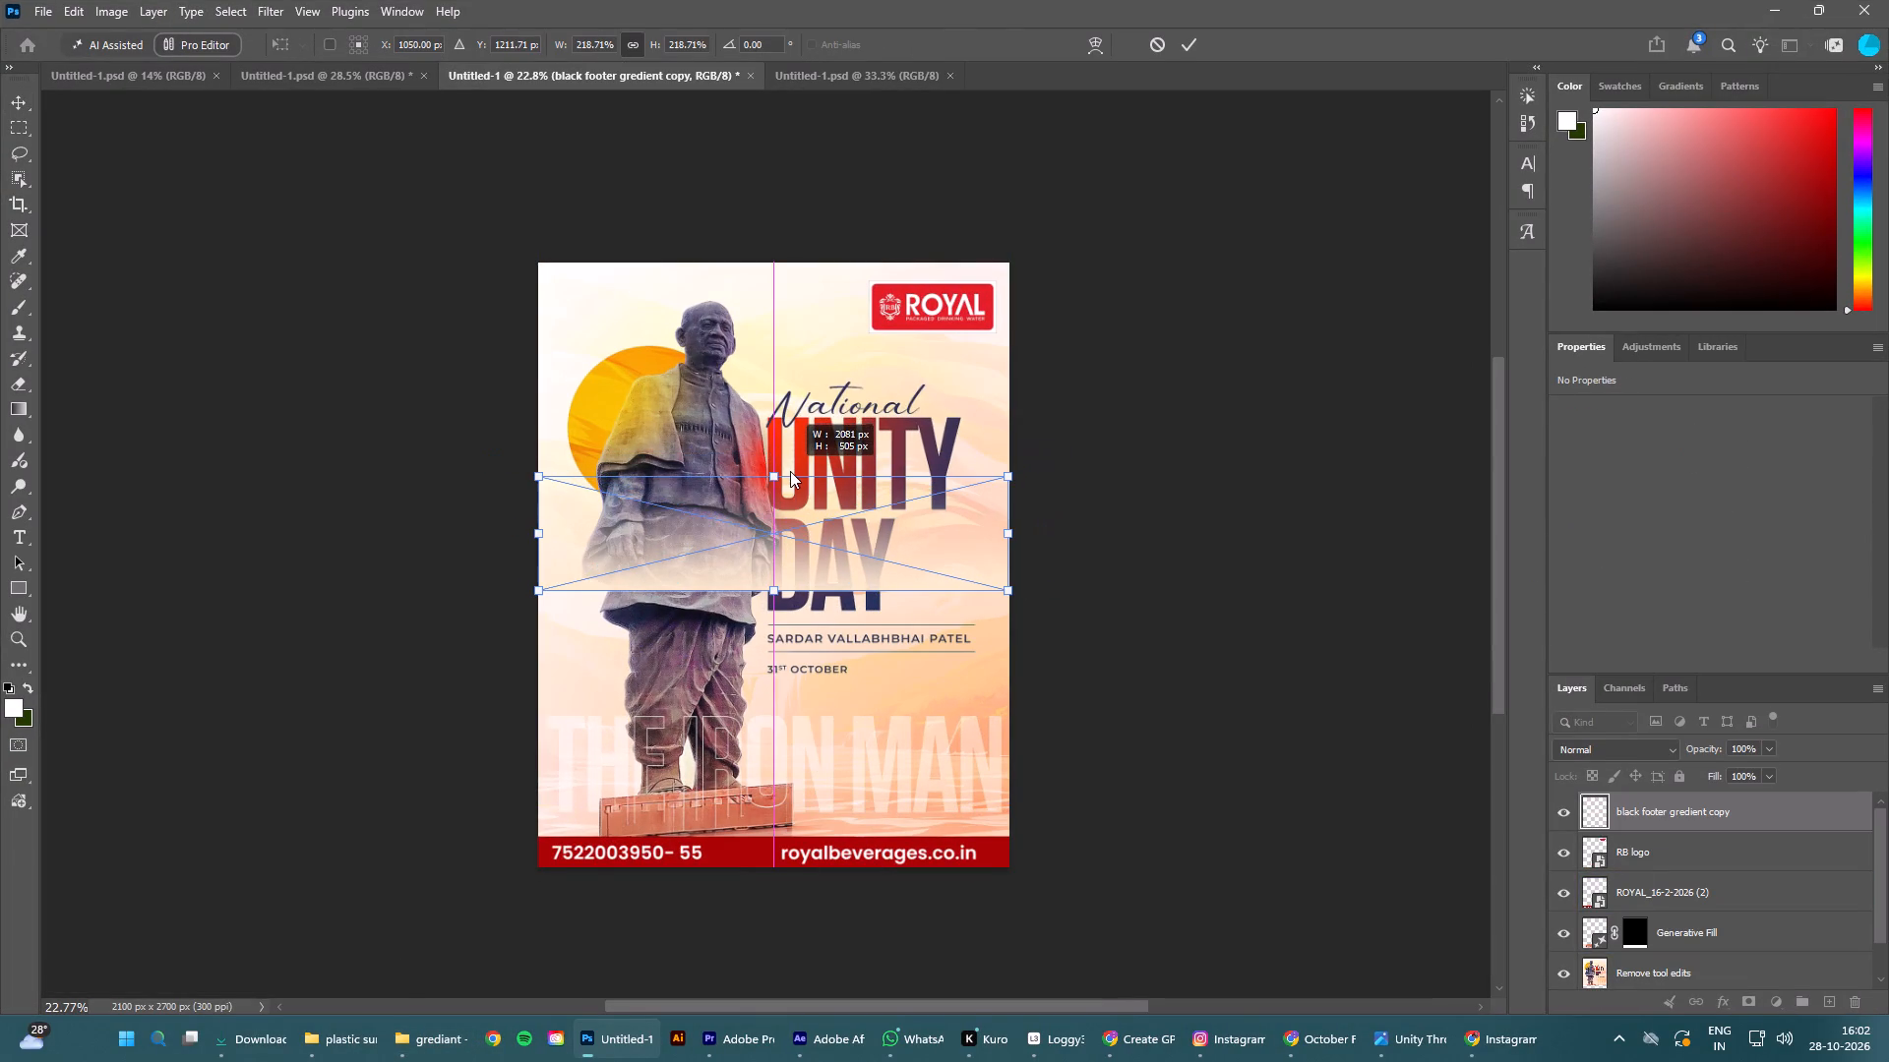
drag(790, 471, 789, 467)
click(1186, 43)
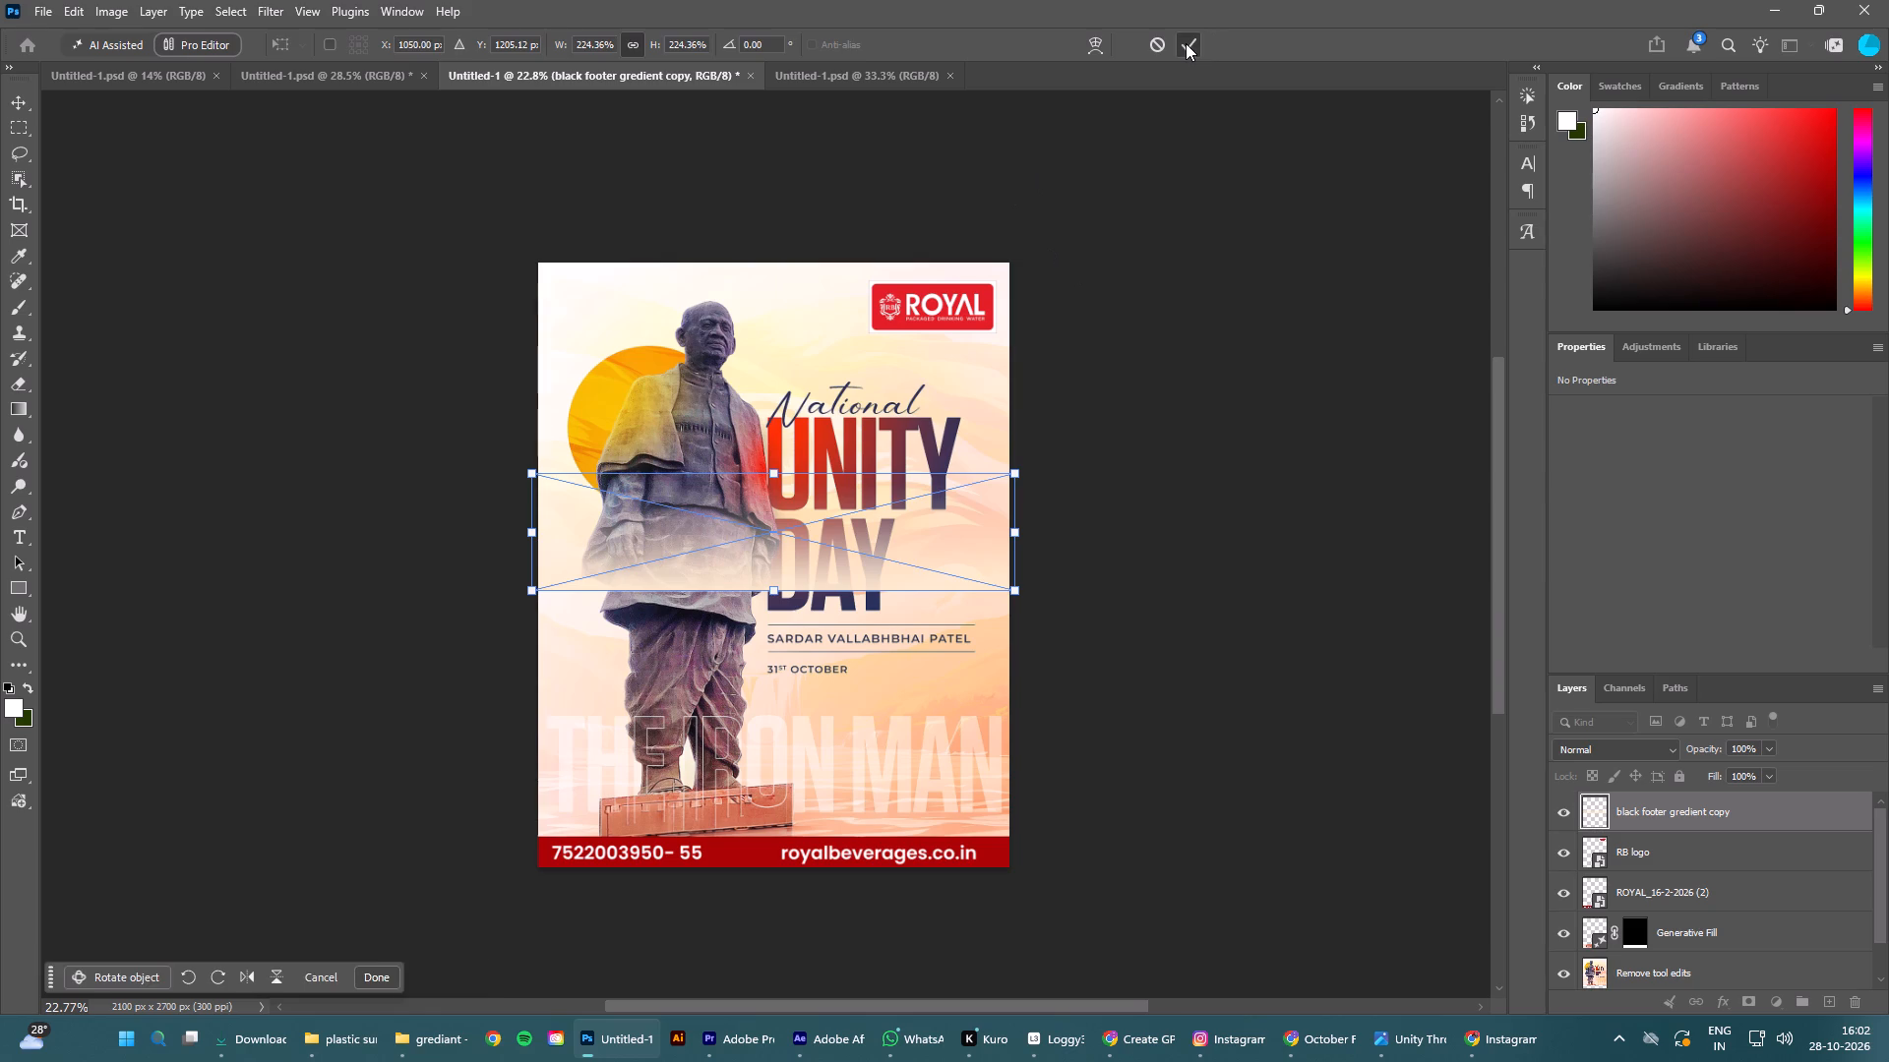
Align the black footer gredient copy layer to the canvas's horizontal centre and bottom edge, and deselect it.
click(664, 44)
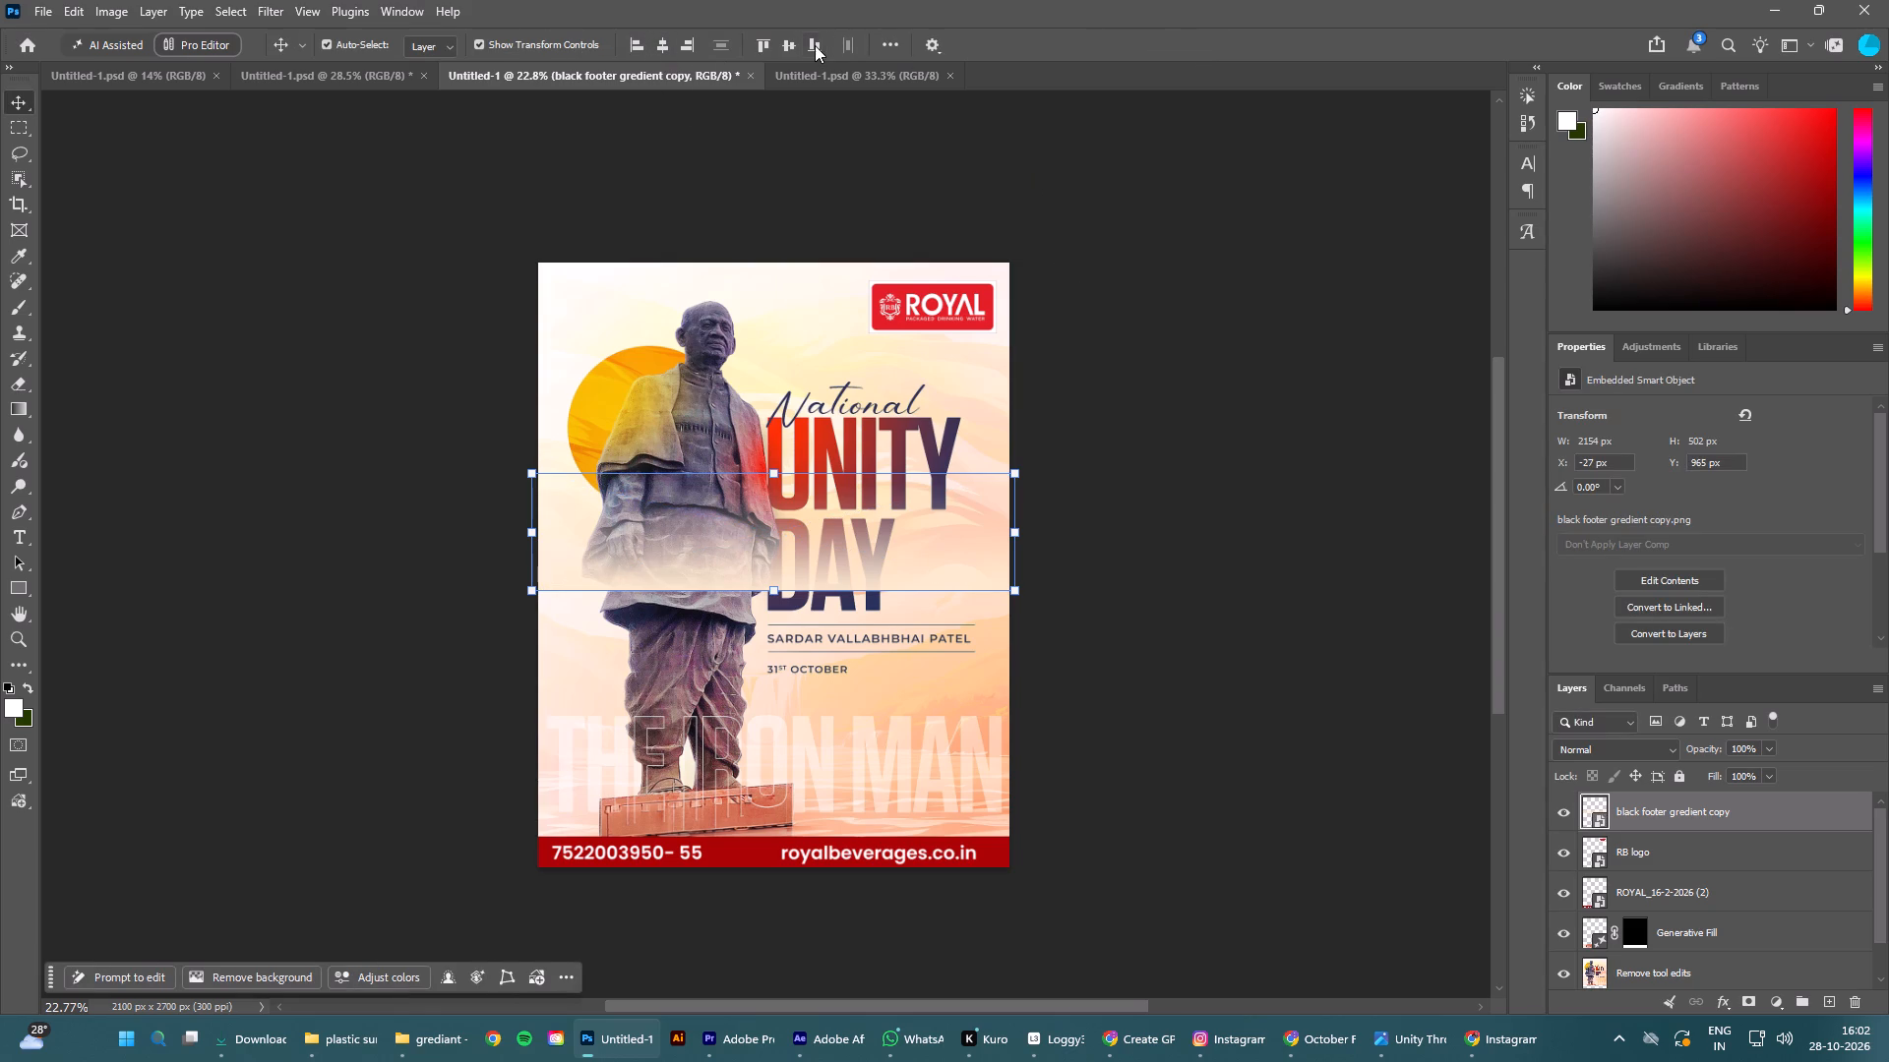
click(815, 45)
click(1286, 580)
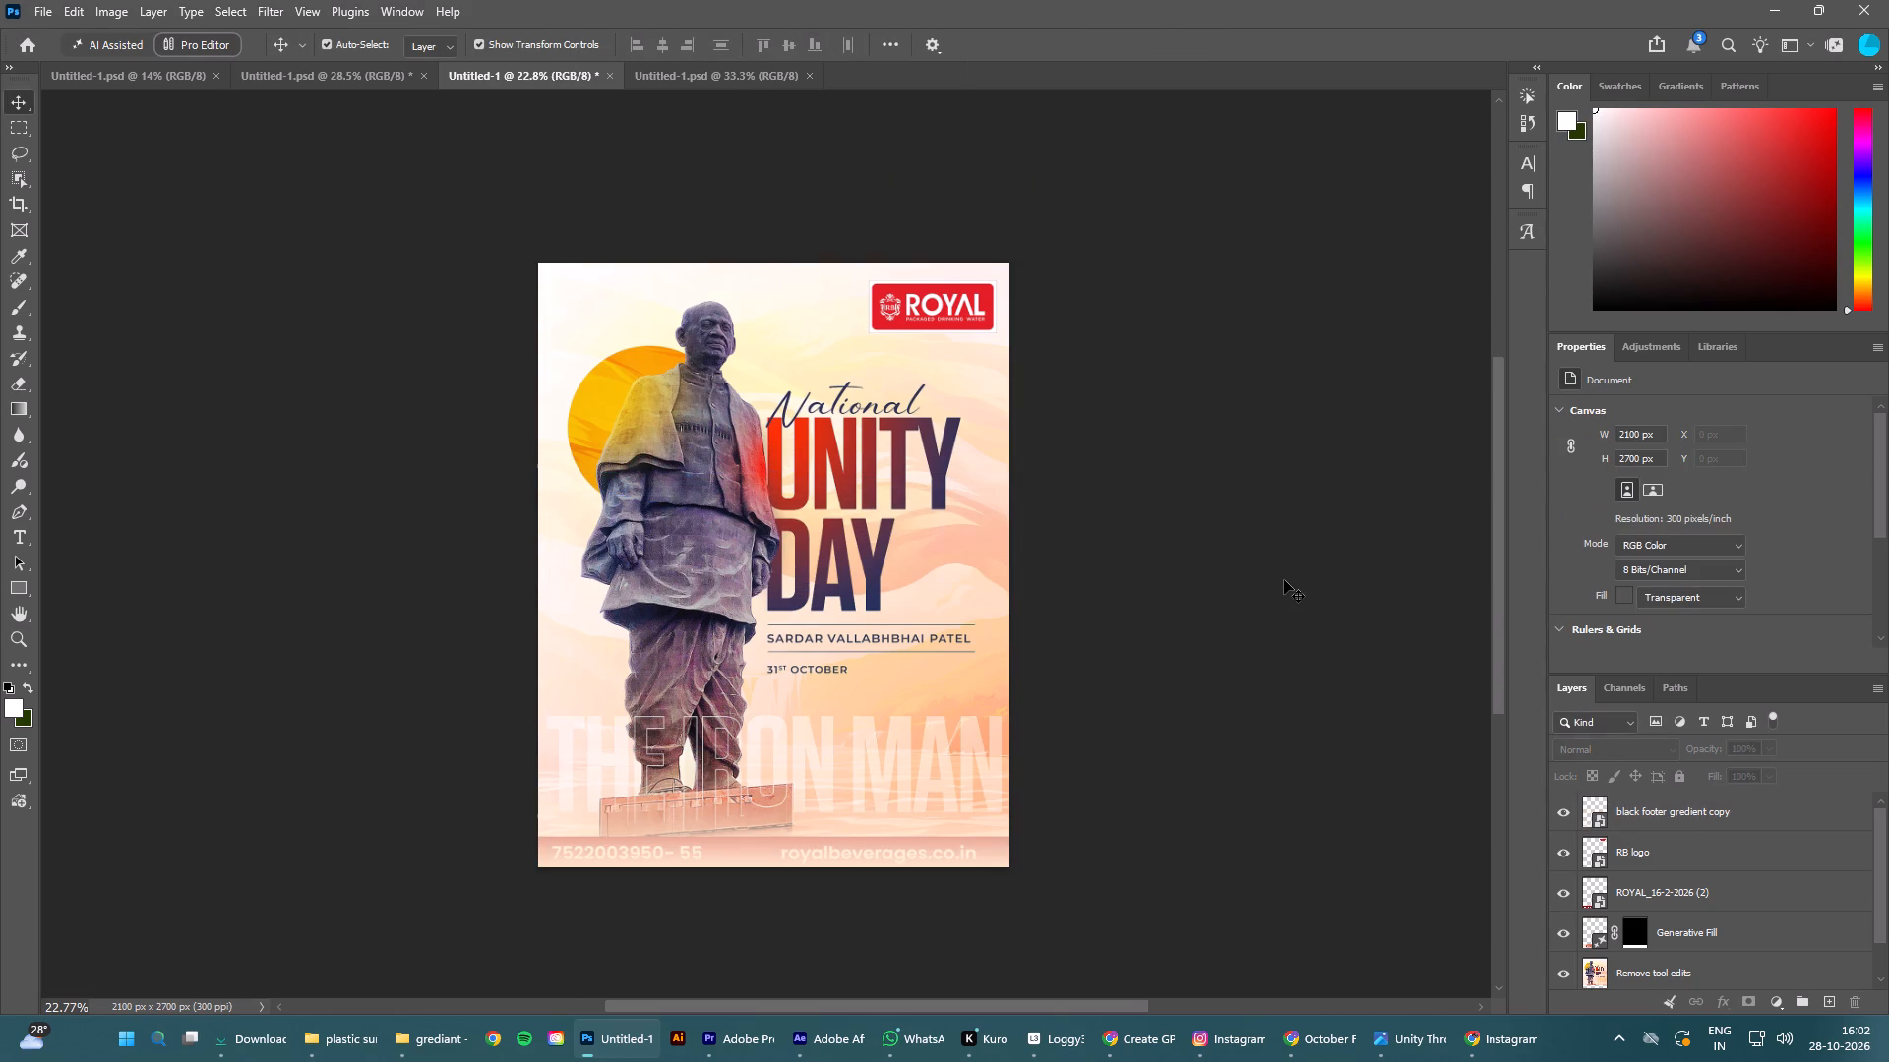
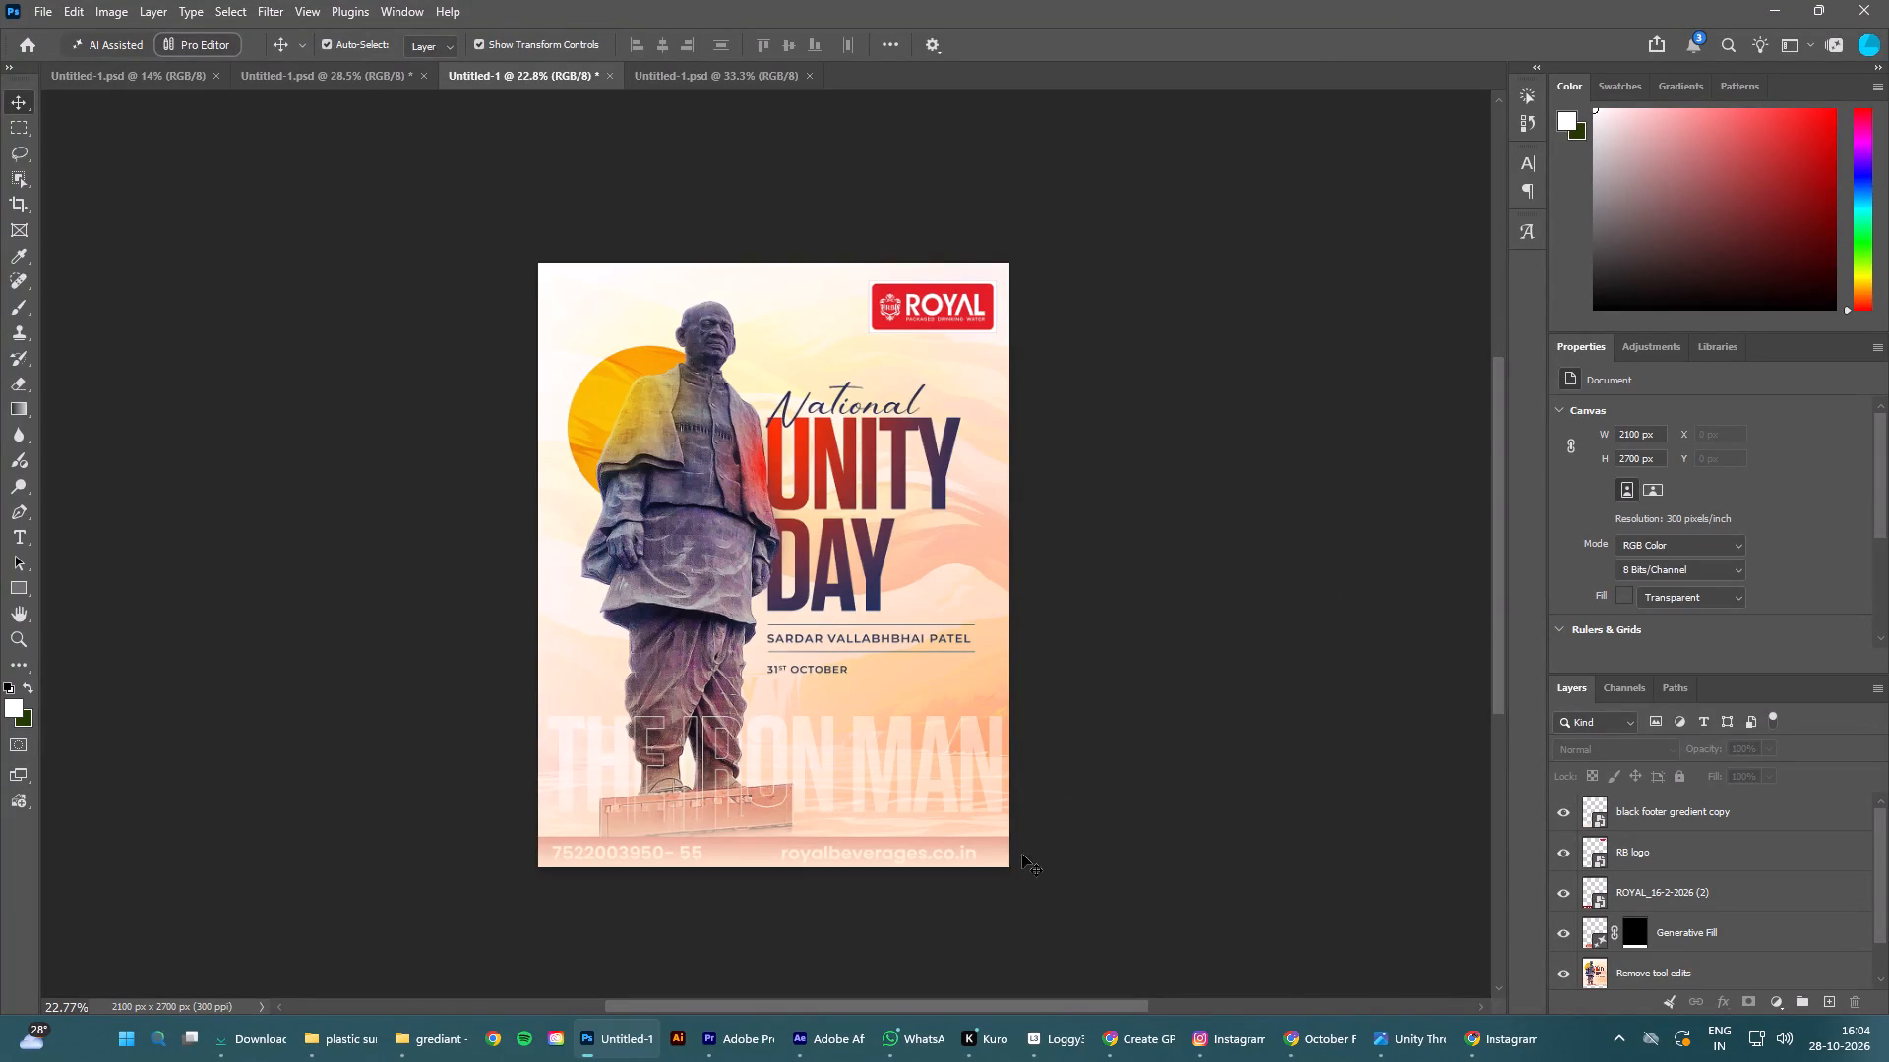
Move the black footer gredient copy layer directly below the ROYAL_16-2-2026 (2) layer in the stacking order.
click(1710, 809)
drag(1748, 801, 1748, 850)
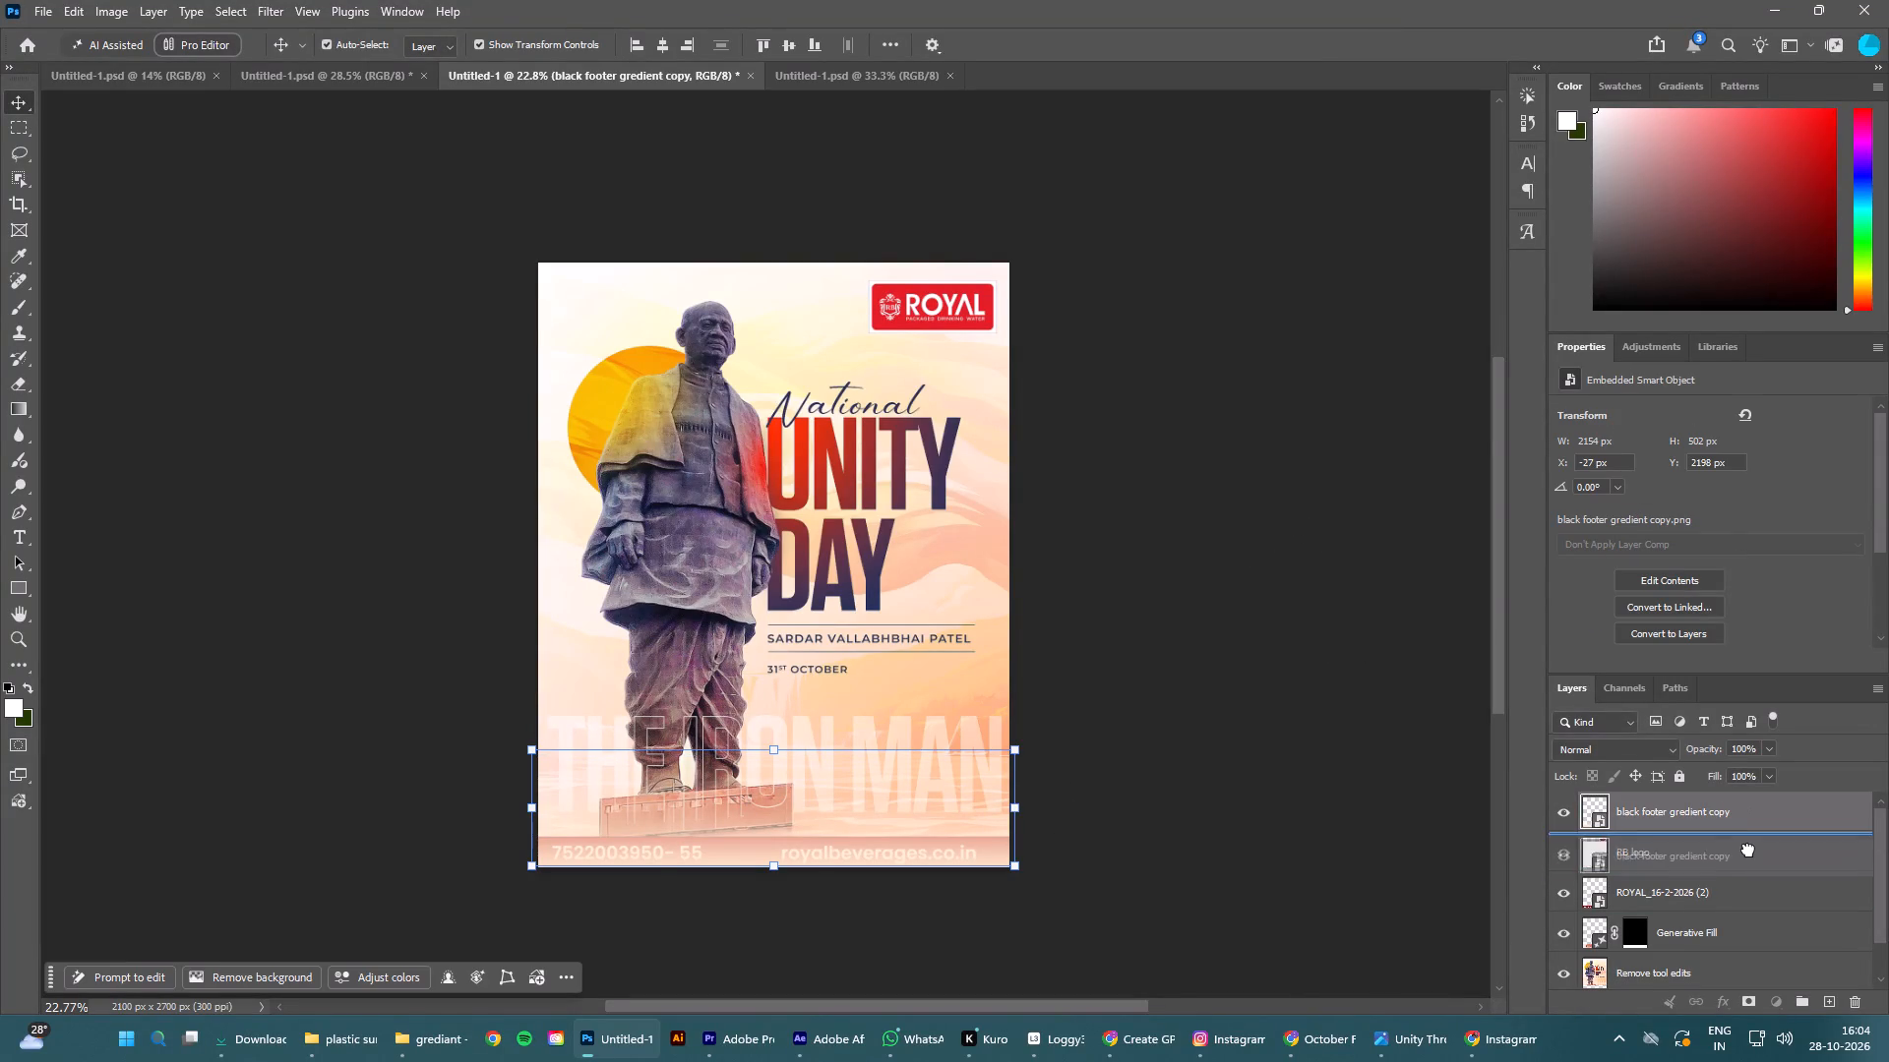
drag(1748, 850, 1745, 899)
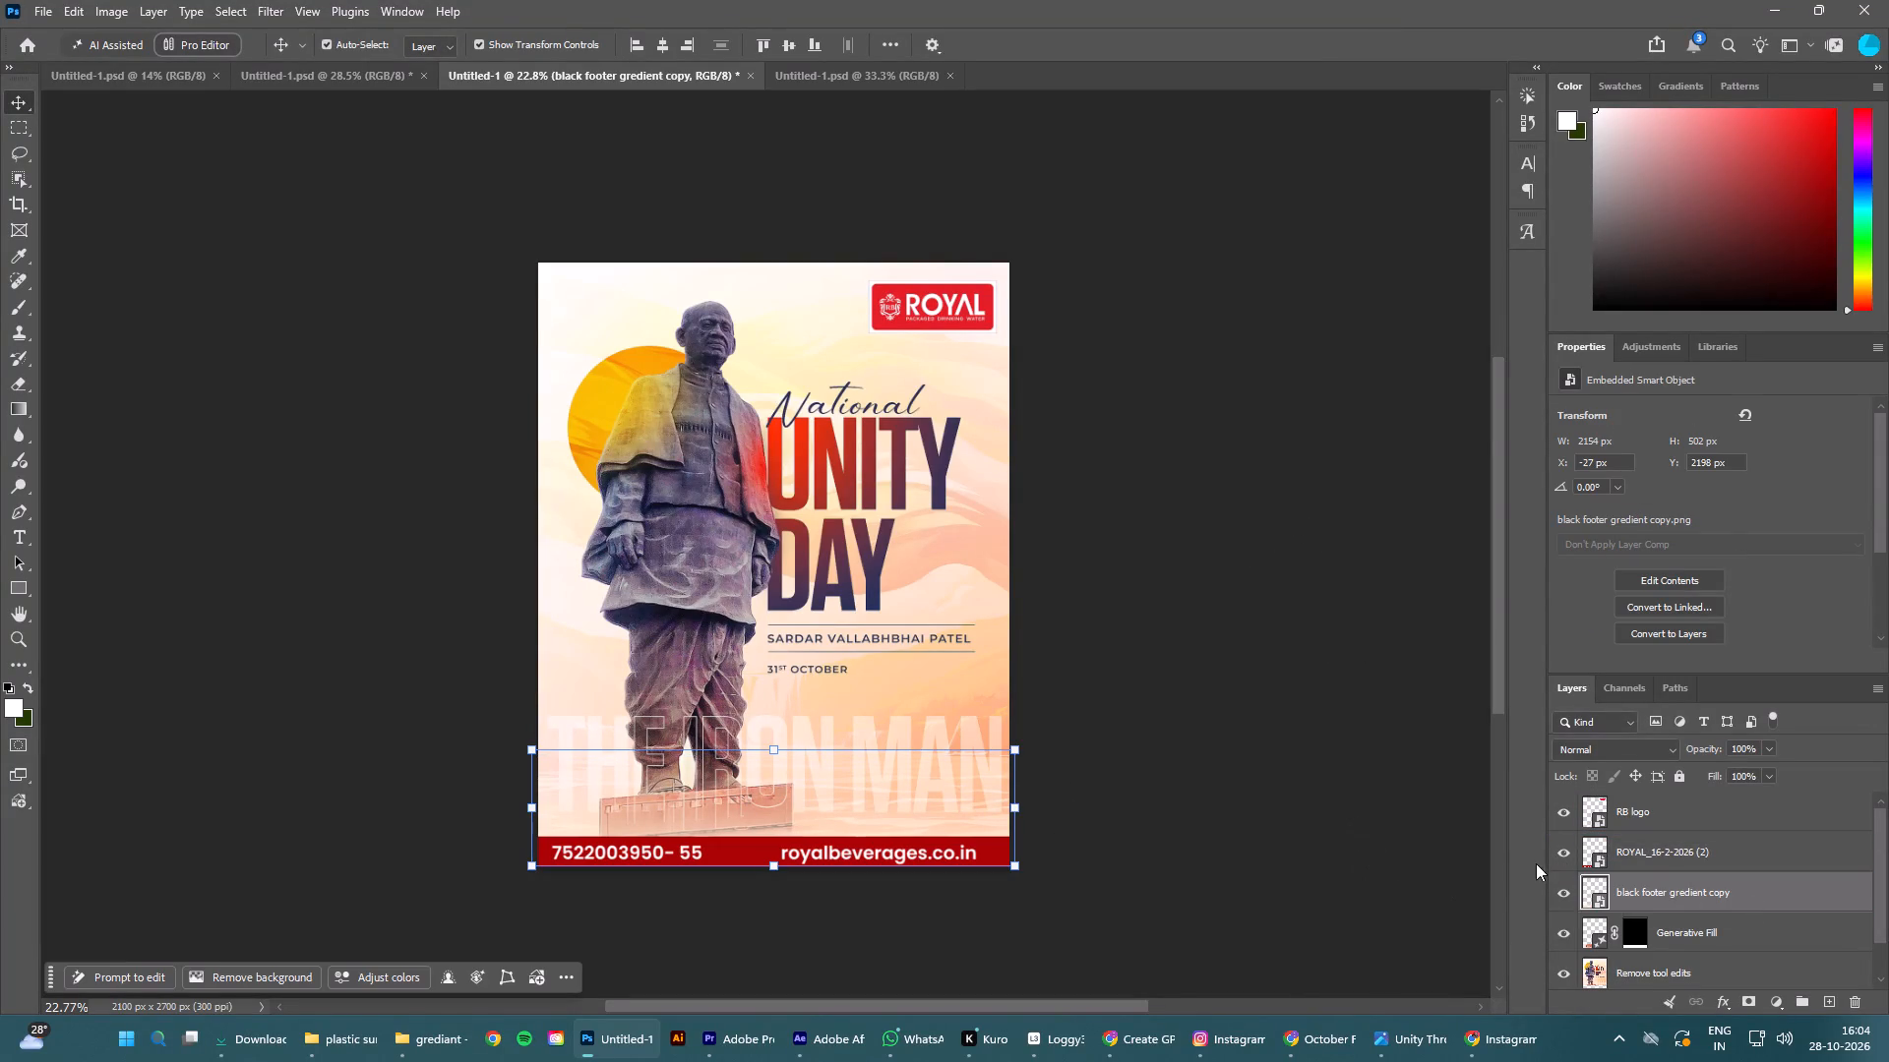
Raise the black footer gredient copy layer to Y 2068 px so it sits just above the red footer, and deselect it.
key(shift+Up)
key(shift+Up)
key(shift+Up)
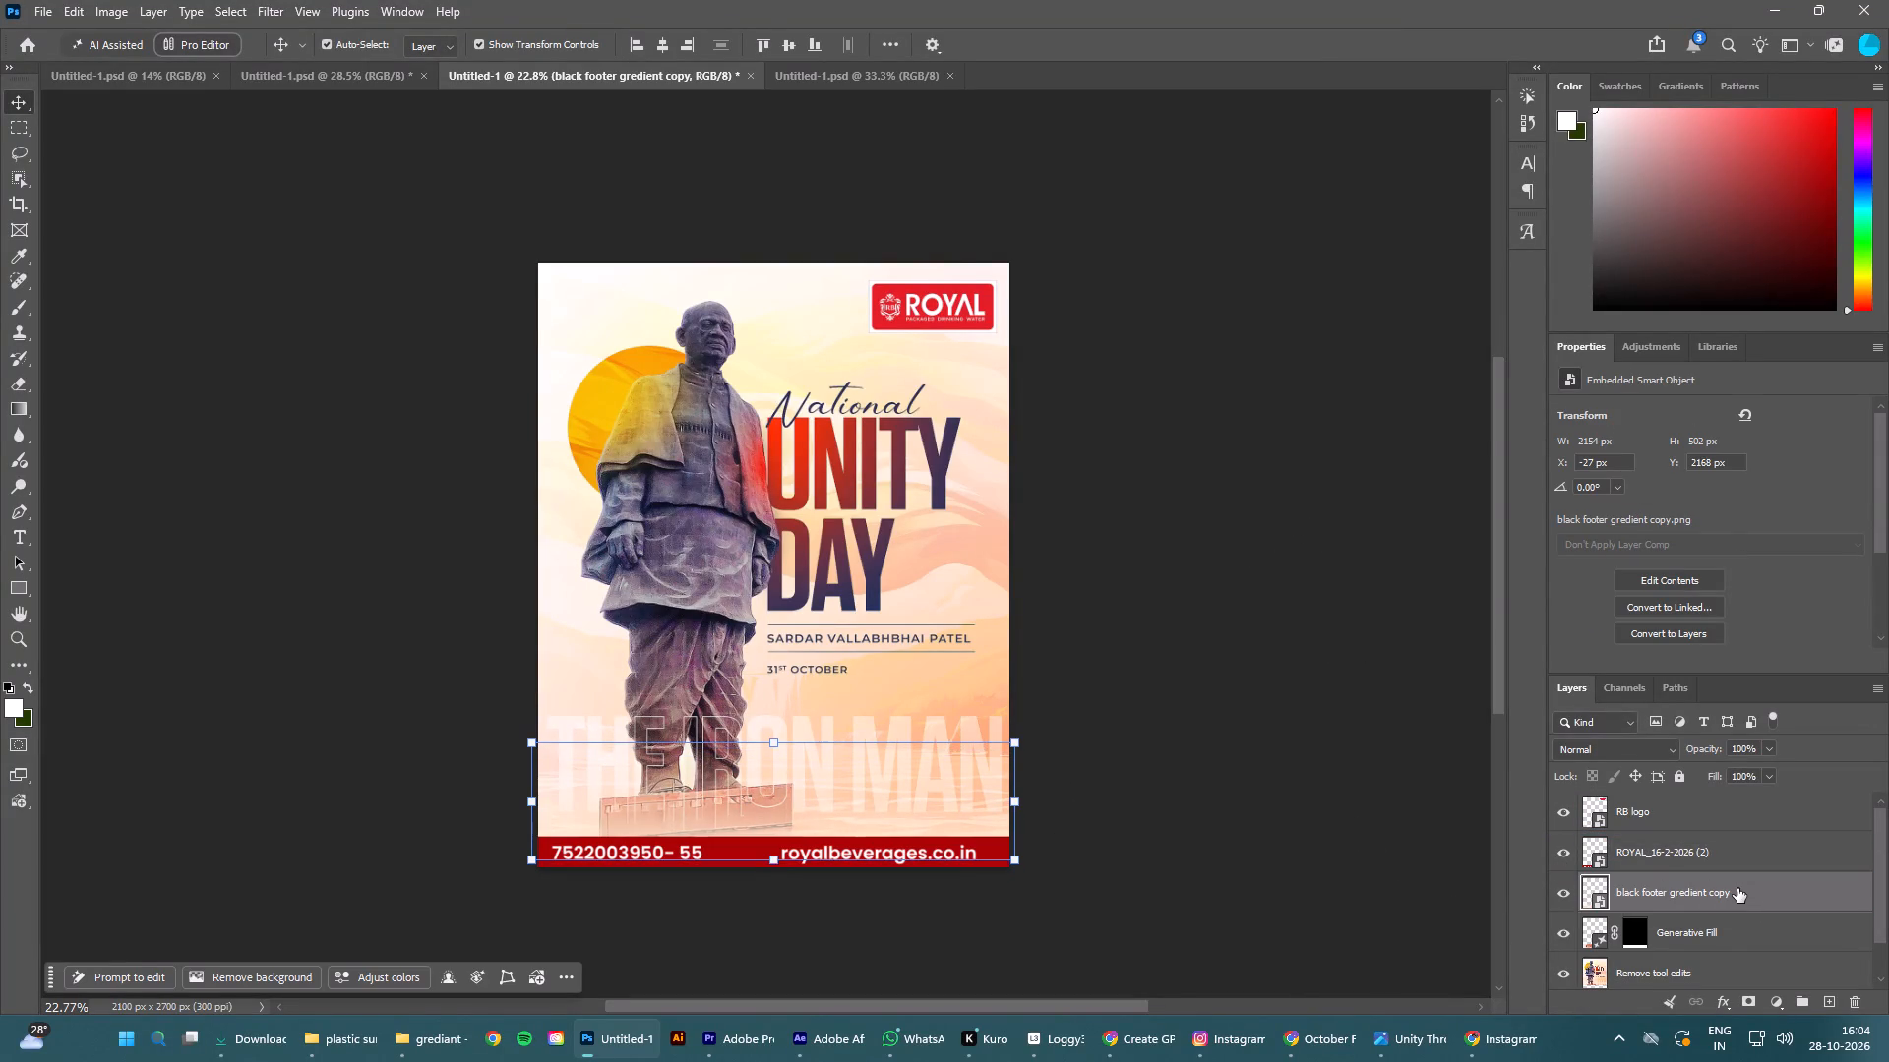
key(shift+Up)
key(shift+Up)
key(shift+Up)
key(shift+Up)
key(shift+Up)
key(shift+Up)
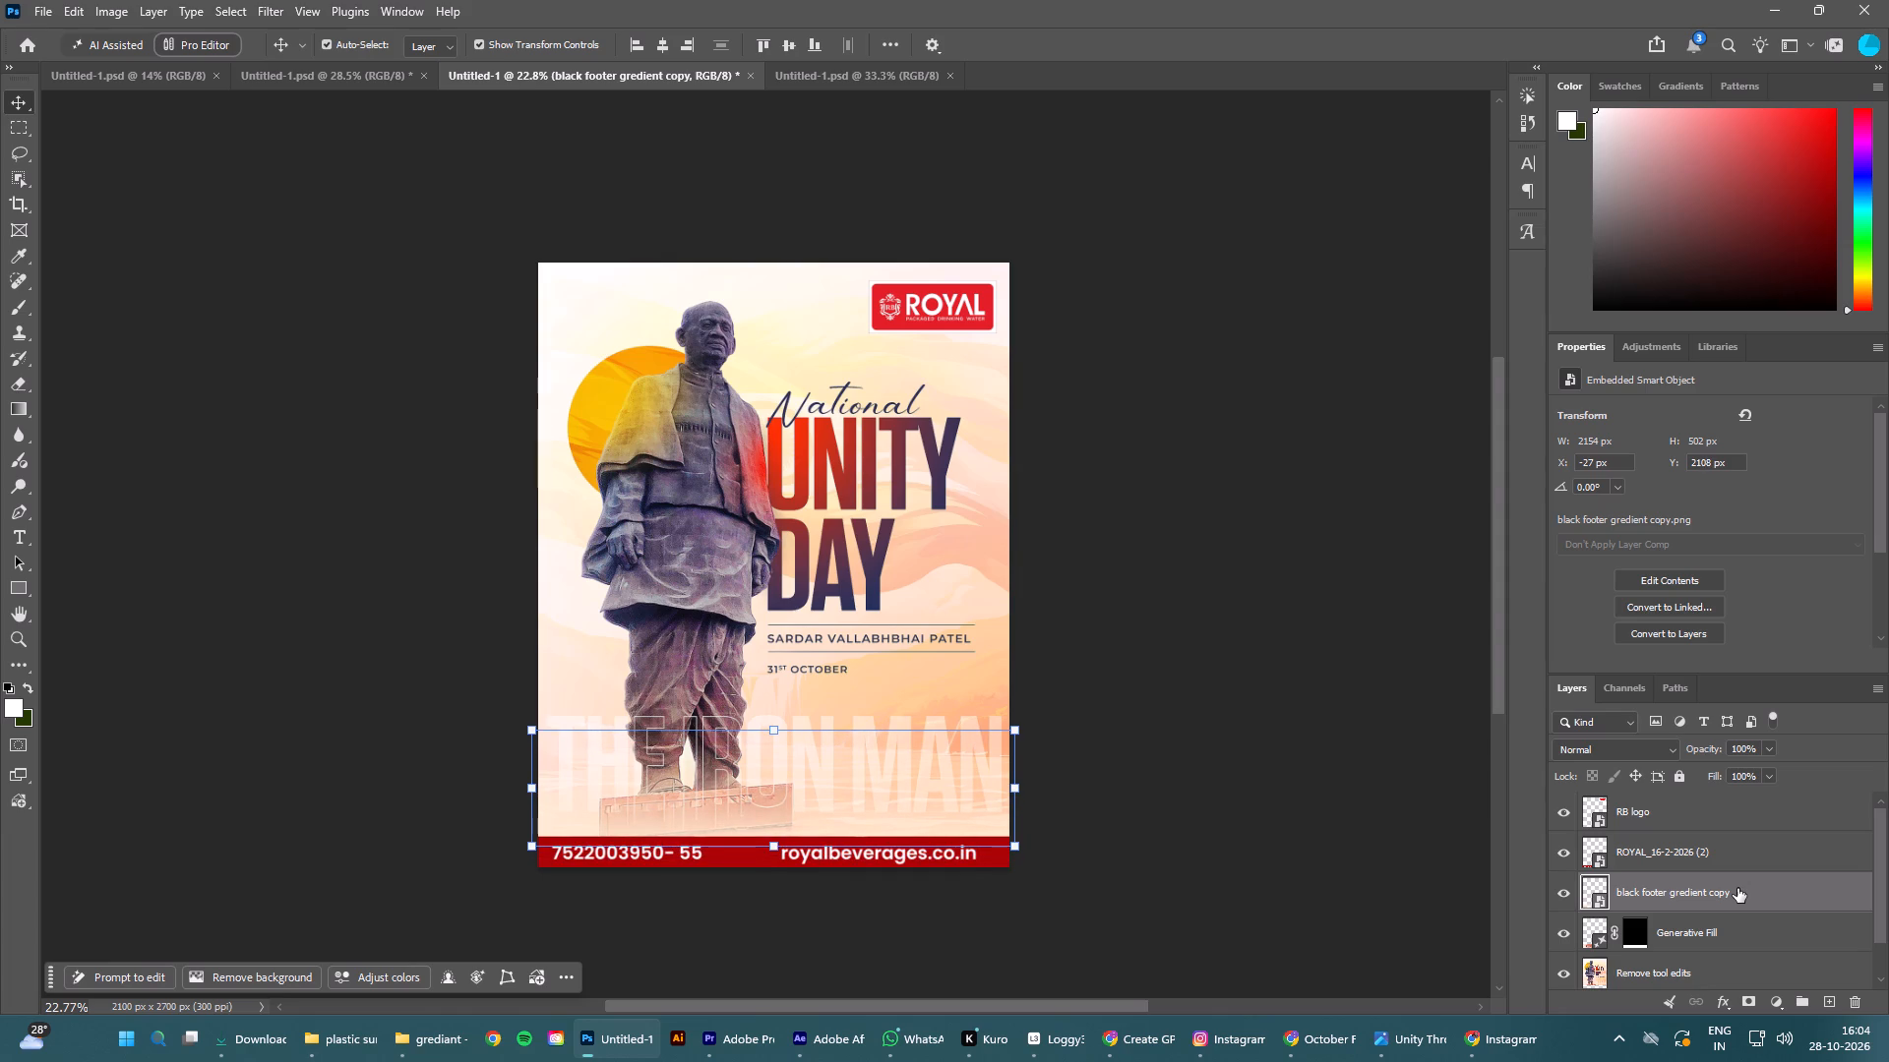
key(shift+Up)
key(shift+Up)
key(shift+Up)
key(shift+Up)
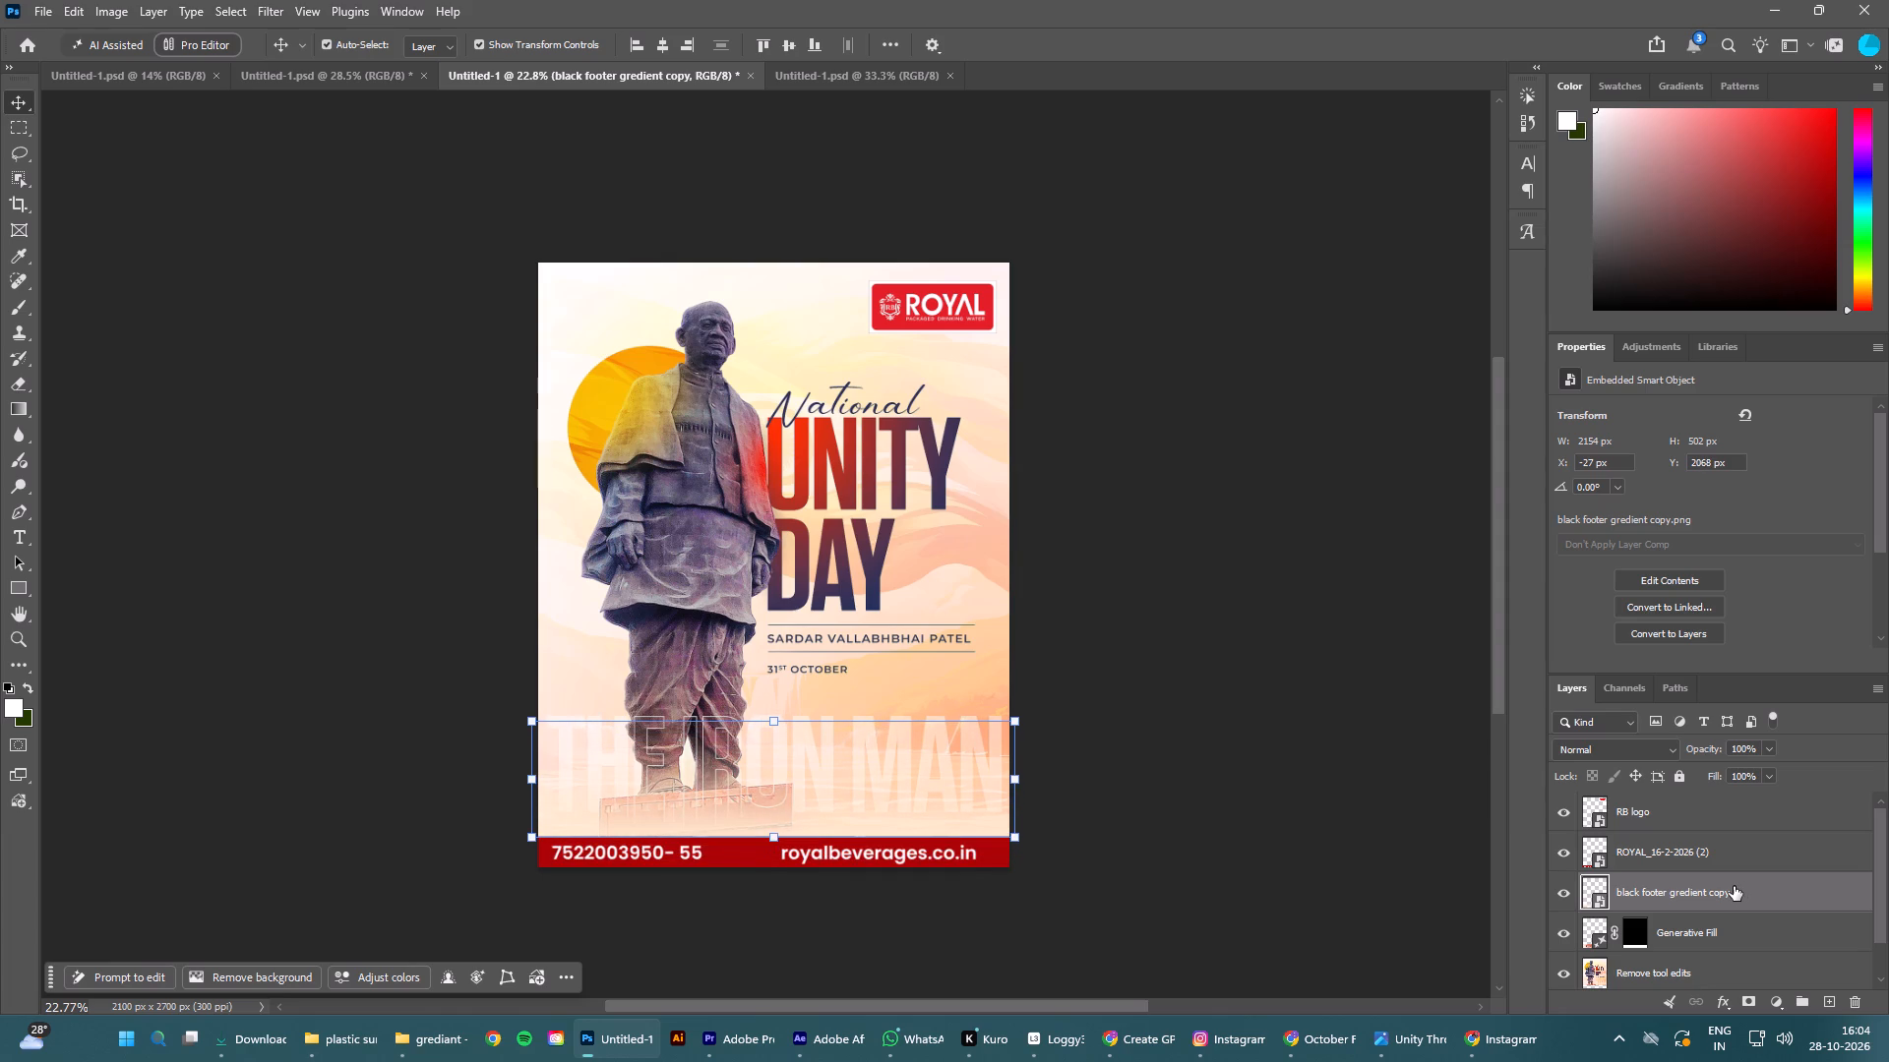
click(1242, 758)
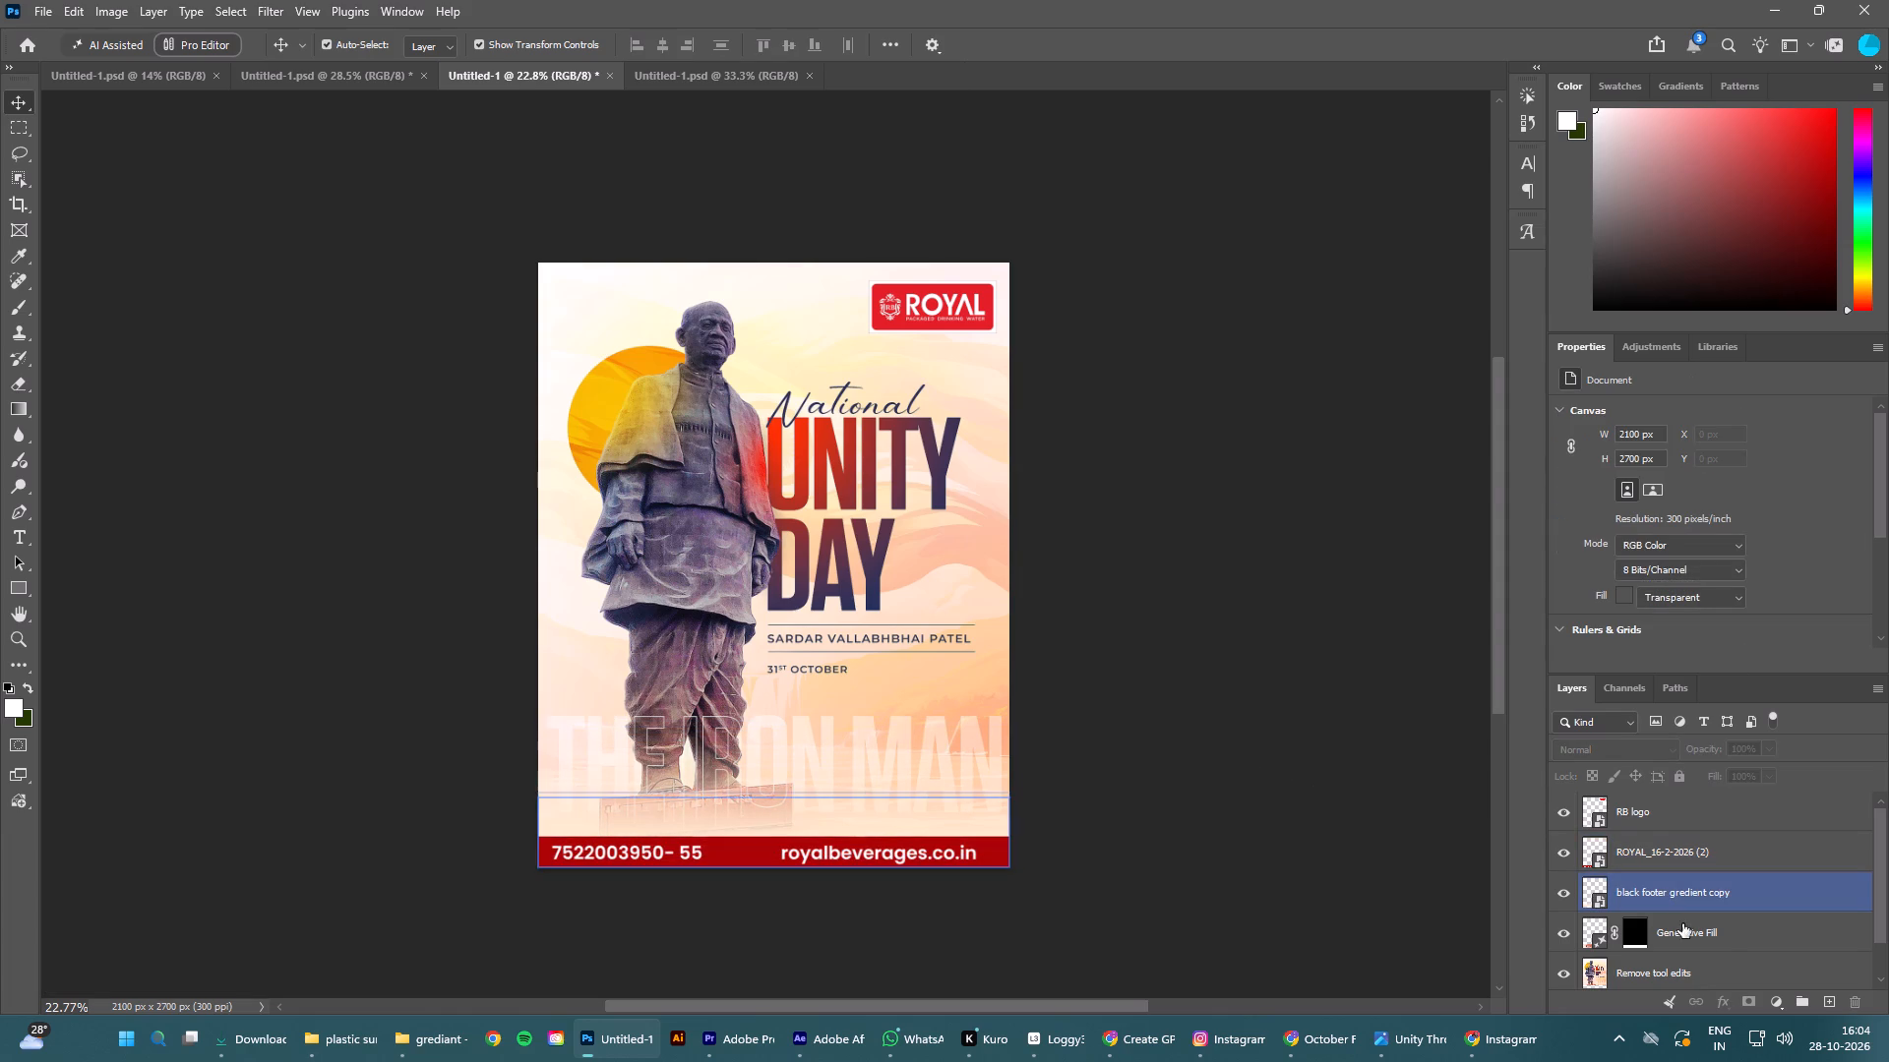
Merge the Remove tool edits and Generative Fill layers into one artwork layer.
click(1712, 967)
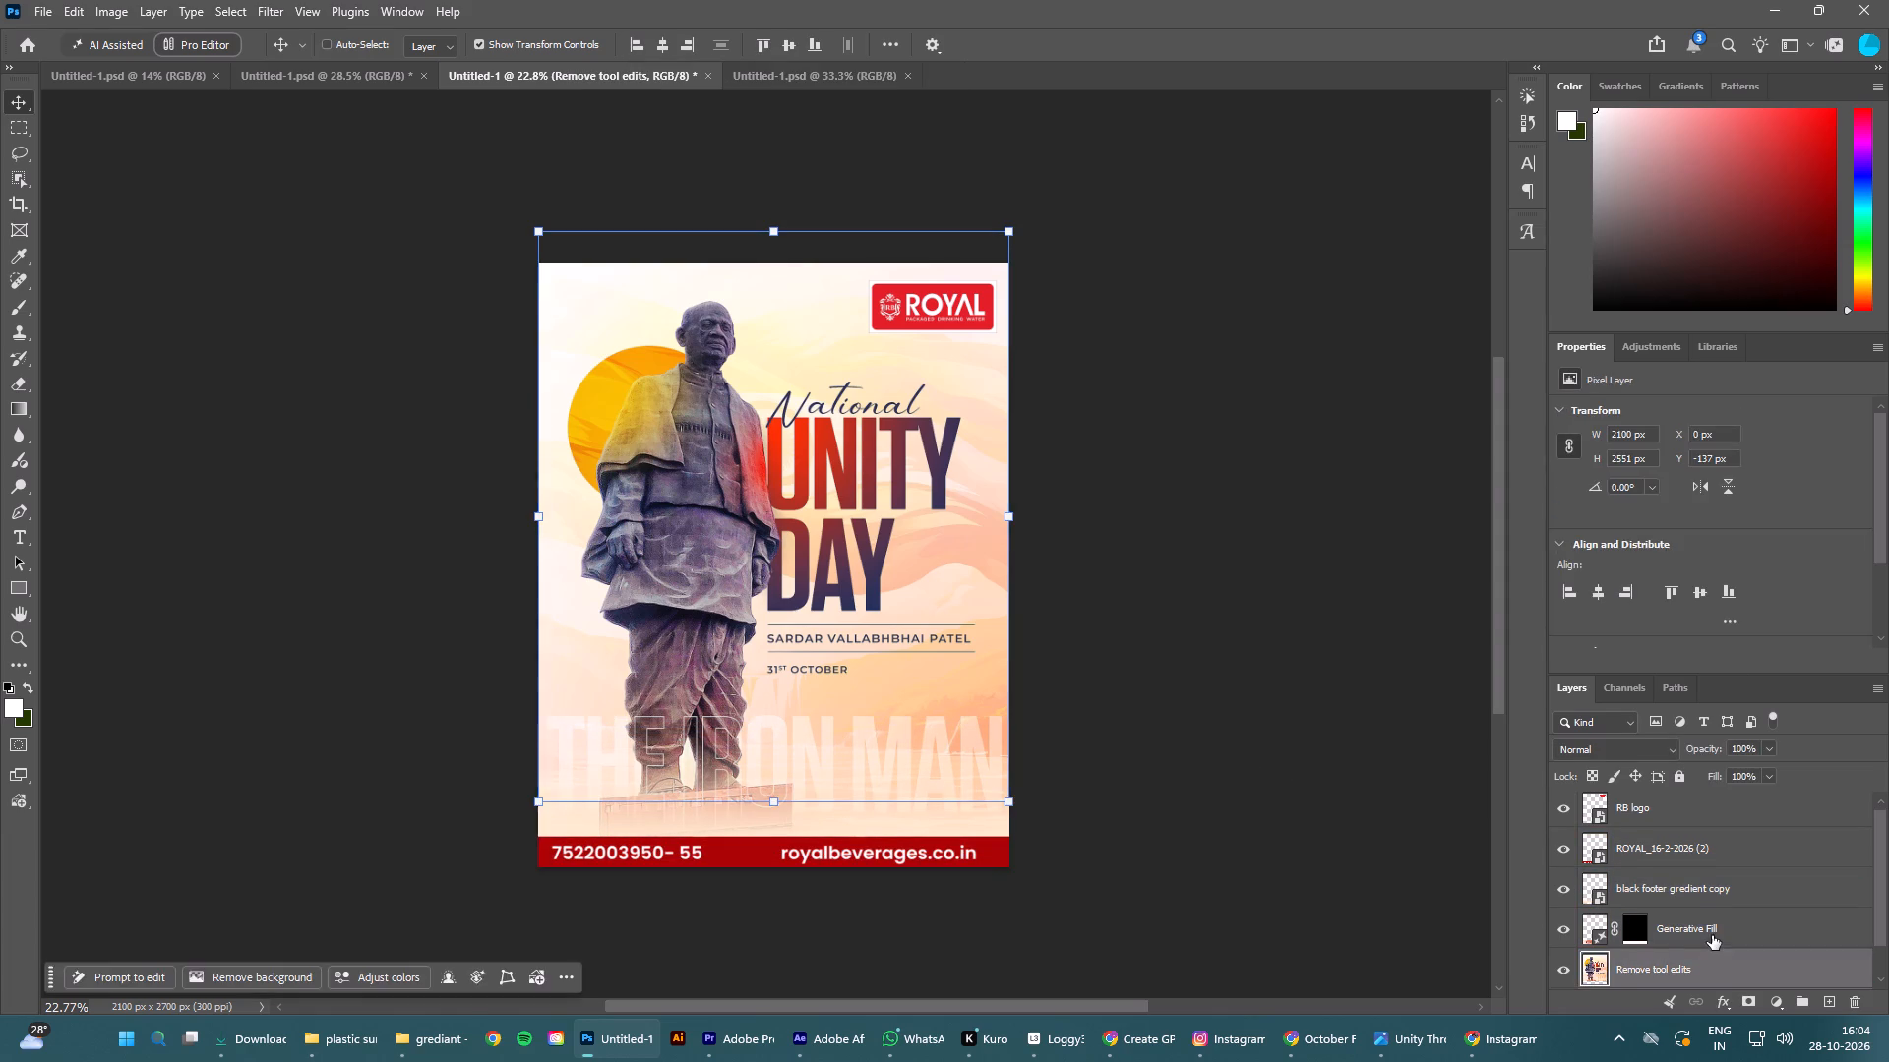
ctrl+click(1712, 935)
right_click(1712, 935)
click(1688, 572)
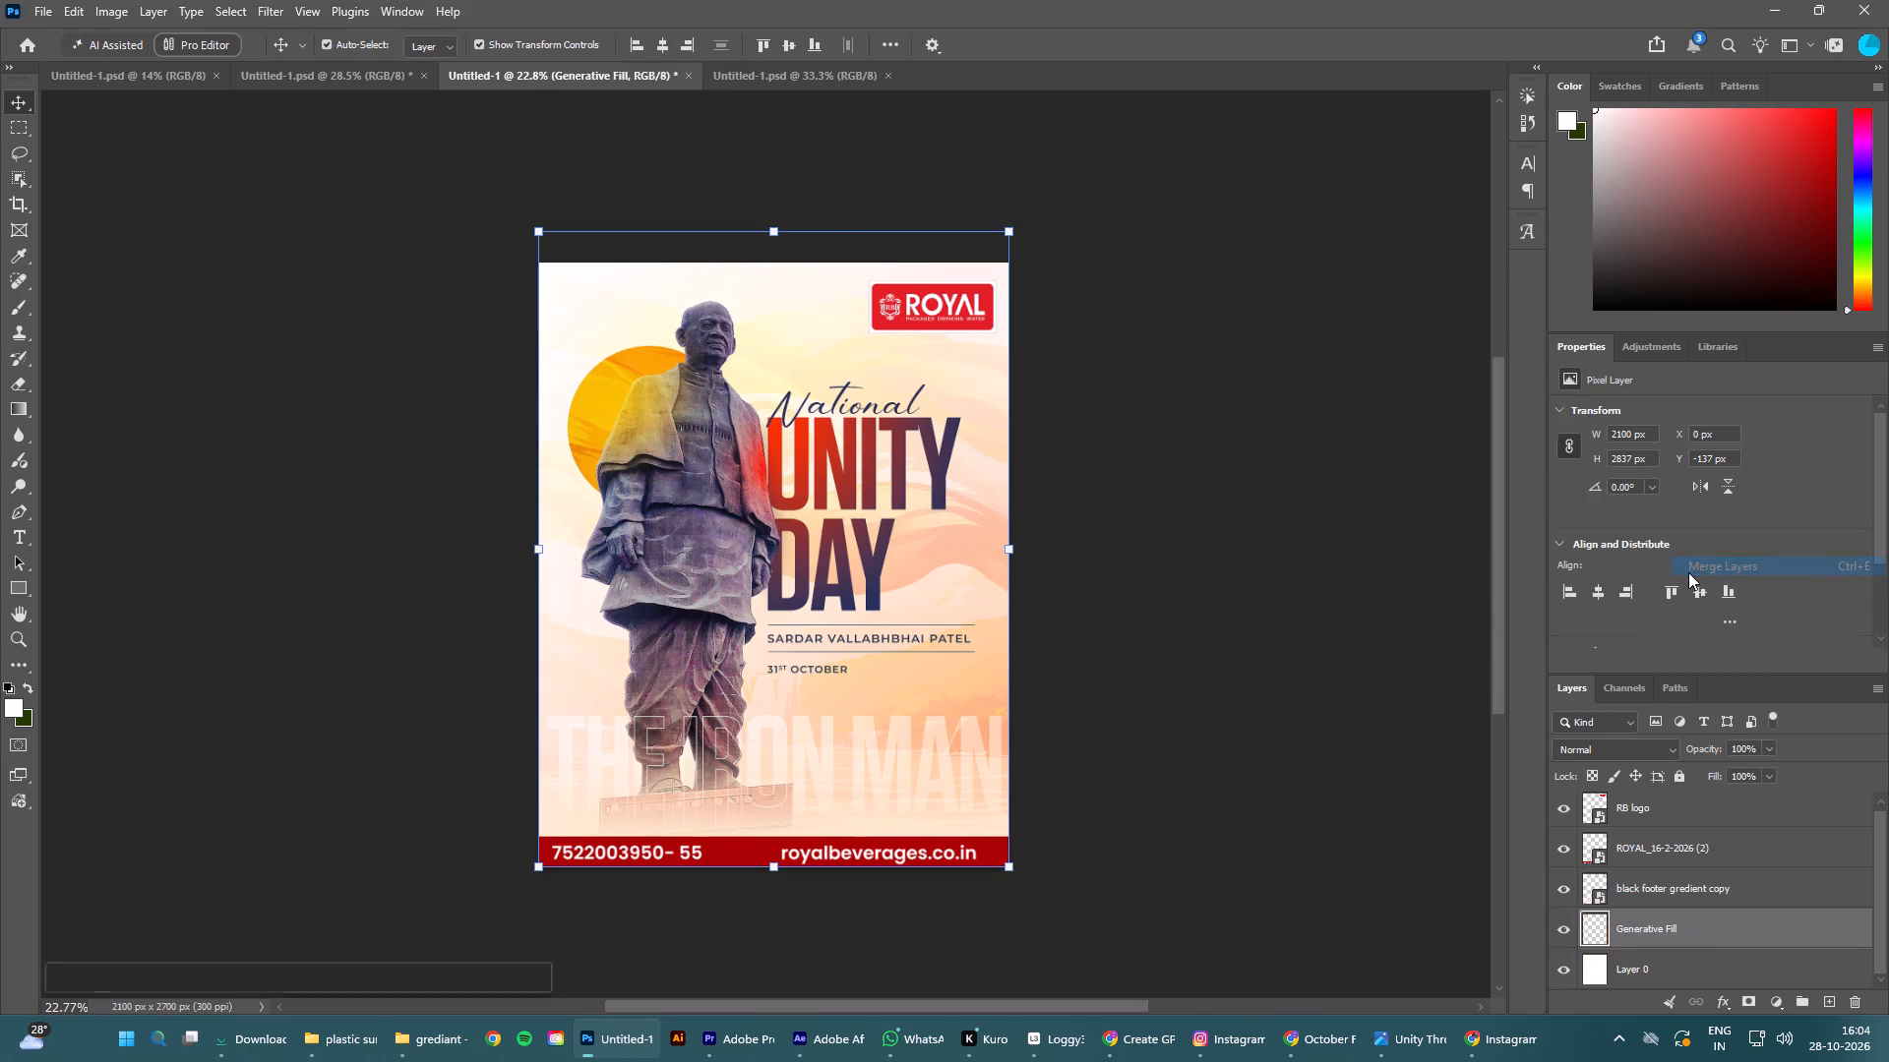
click(1349, 657)
Shift the merged Generative Fill artwork layer up to Y -227 px and deselect it.
click(1638, 917)
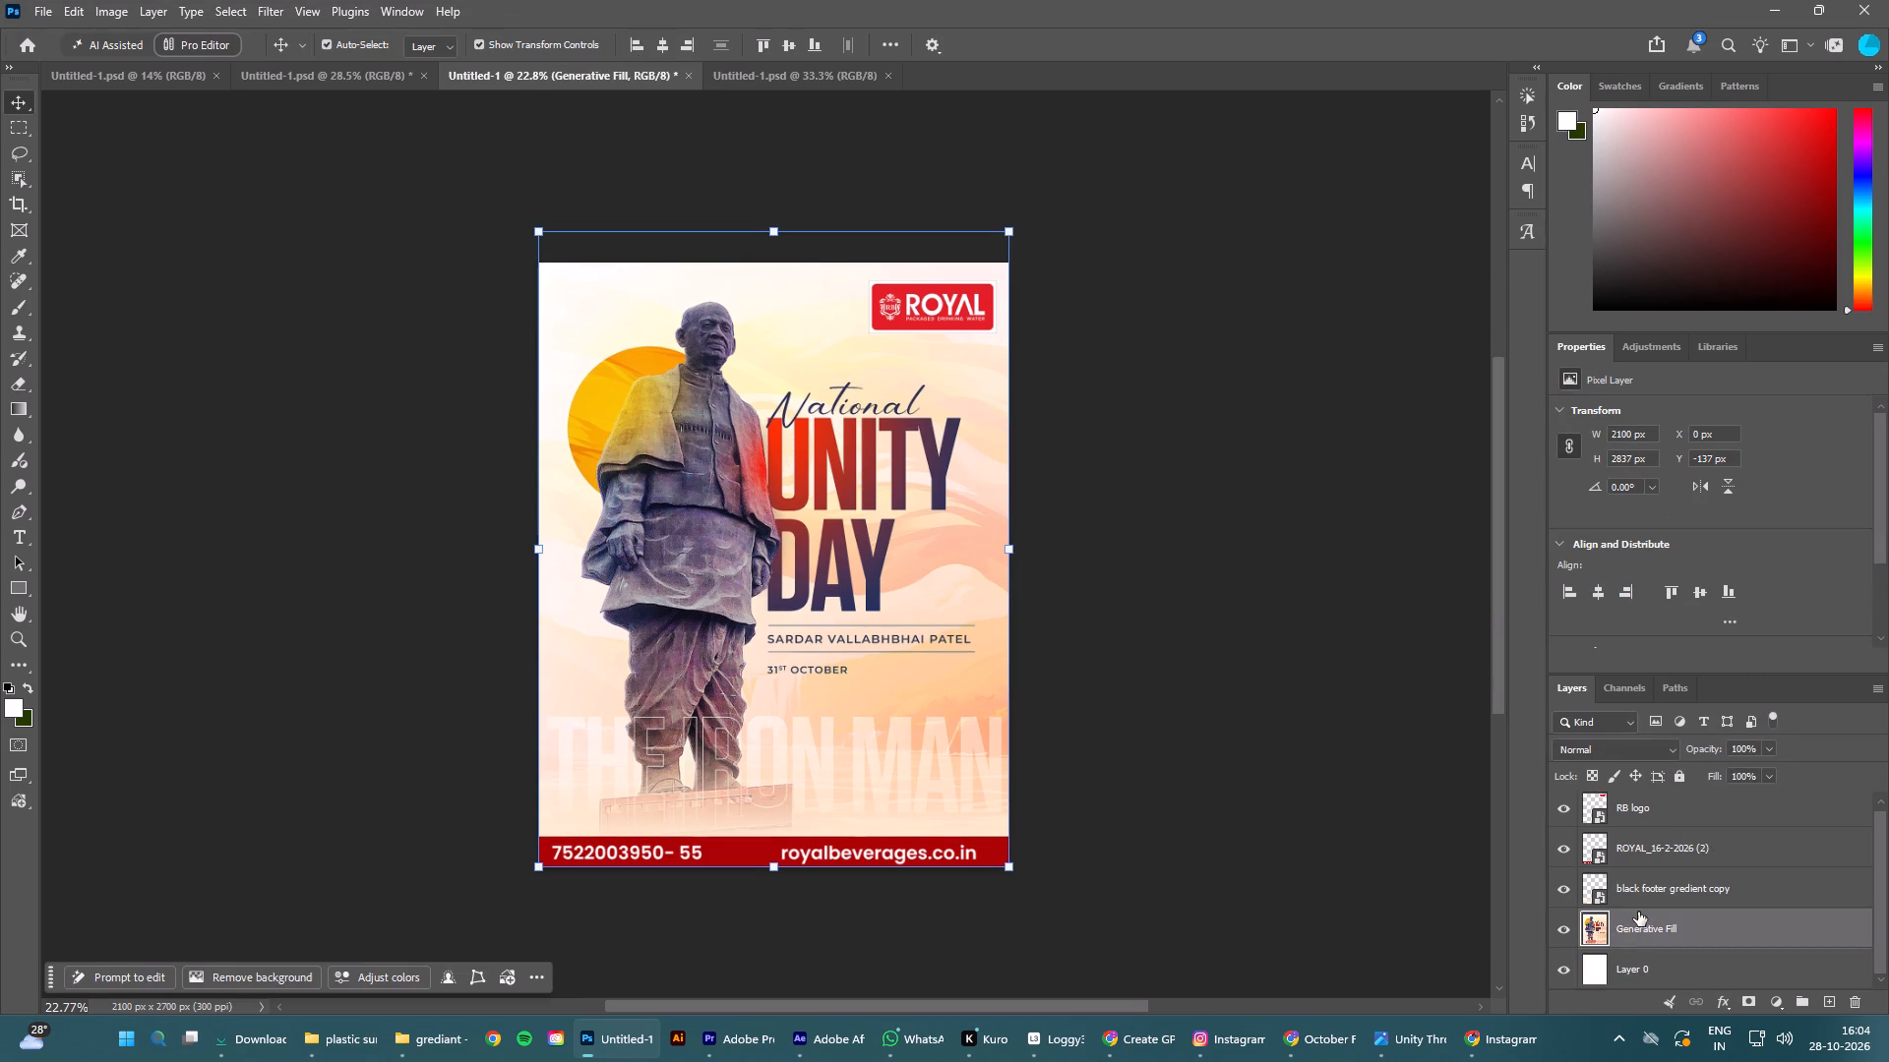
key(shift+Up)
key(shift+Up)
key(shift+Up)
key(shift+Up)
key(shift+Up)
key(shift+Up)
key(shift+Up)
key(shift+Up)
key(shift+Up)
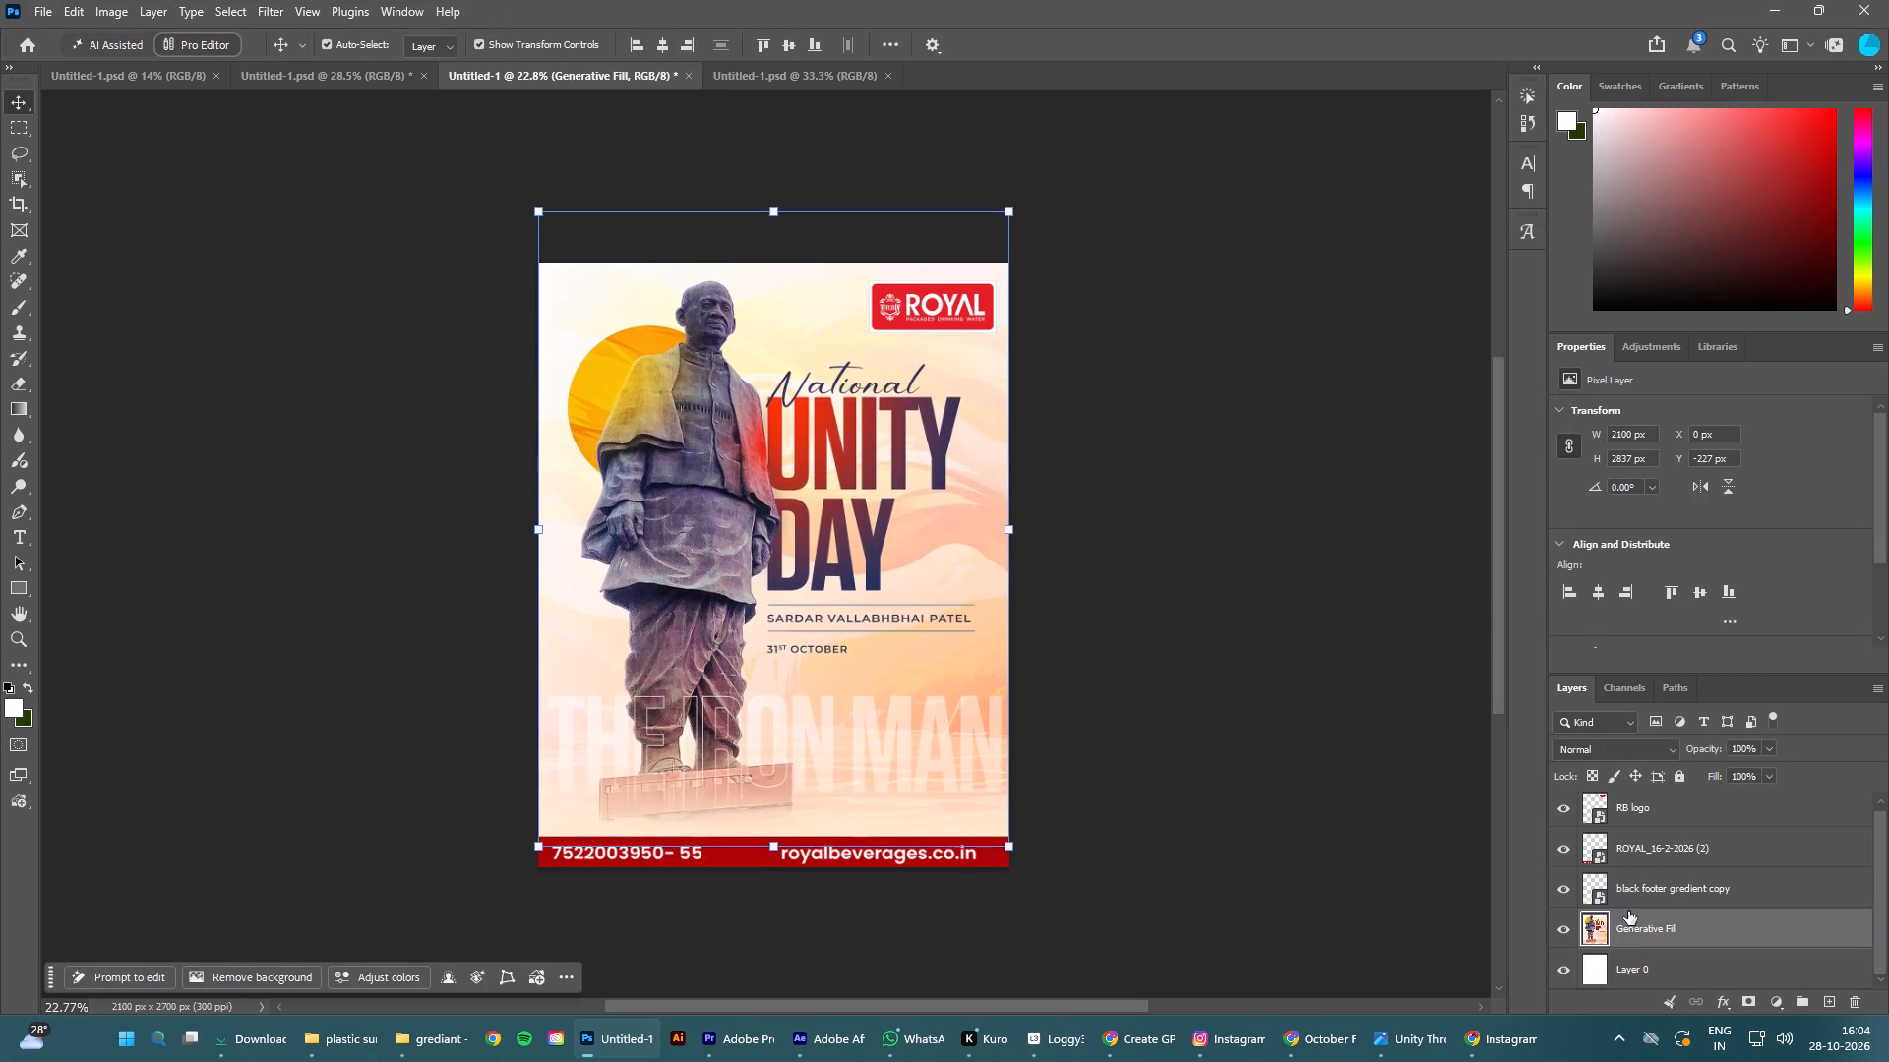
key(shift+Up)
key(shift+Up)
key(shift+Up)
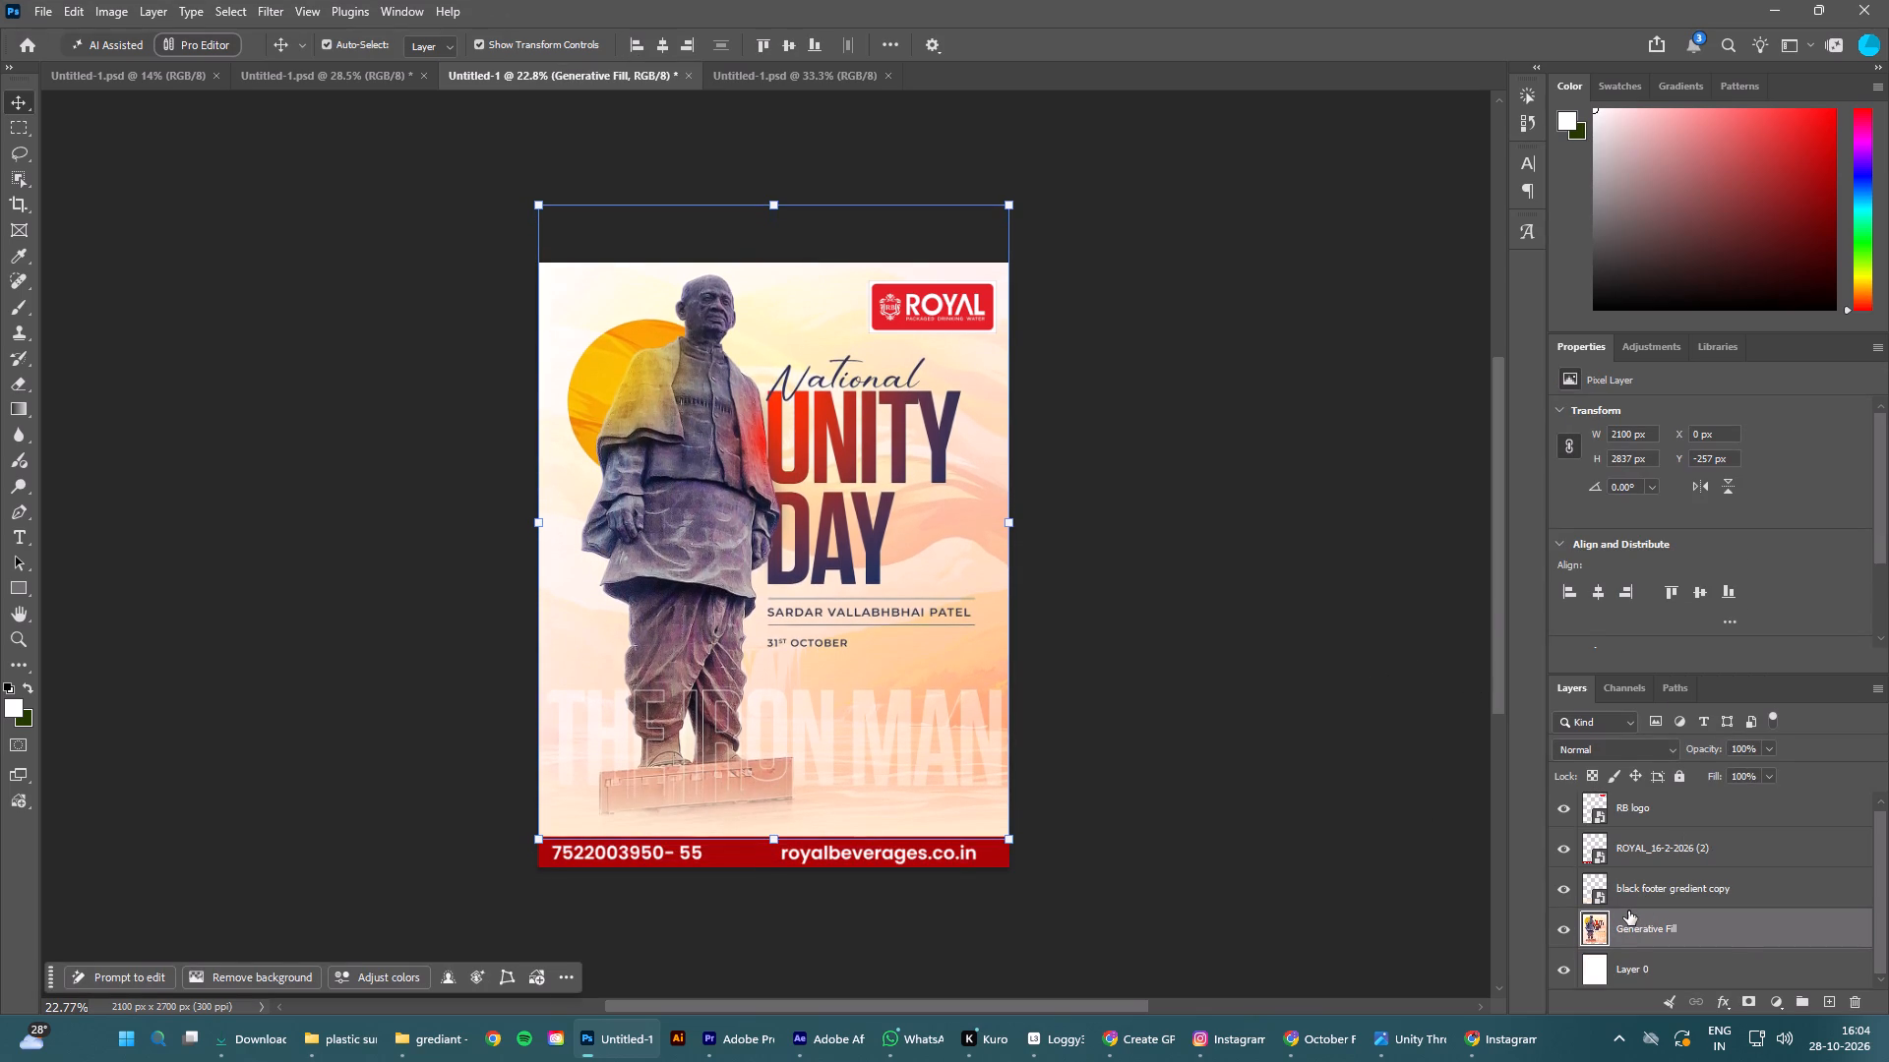
key(shift+Up)
key(shift+Down)
key(shift+Down)
key(shift+Down)
key(shift+Down)
key(shift+Down)
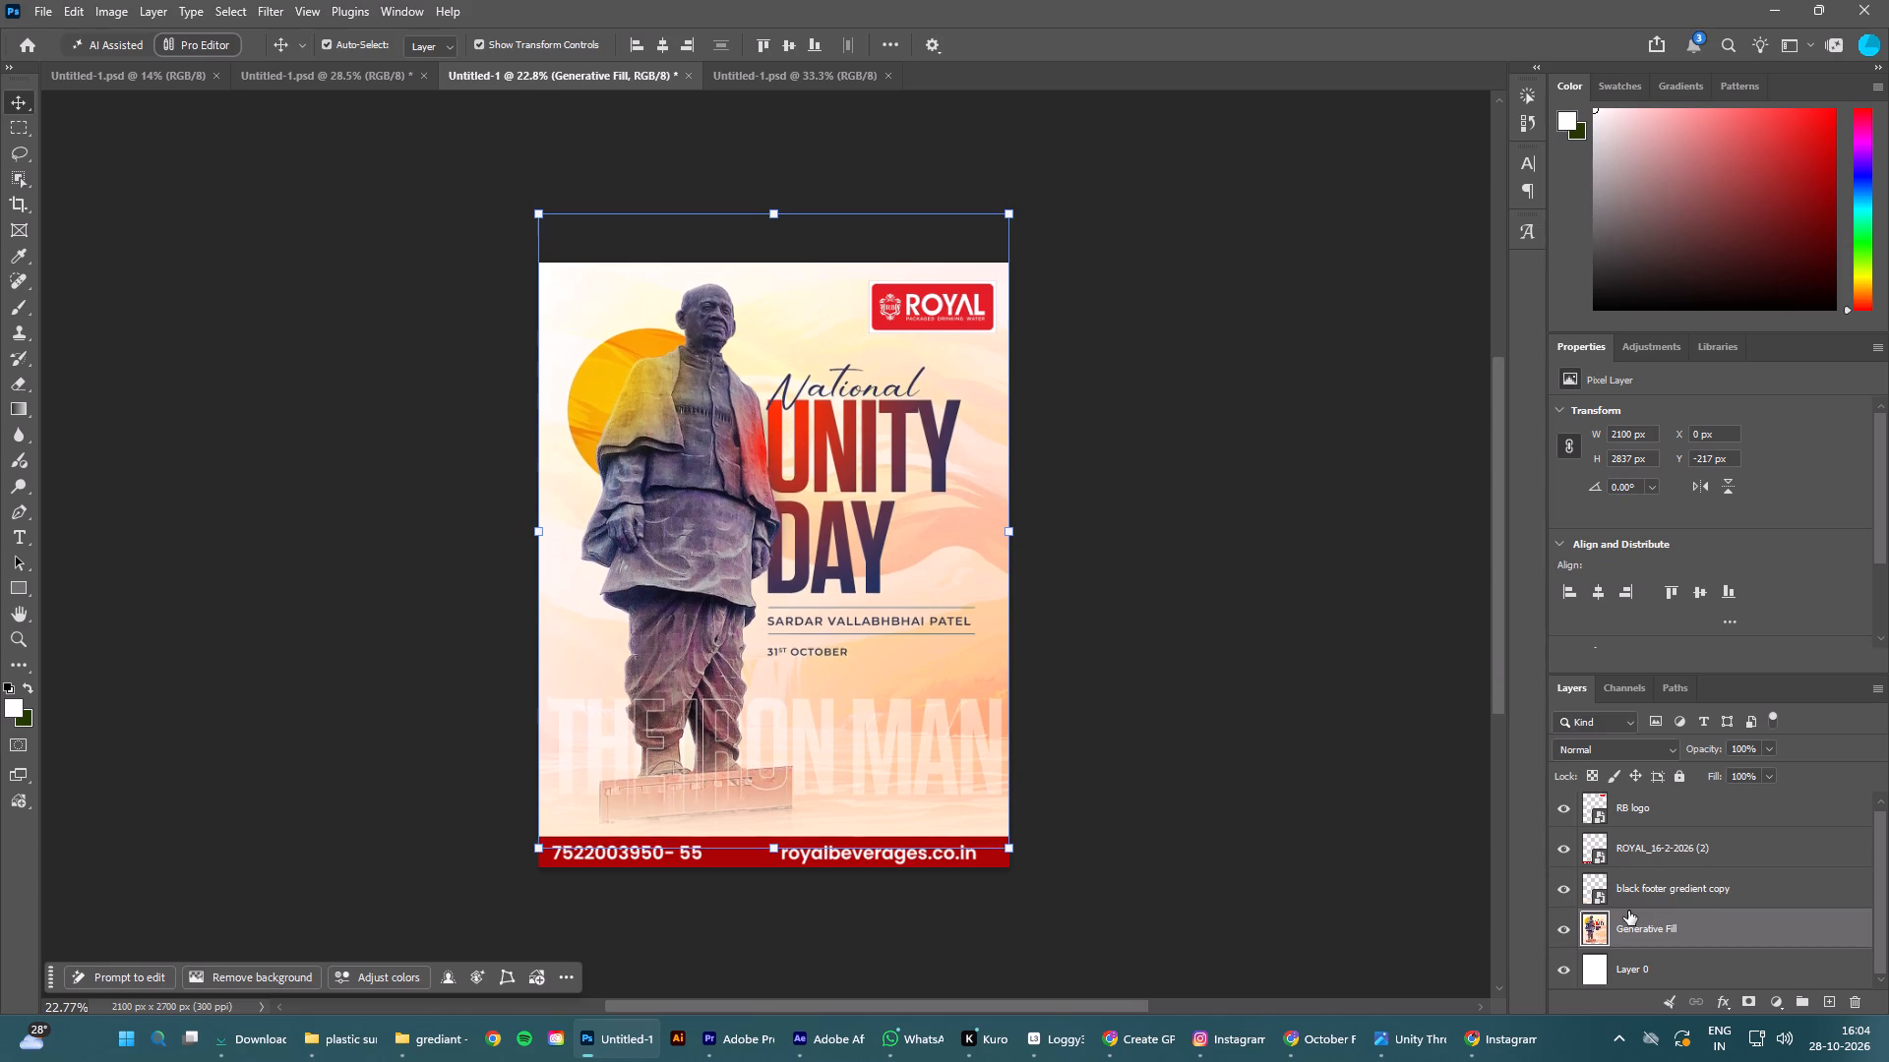
key(shift+Up)
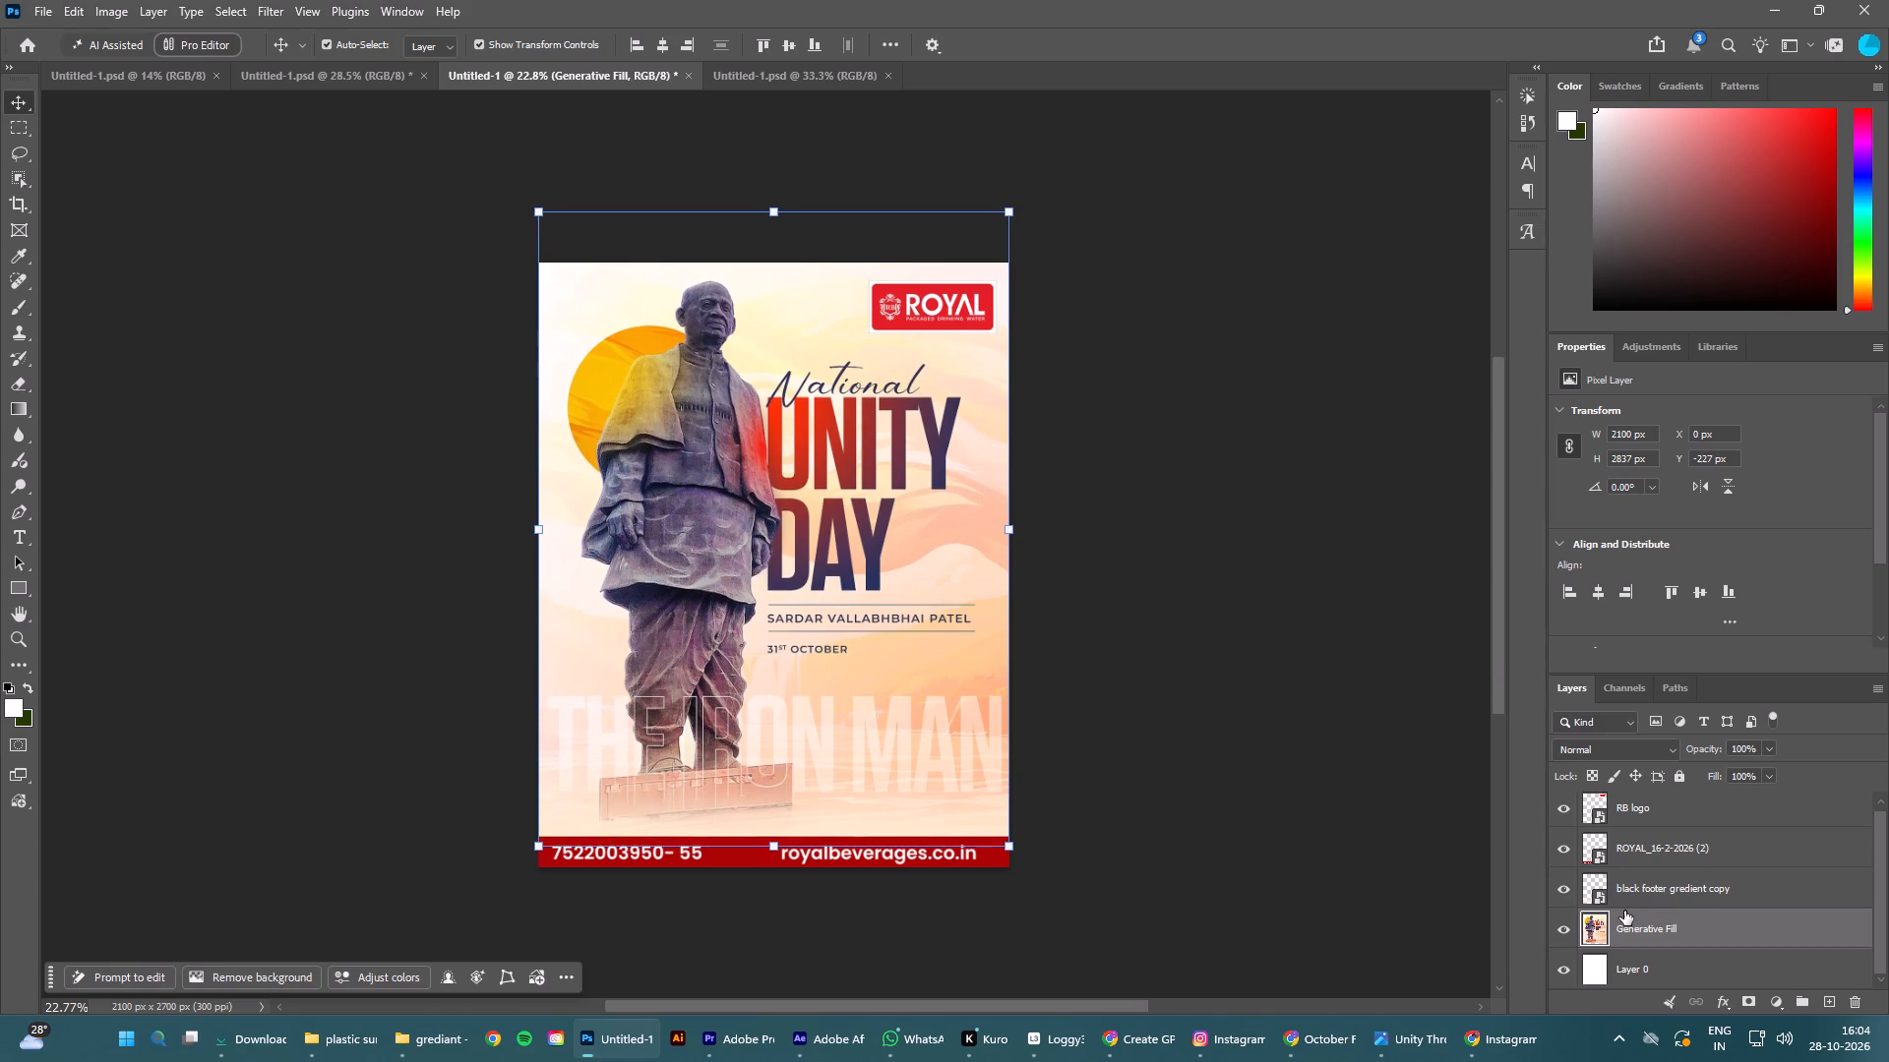
click(1363, 840)
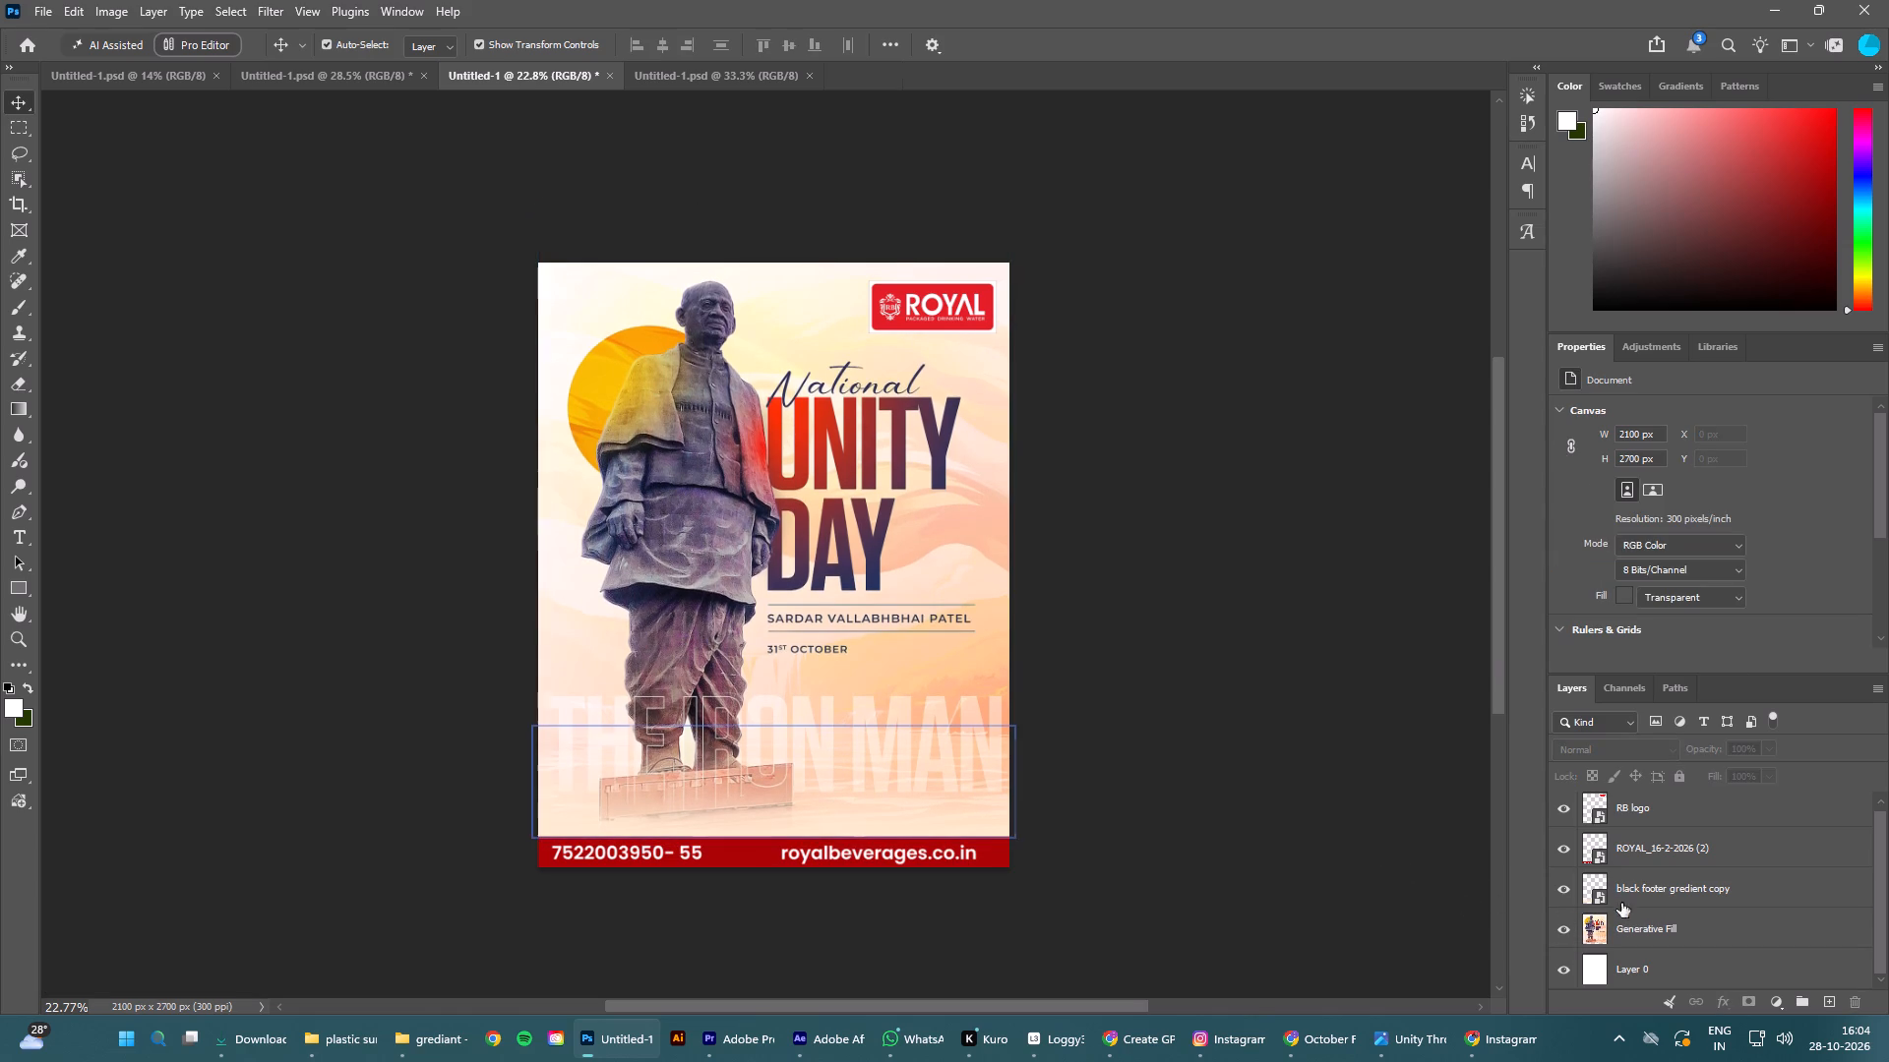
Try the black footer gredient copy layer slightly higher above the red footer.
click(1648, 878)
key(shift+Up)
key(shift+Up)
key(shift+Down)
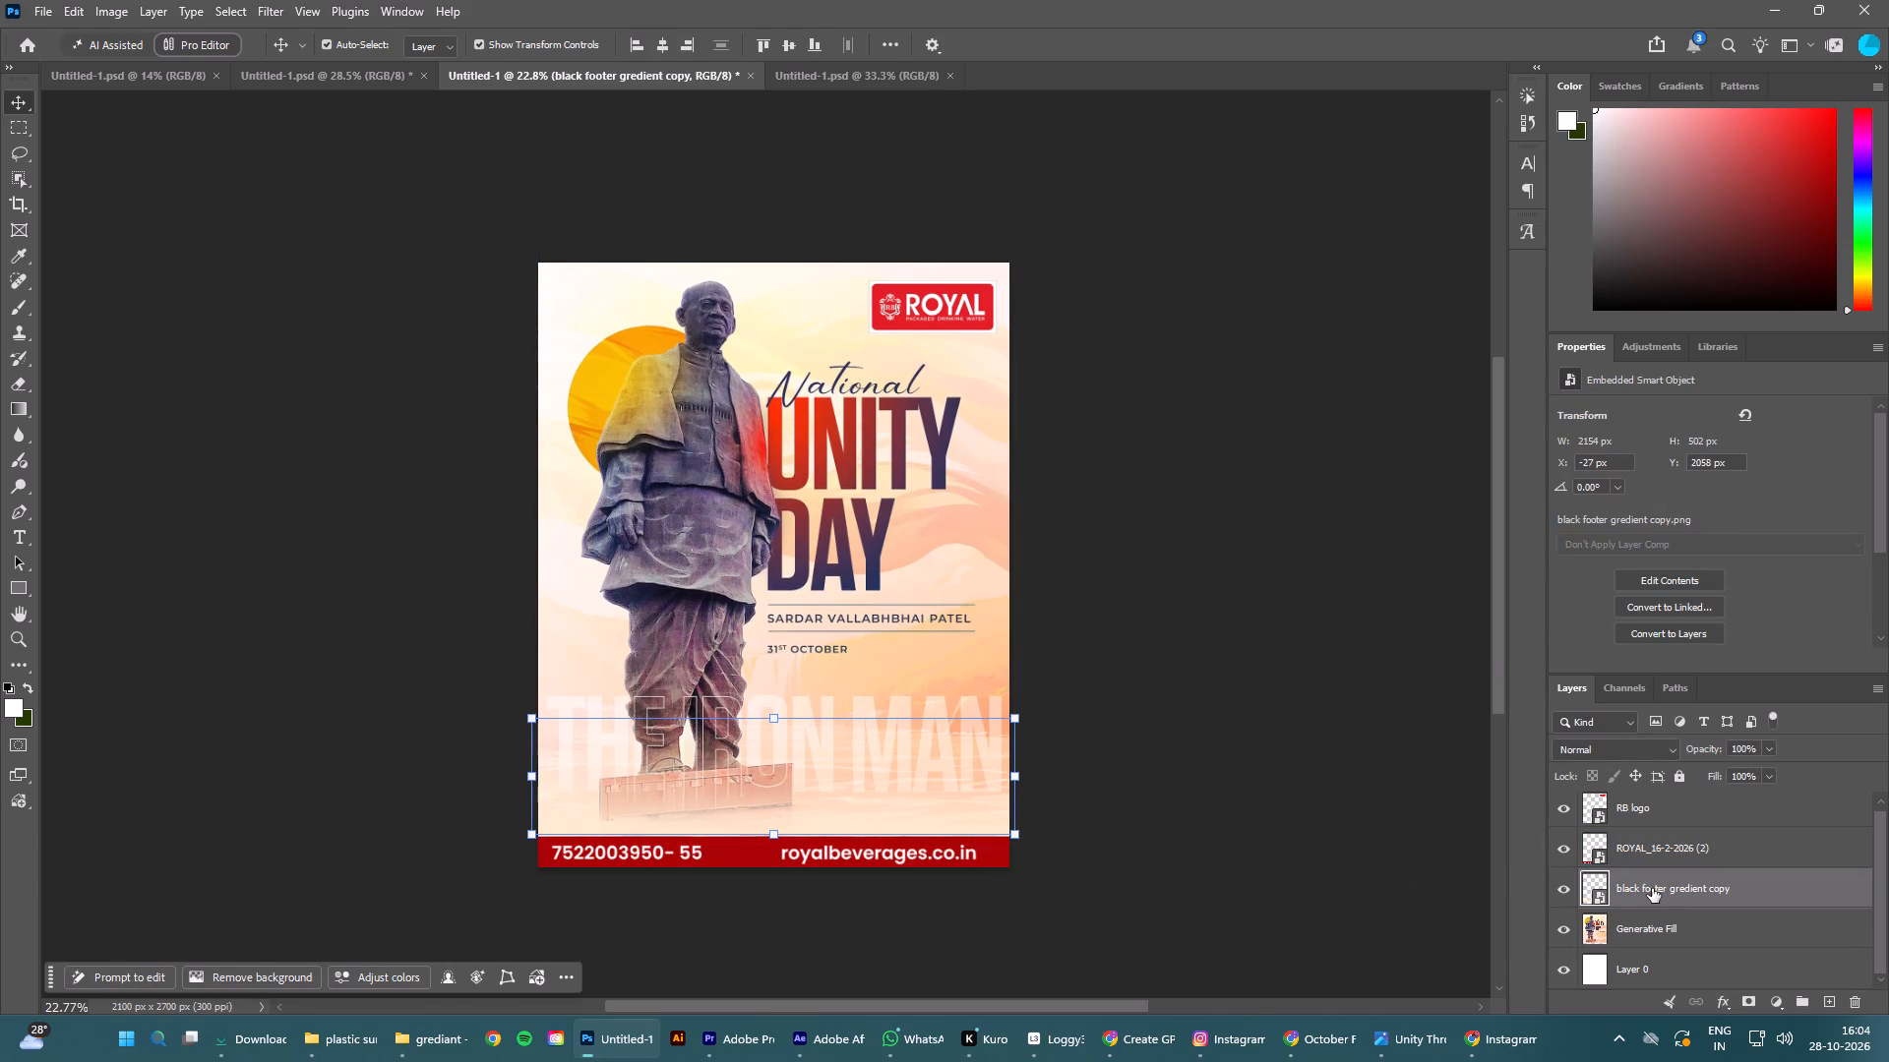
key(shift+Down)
Duplicate the black footer gredient copy layer and merge the duplicate with the original to strengthen the fade.
click(1685, 889)
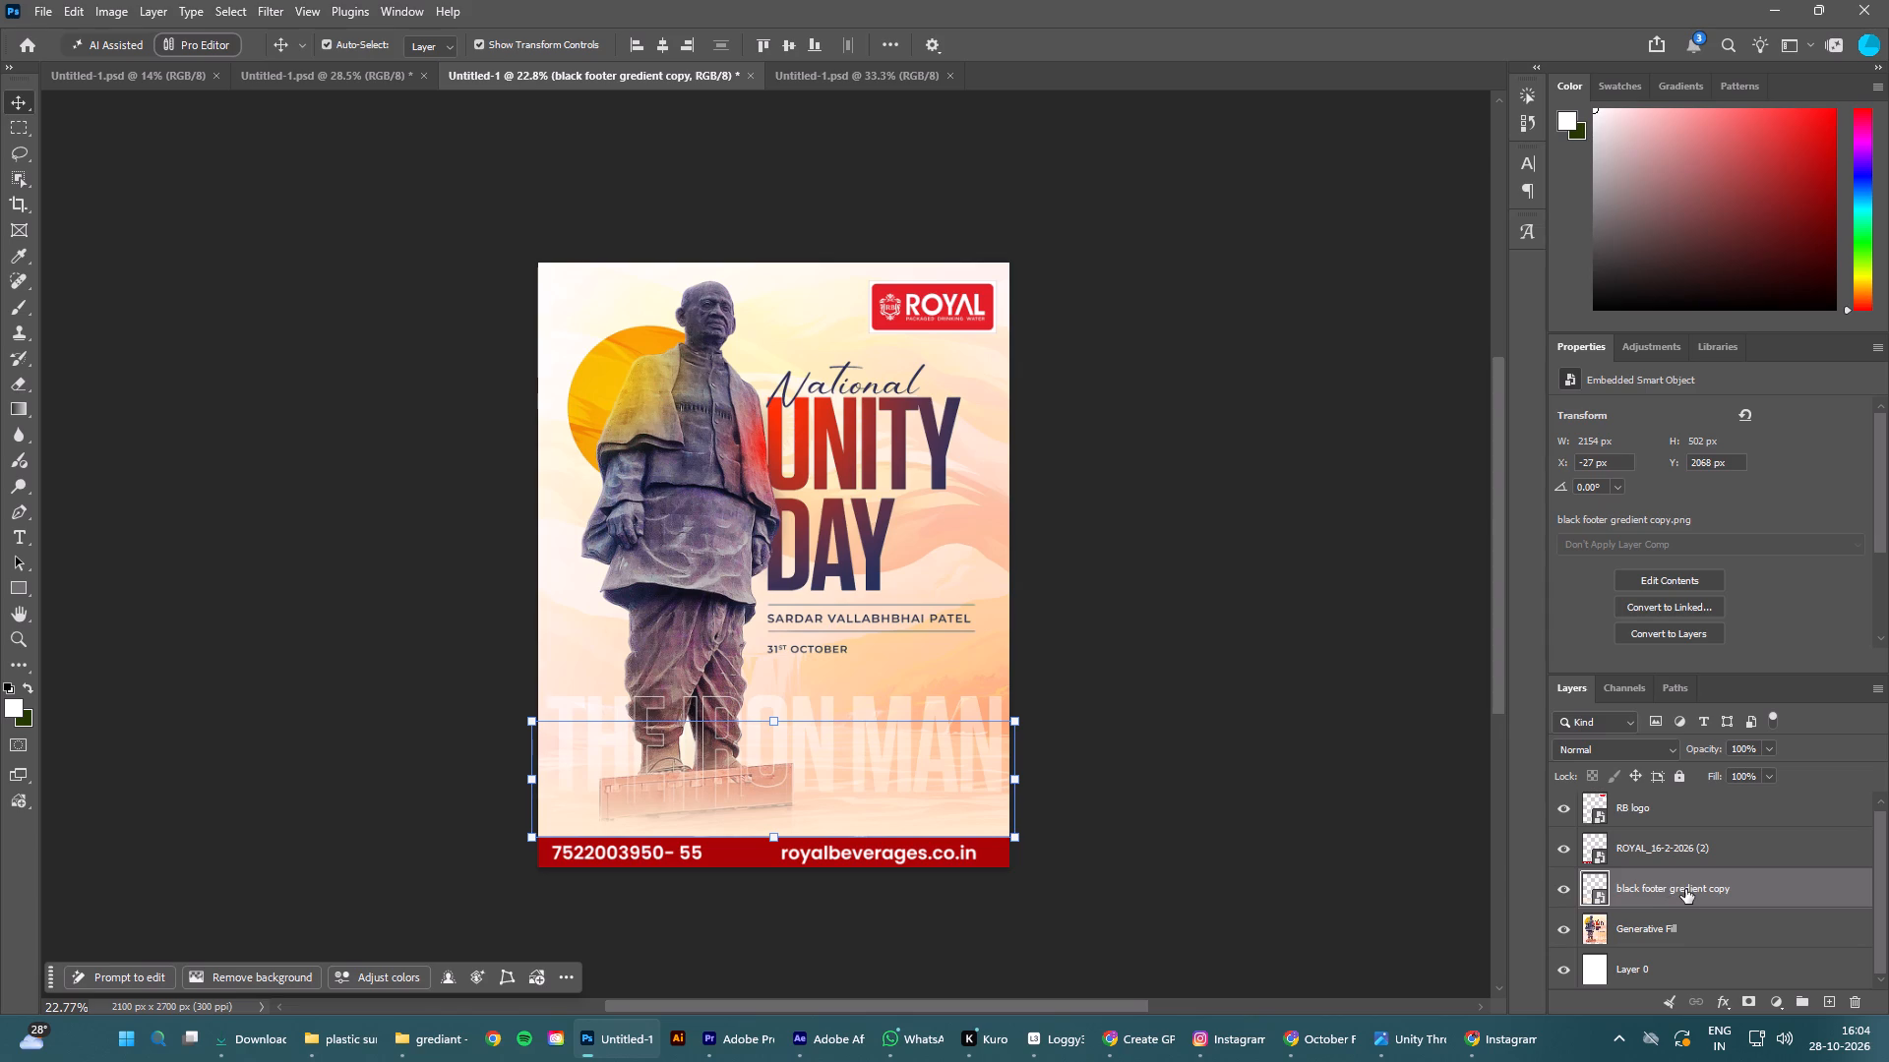
key(ctrl+j)
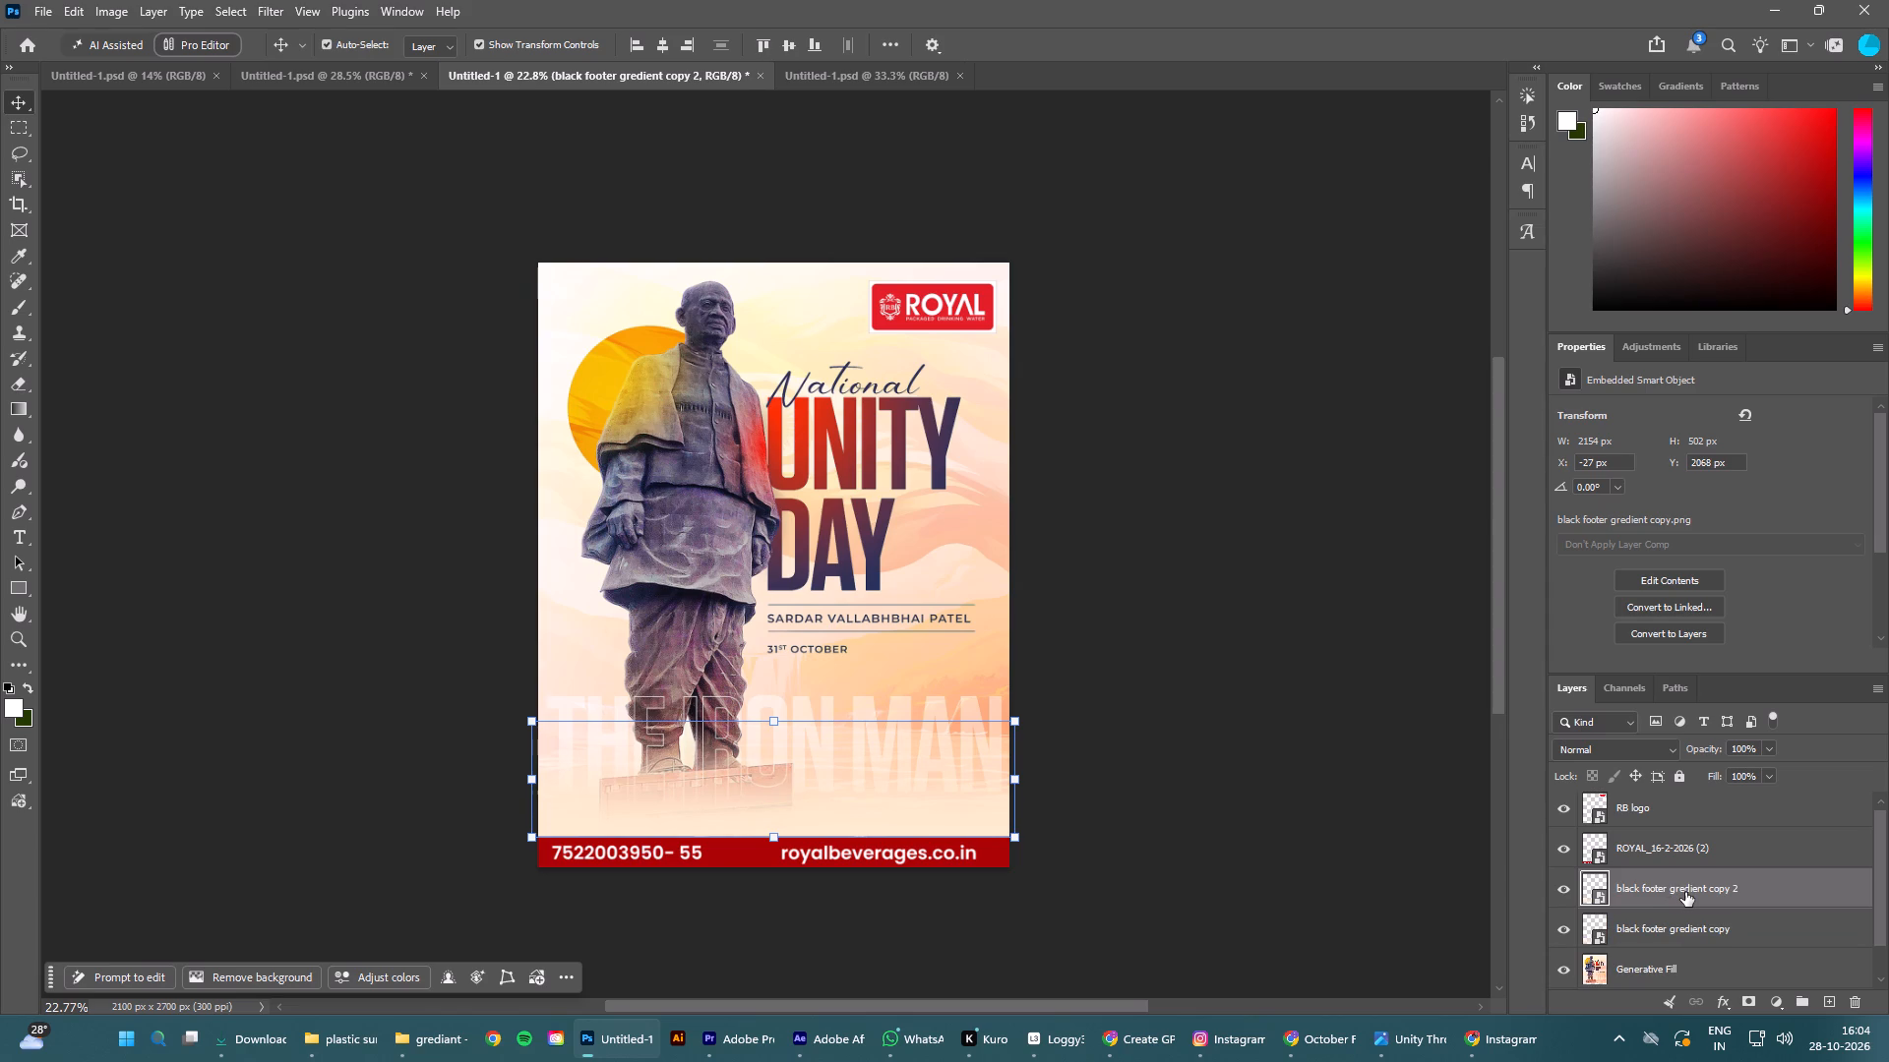
click(1692, 924)
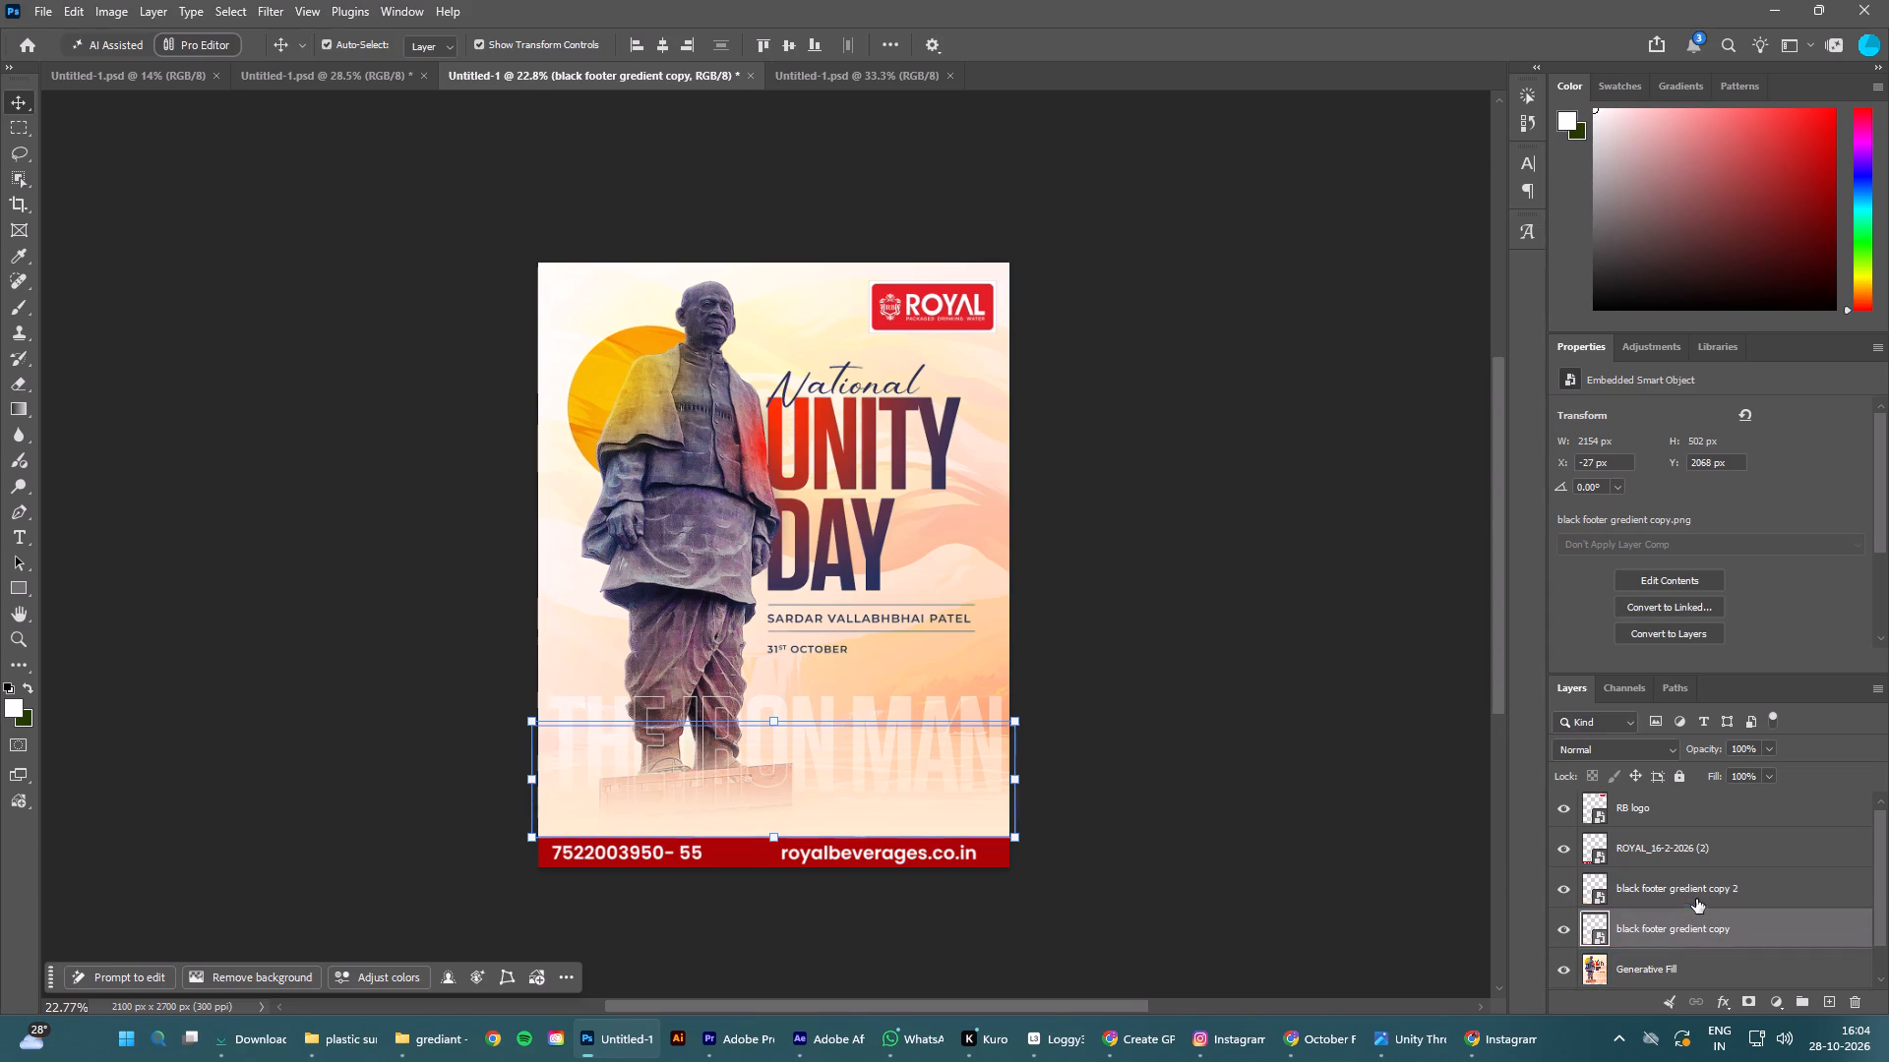
ctrl+click(1696, 899)
right_click(1696, 899)
click(1683, 498)
Nudge the merged footer gradient layer down 10 px and deselect it.
click(1754, 891)
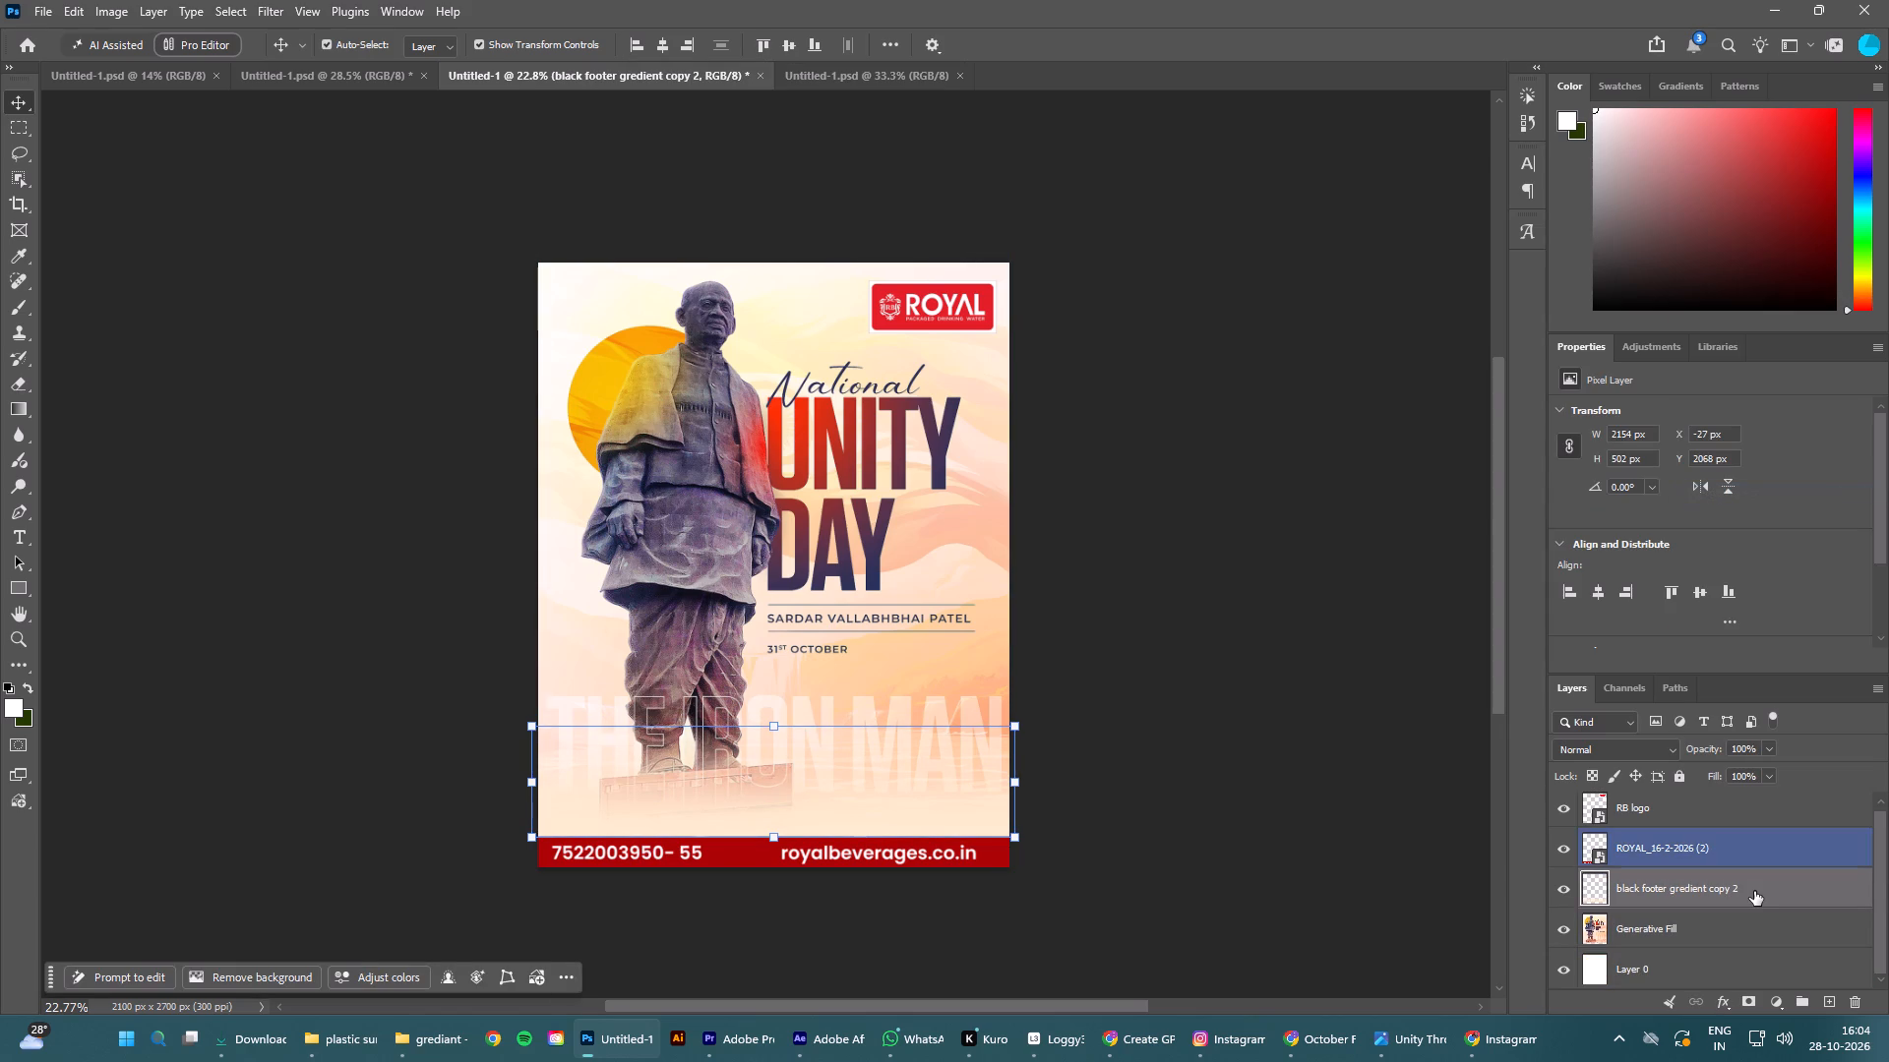
key(shift+Down)
click(1259, 668)
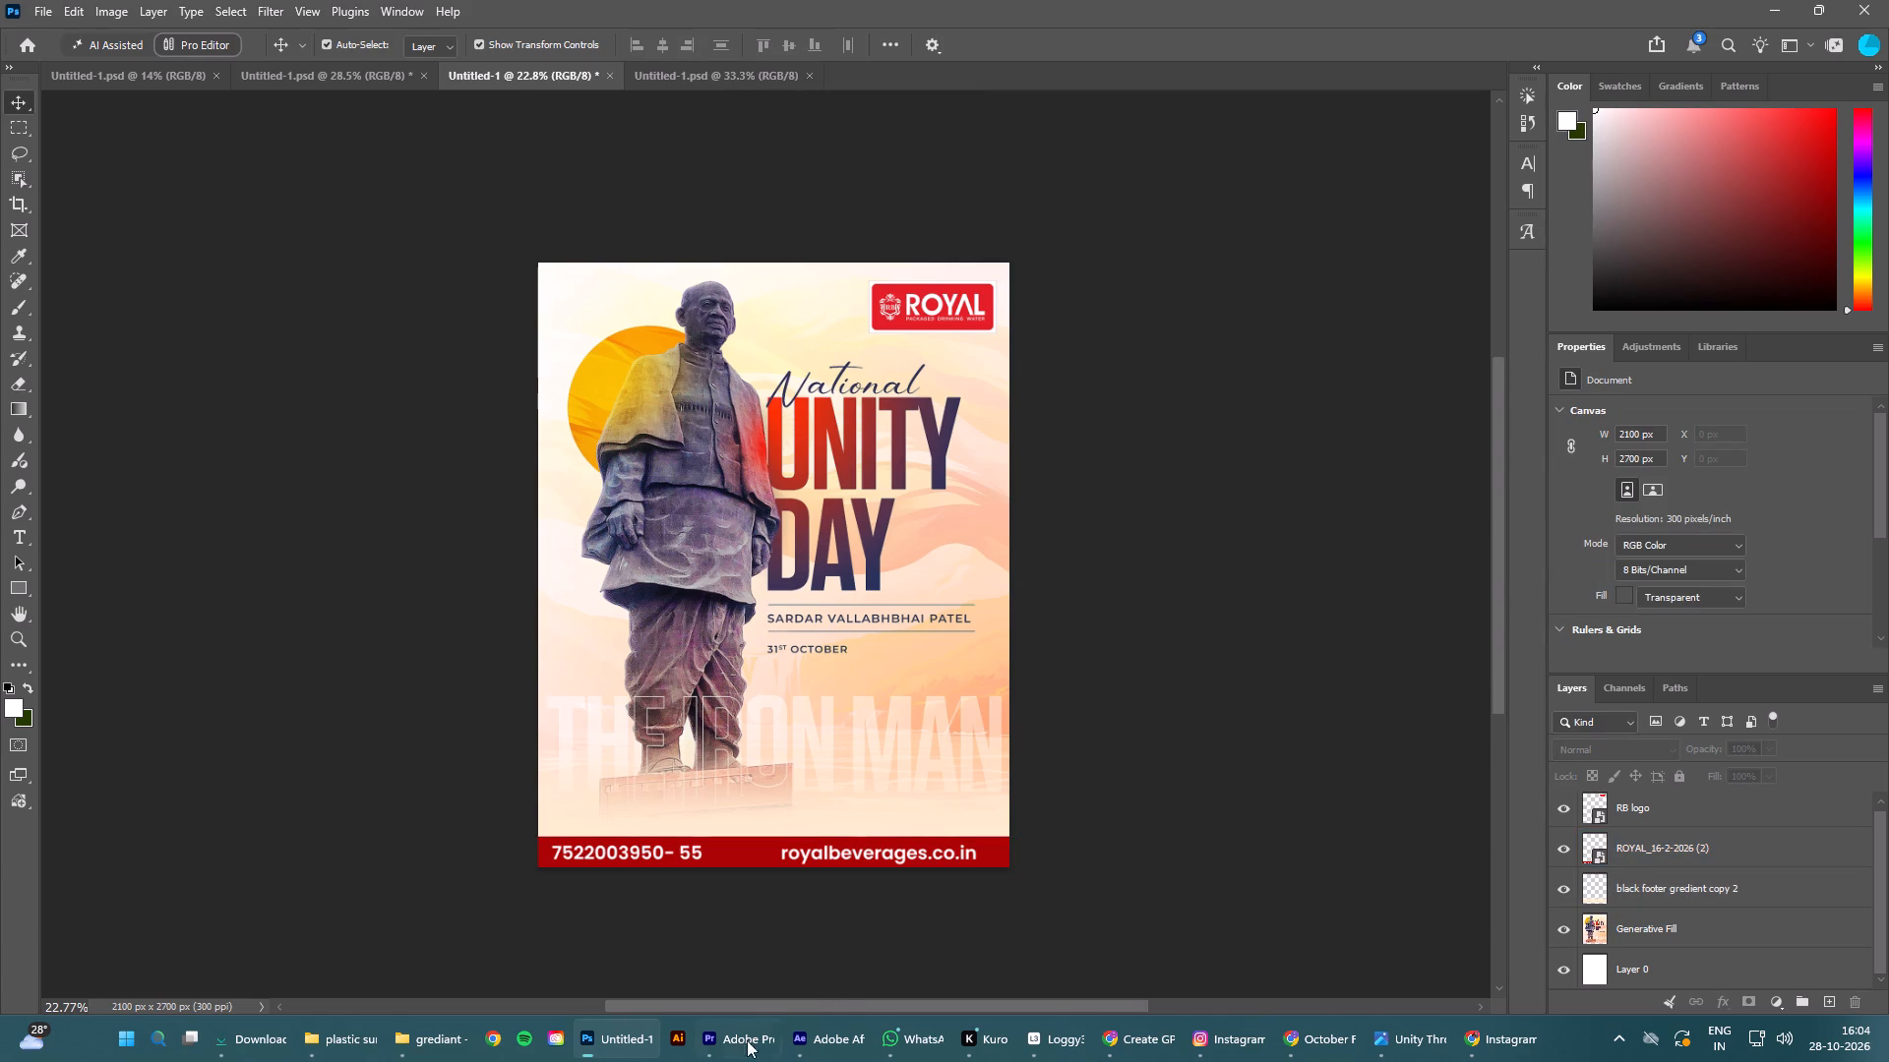
Place new royal 1 ltr.png from the royal beverages folder's new royal bottle subfolder into the Photoshop poster.
click(350, 1035)
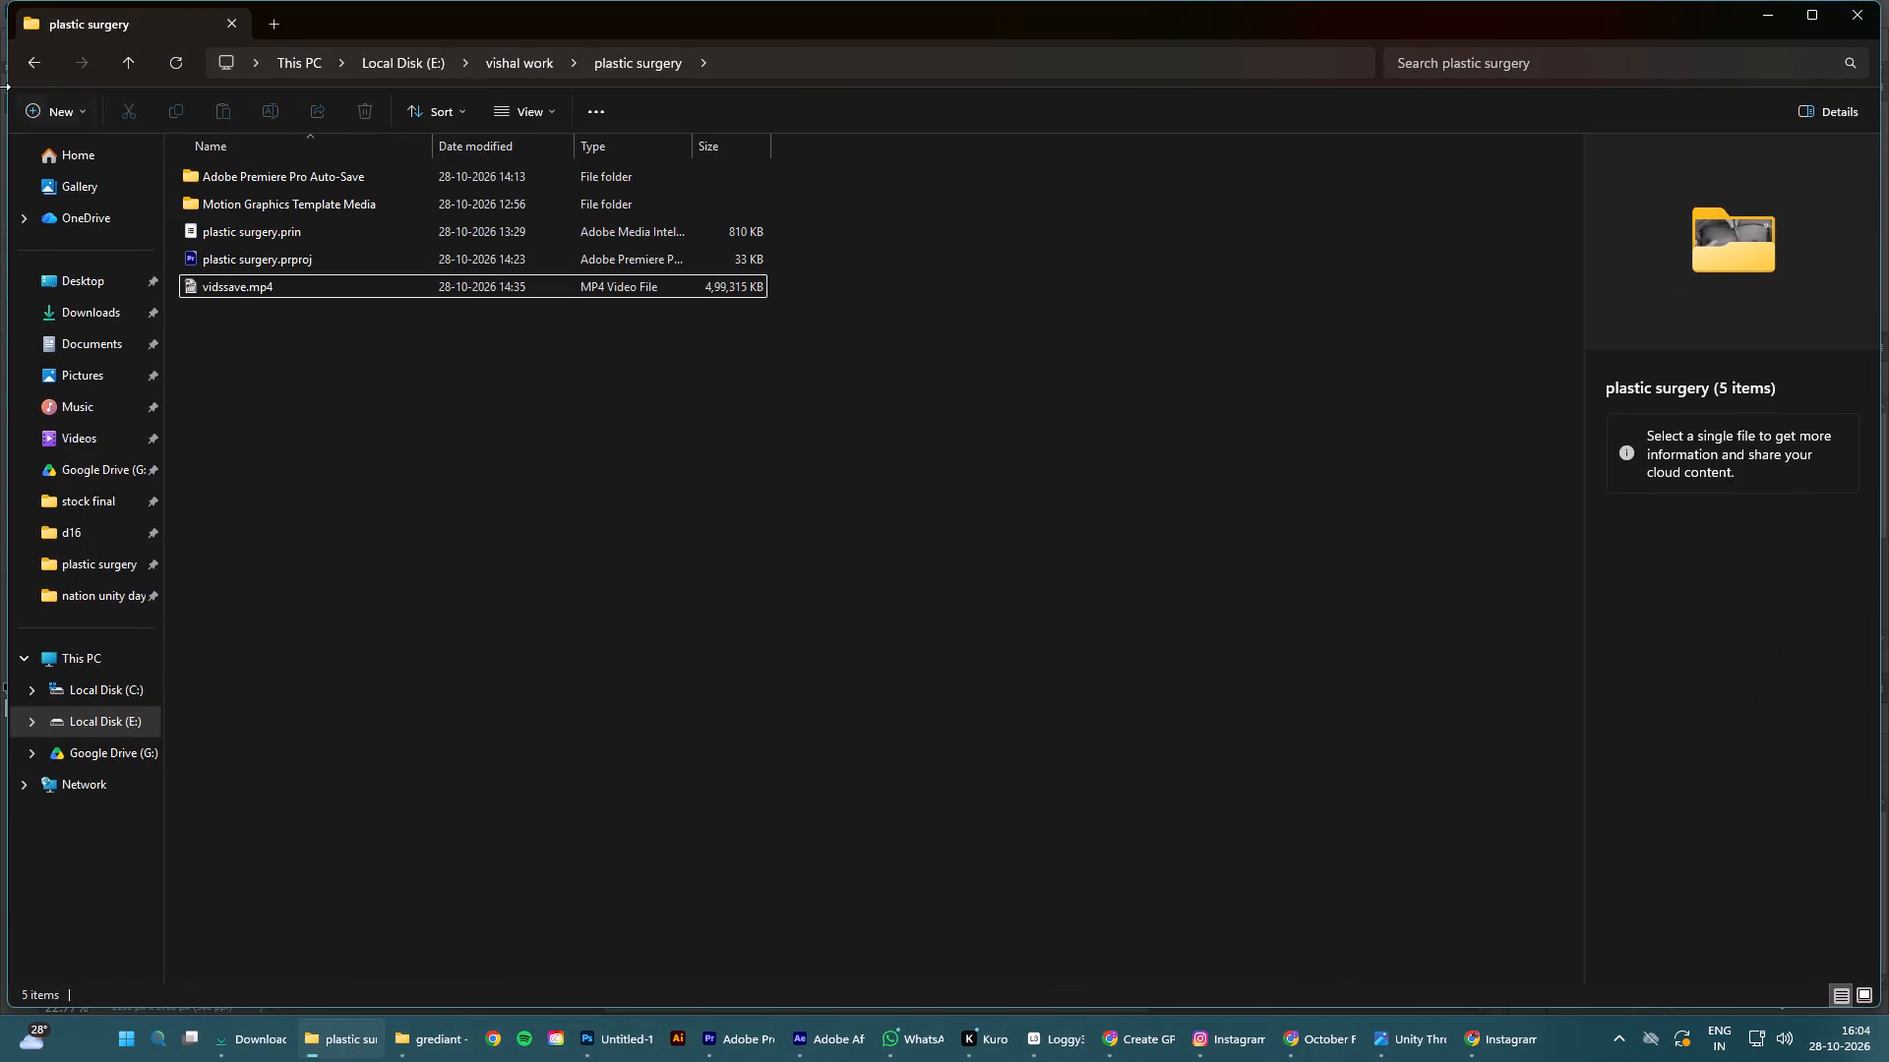
click(24, 68)
click(26, 67)
click(768, 451)
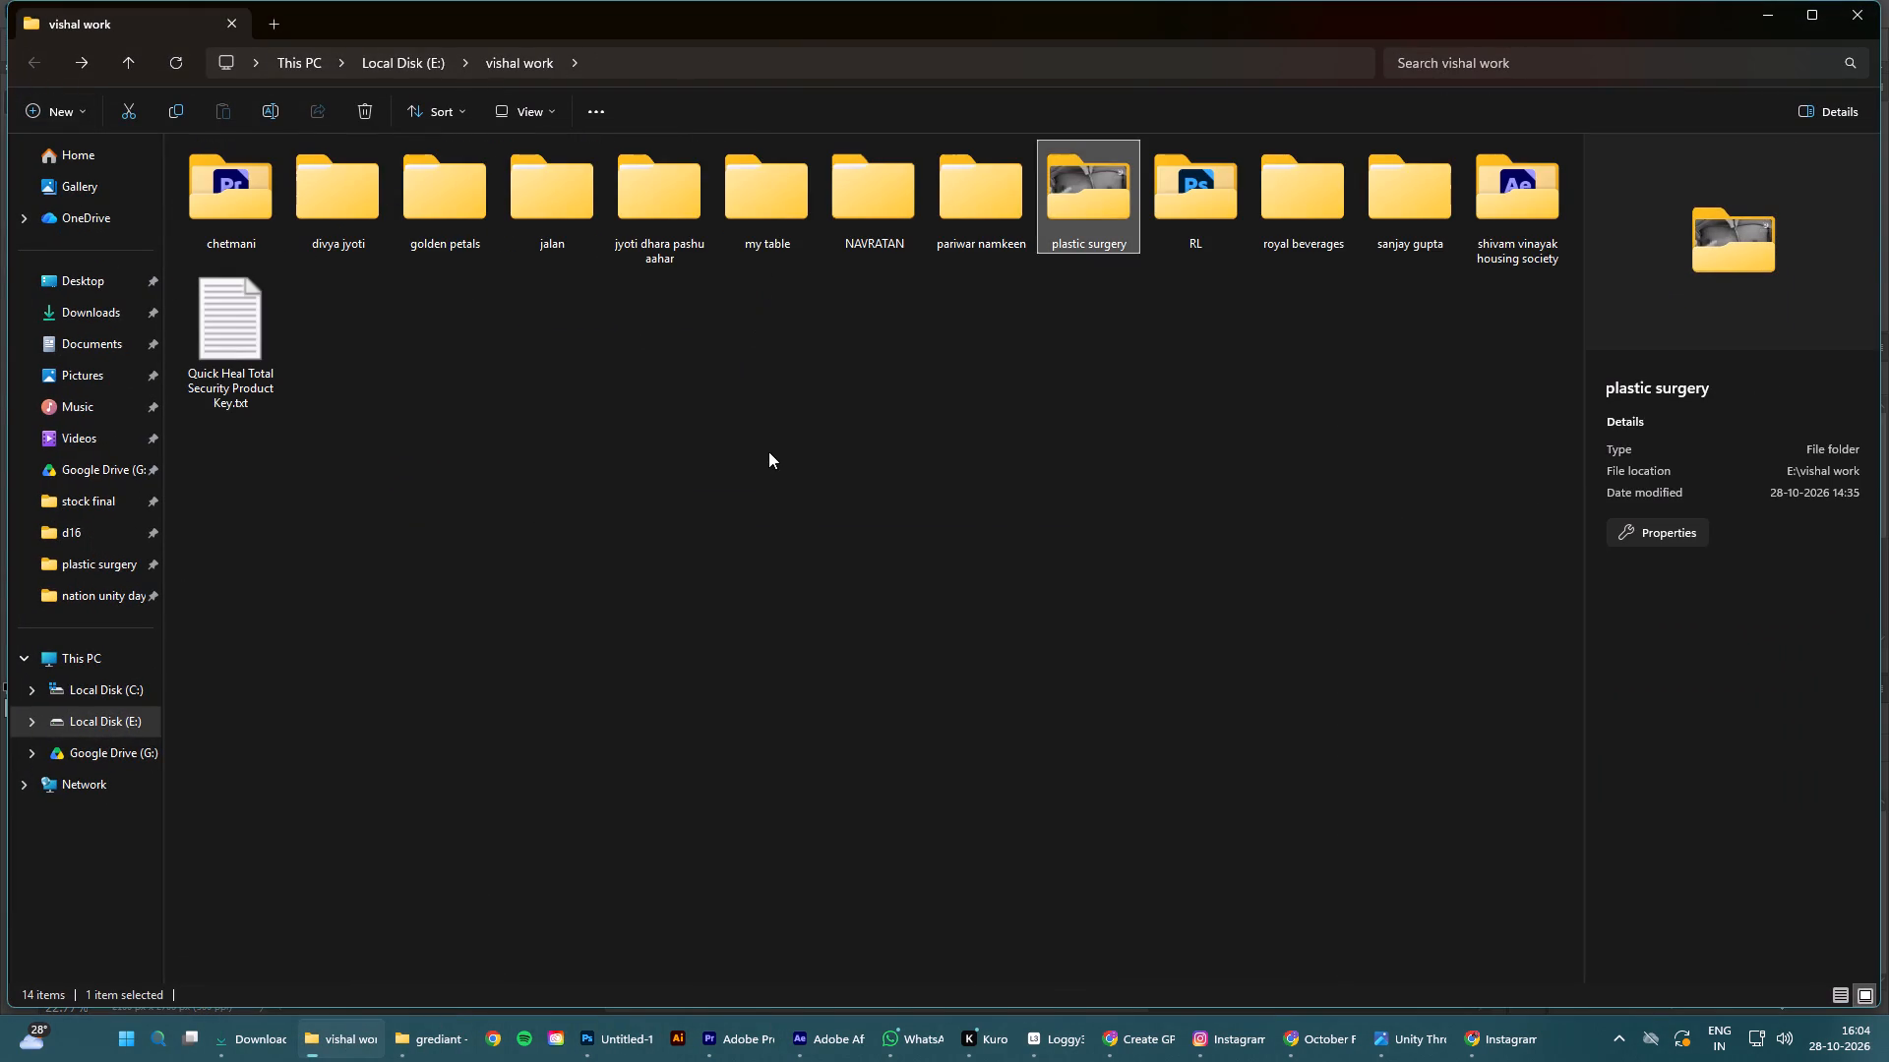
double_click(1336, 202)
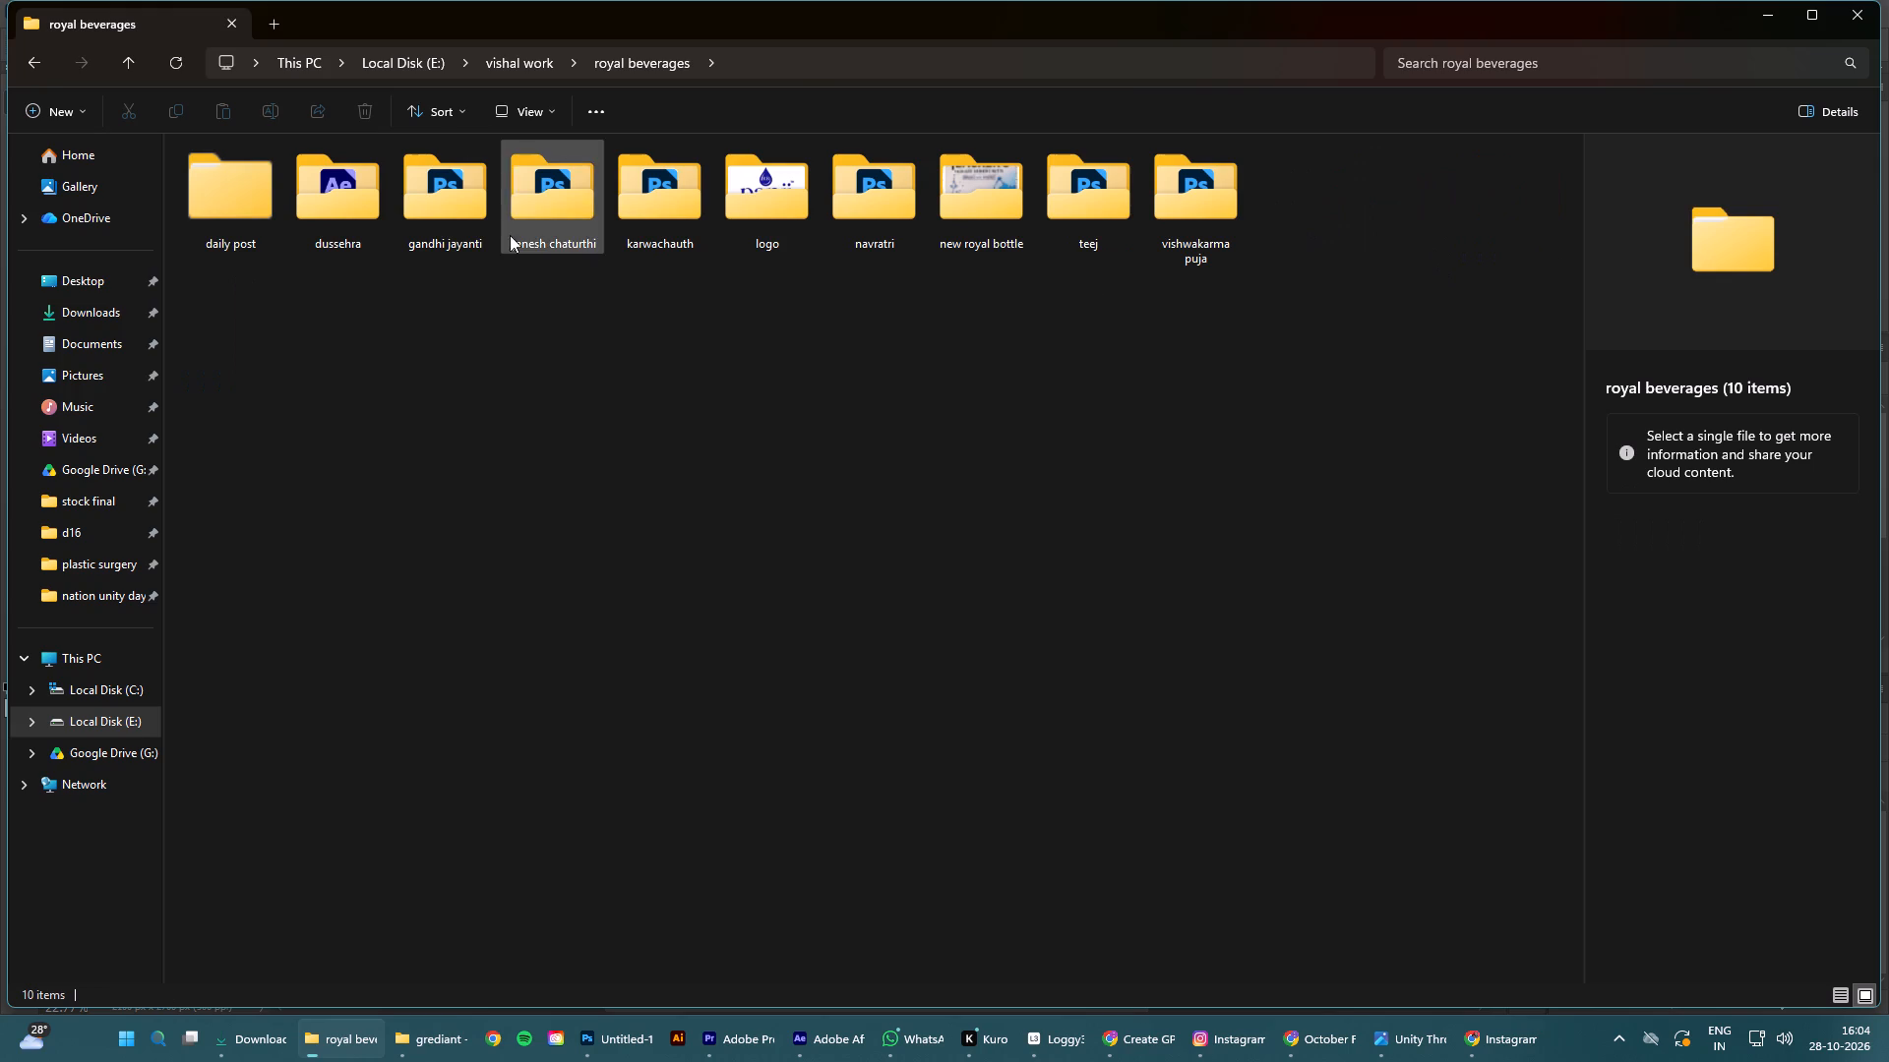
double_click(973, 204)
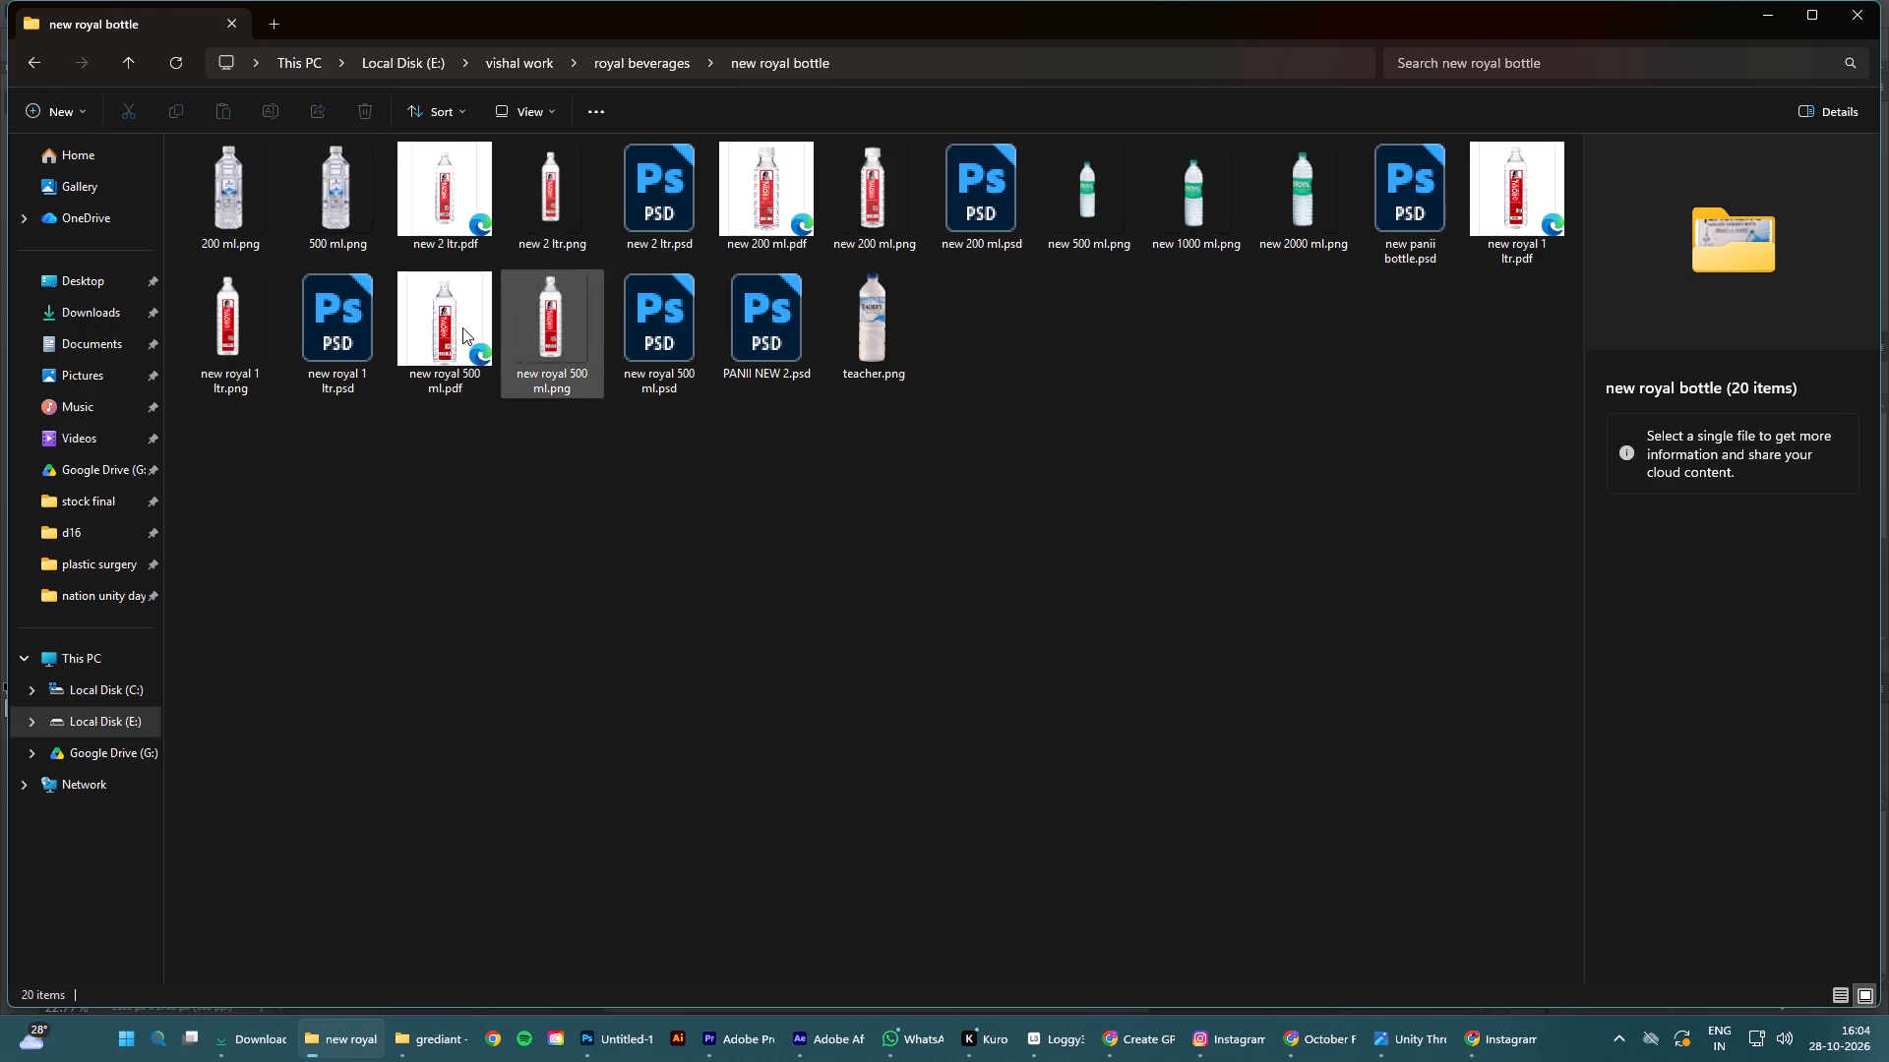
click(230, 336)
drag(225, 318, 823, 979)
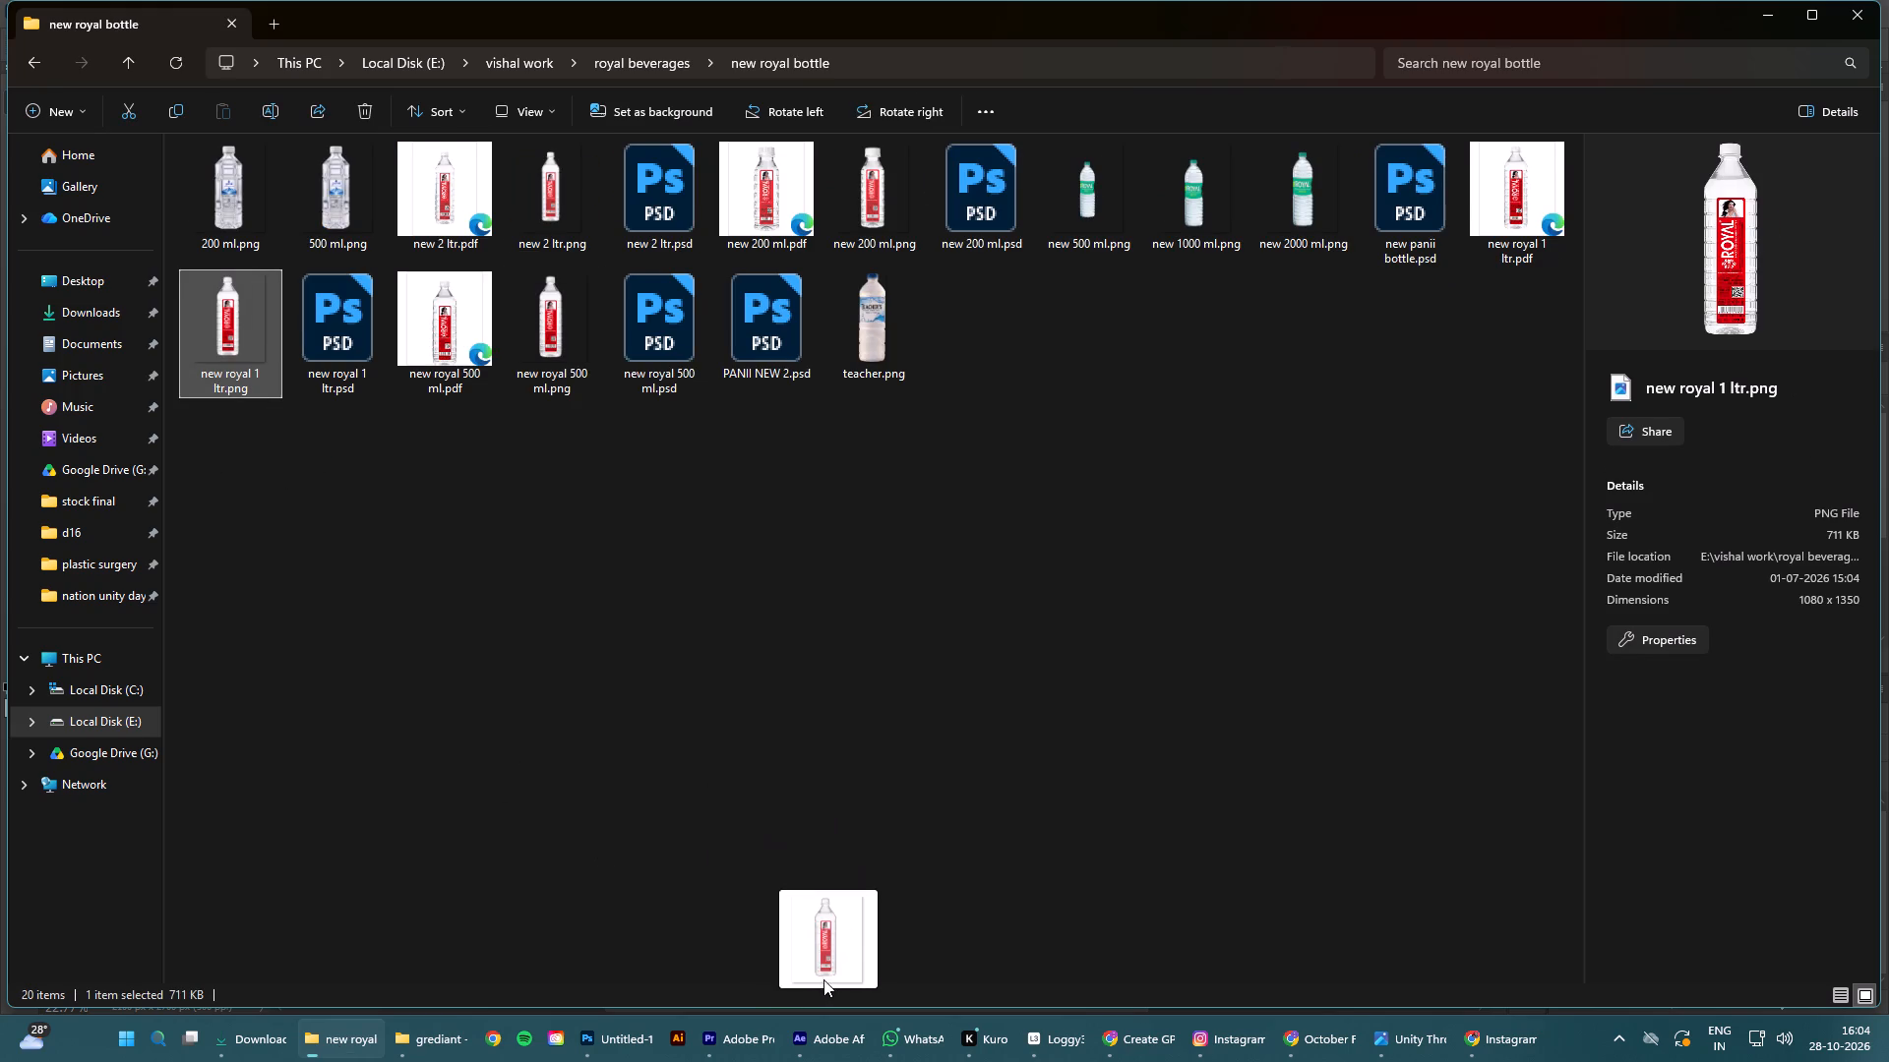
drag(823, 979, 936, 716)
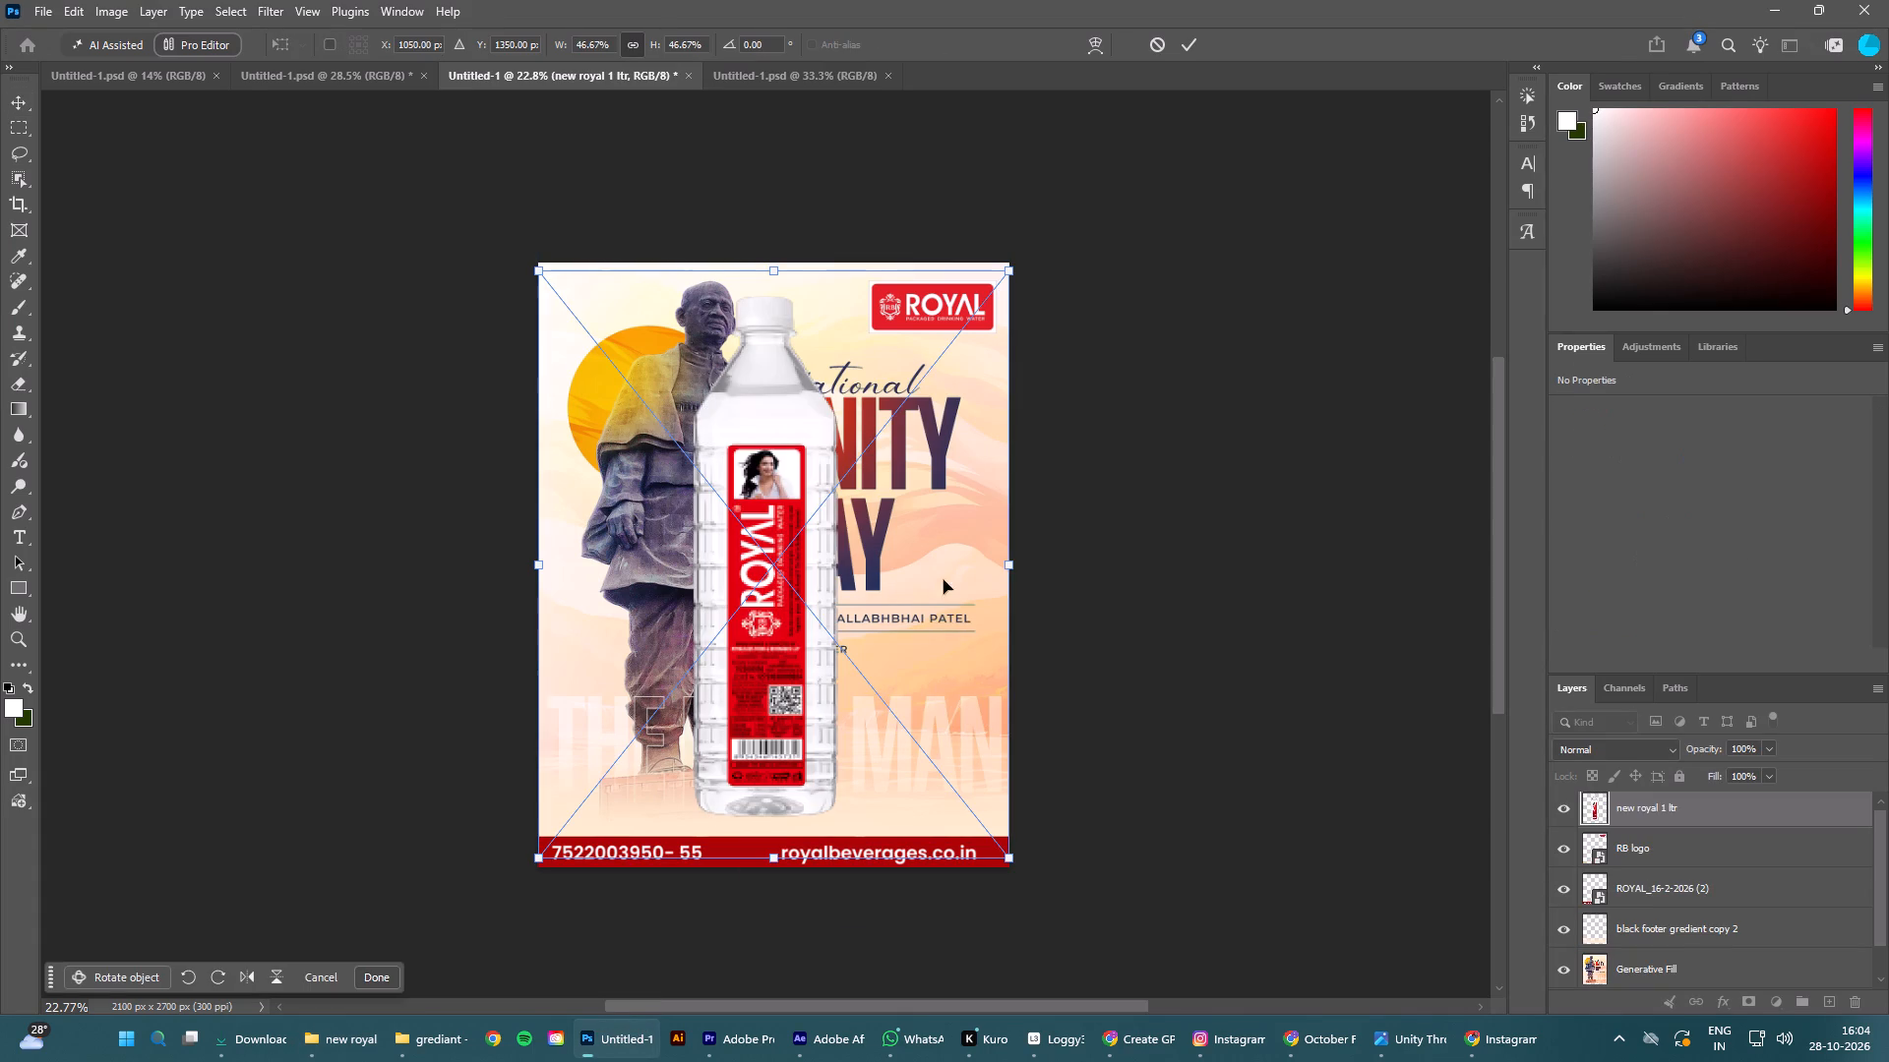
Scale the water bottle proportionally to about 24.76% and position it in the poster's lower-right area, just above the red footer.
drag(780, 261, 857, 555)
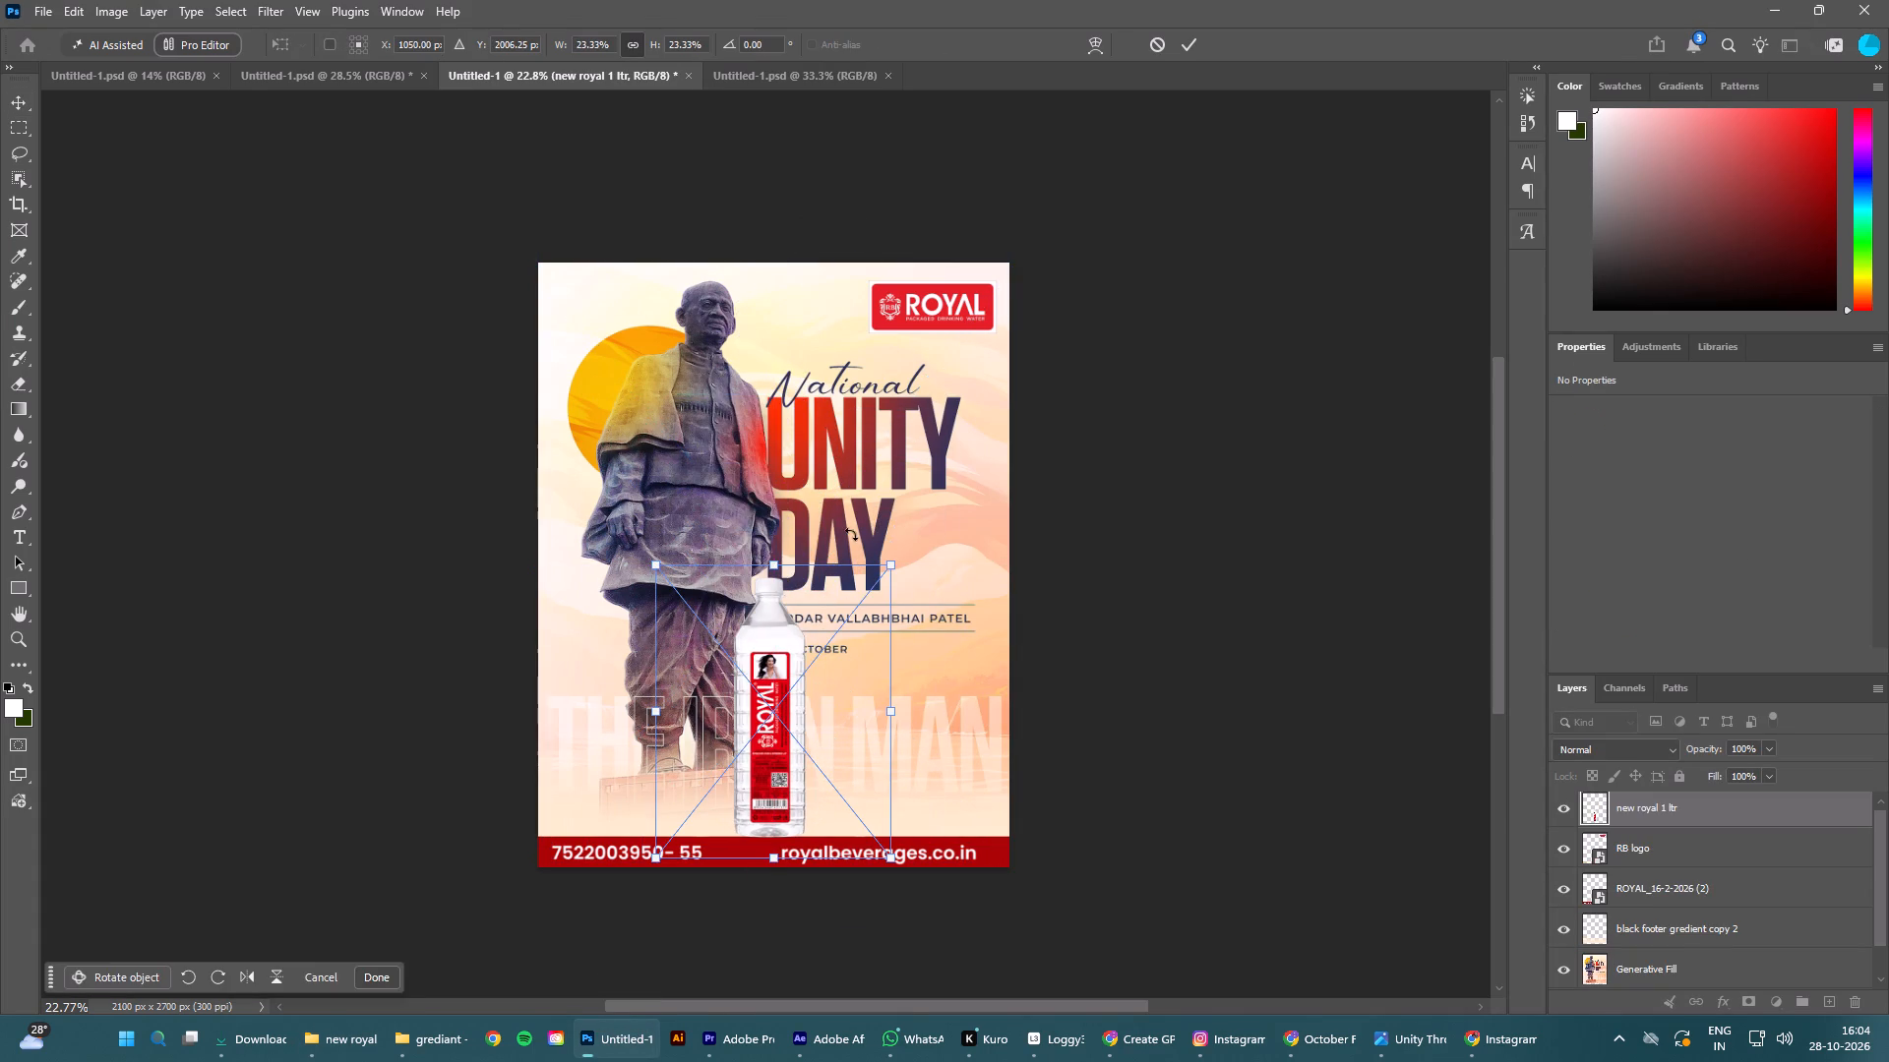
drag(791, 638, 970, 611)
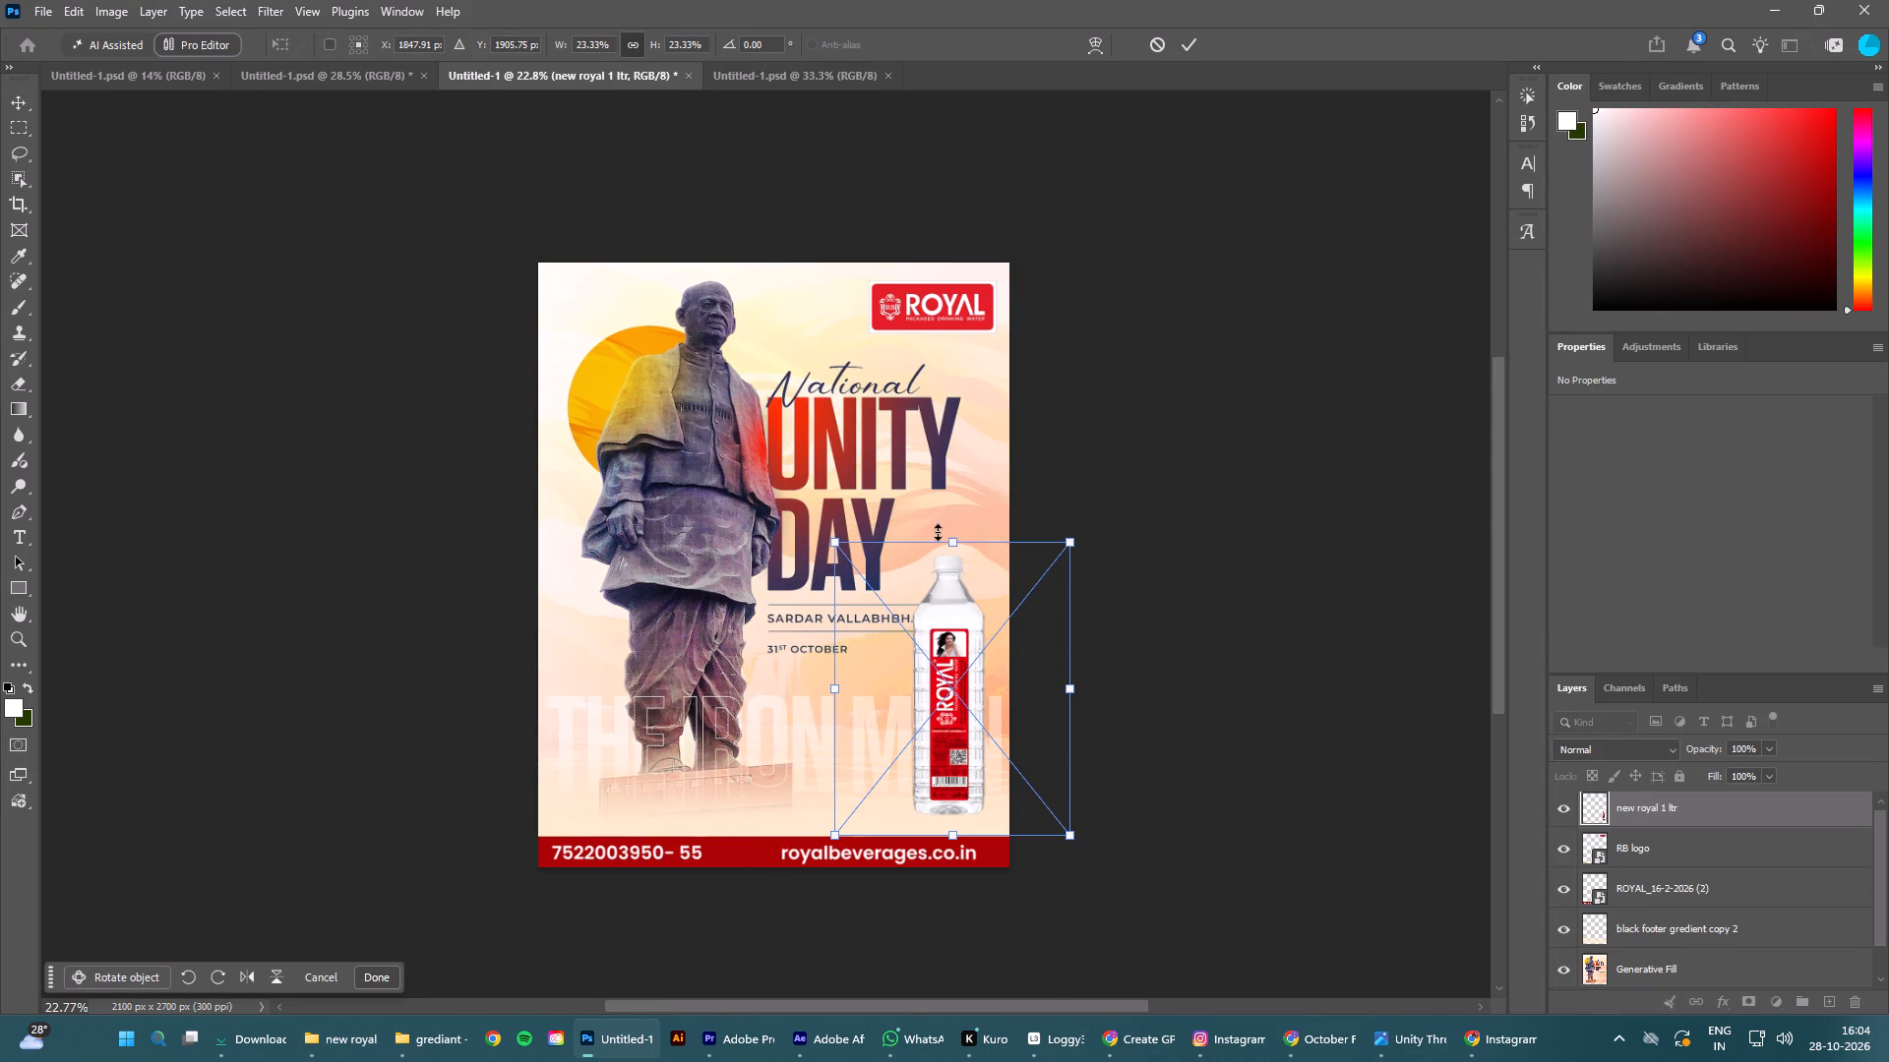
drag(953, 539, 957, 513)
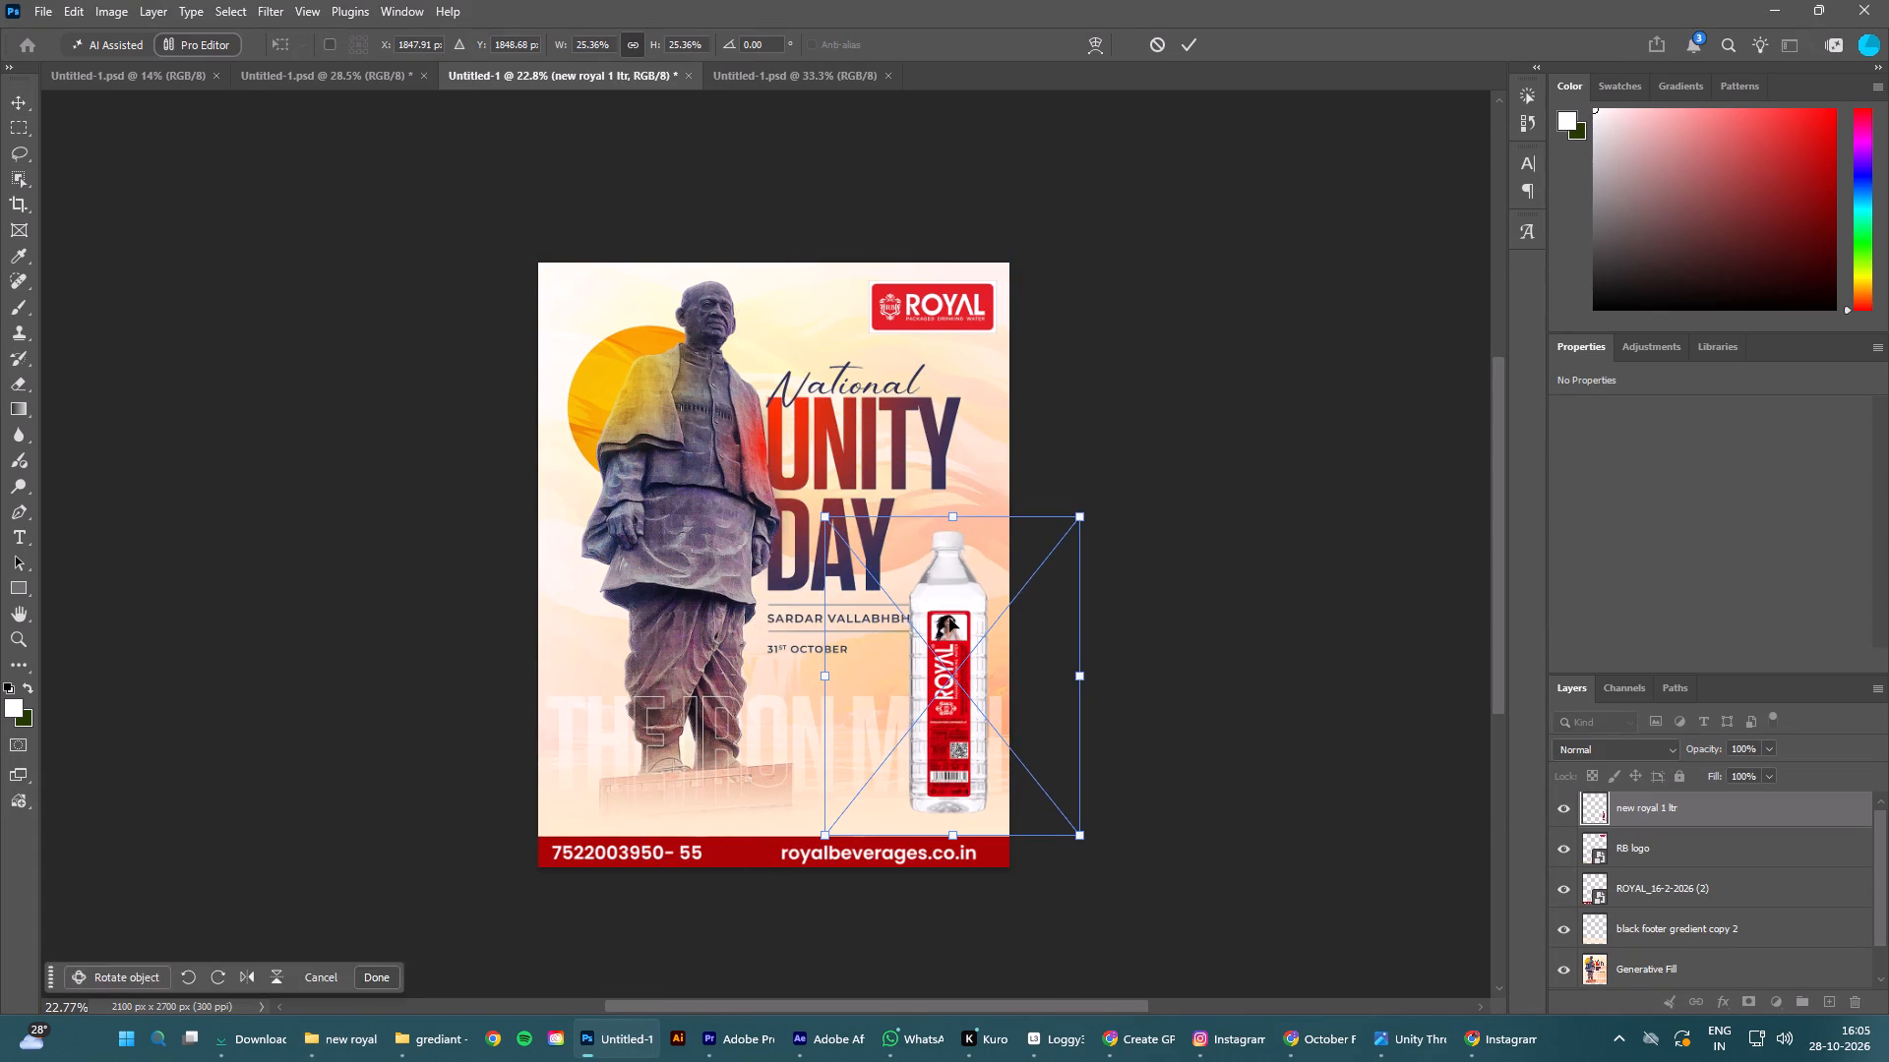
drag(949, 619, 949, 630)
drag(951, 532, 954, 502)
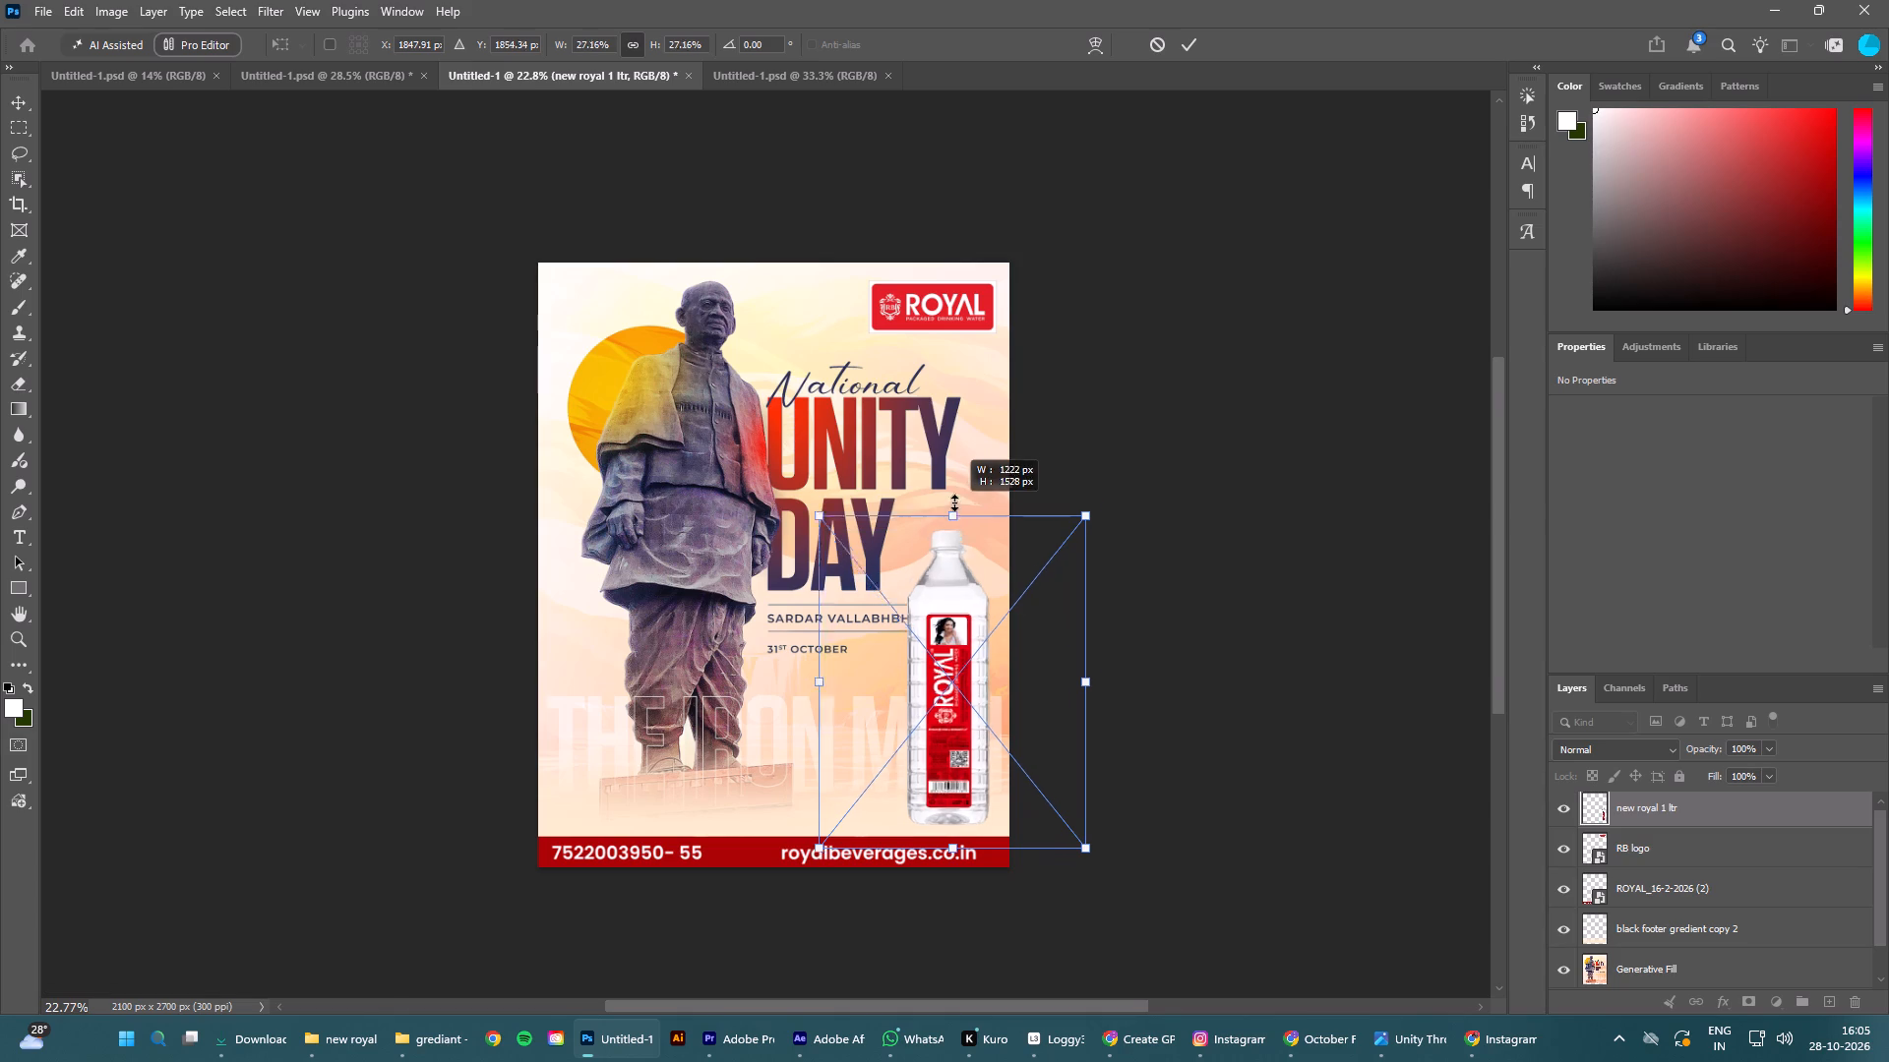
drag(954, 502, 954, 501)
click(957, 607)
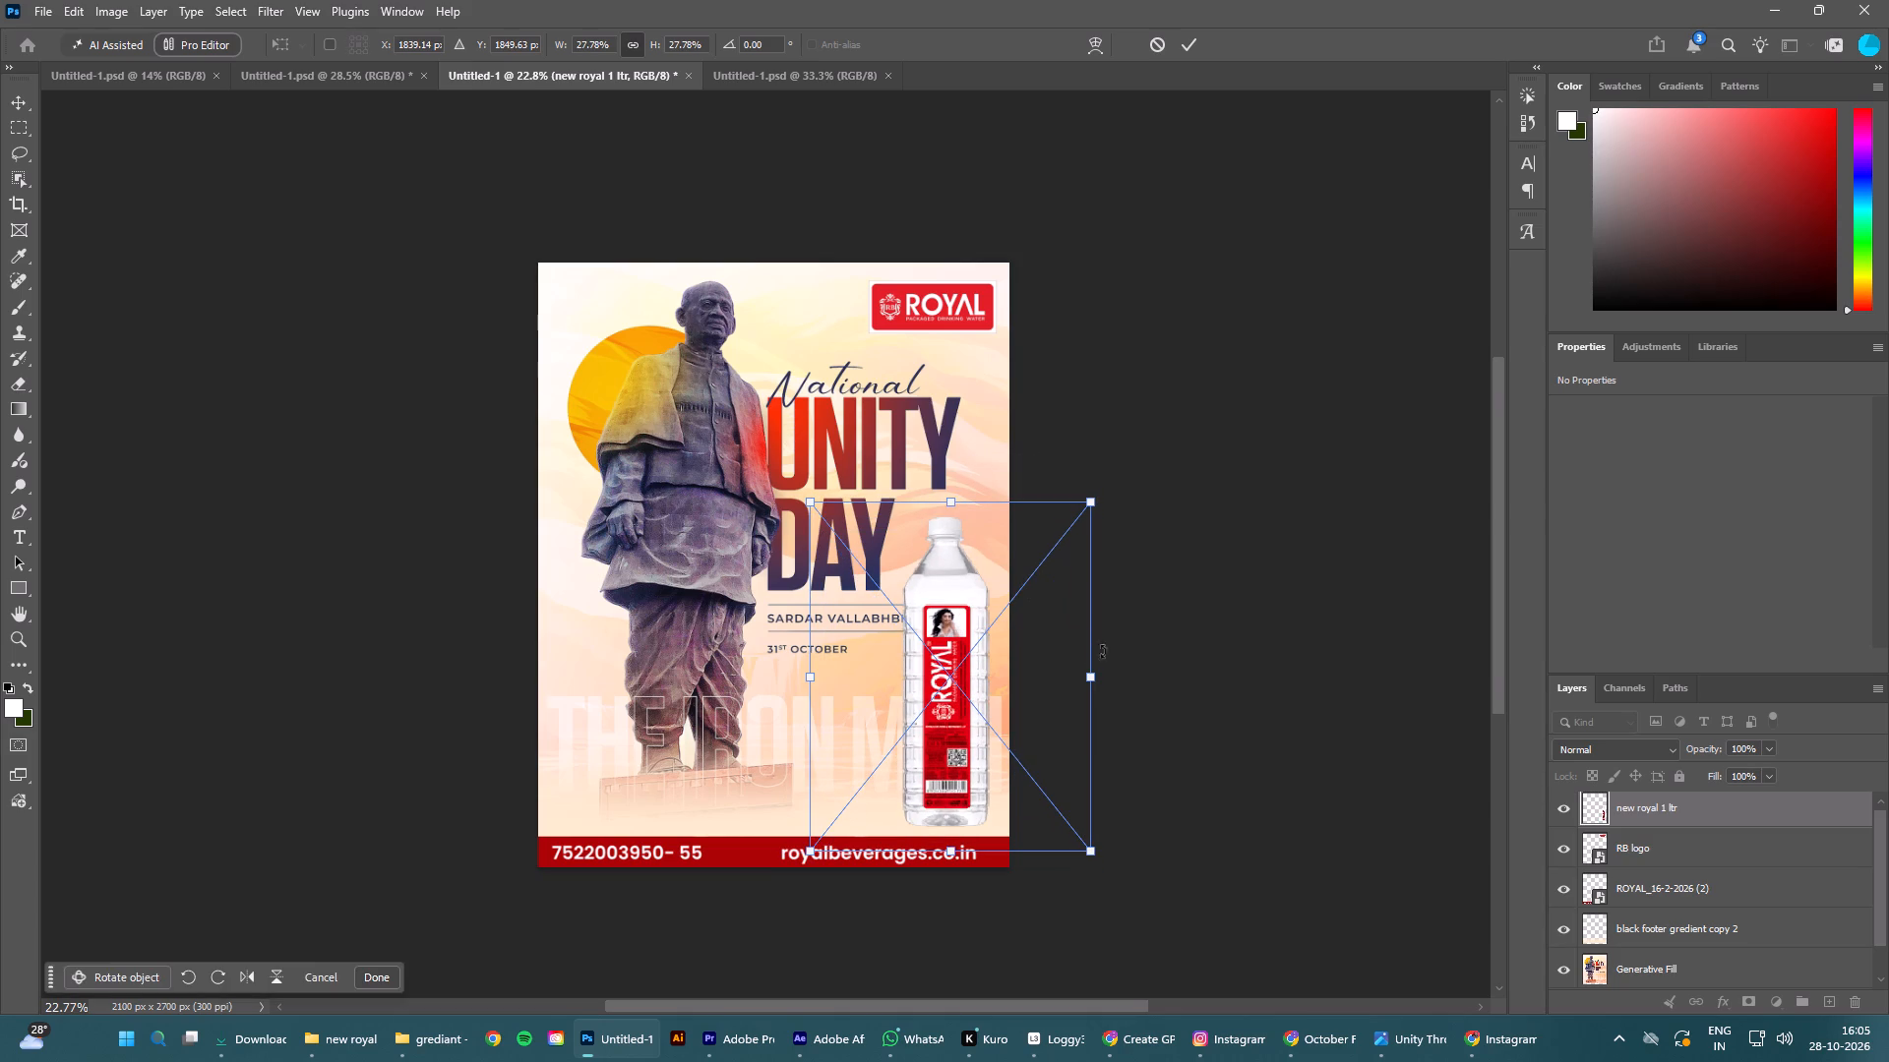
drag(1093, 673, 1080, 679)
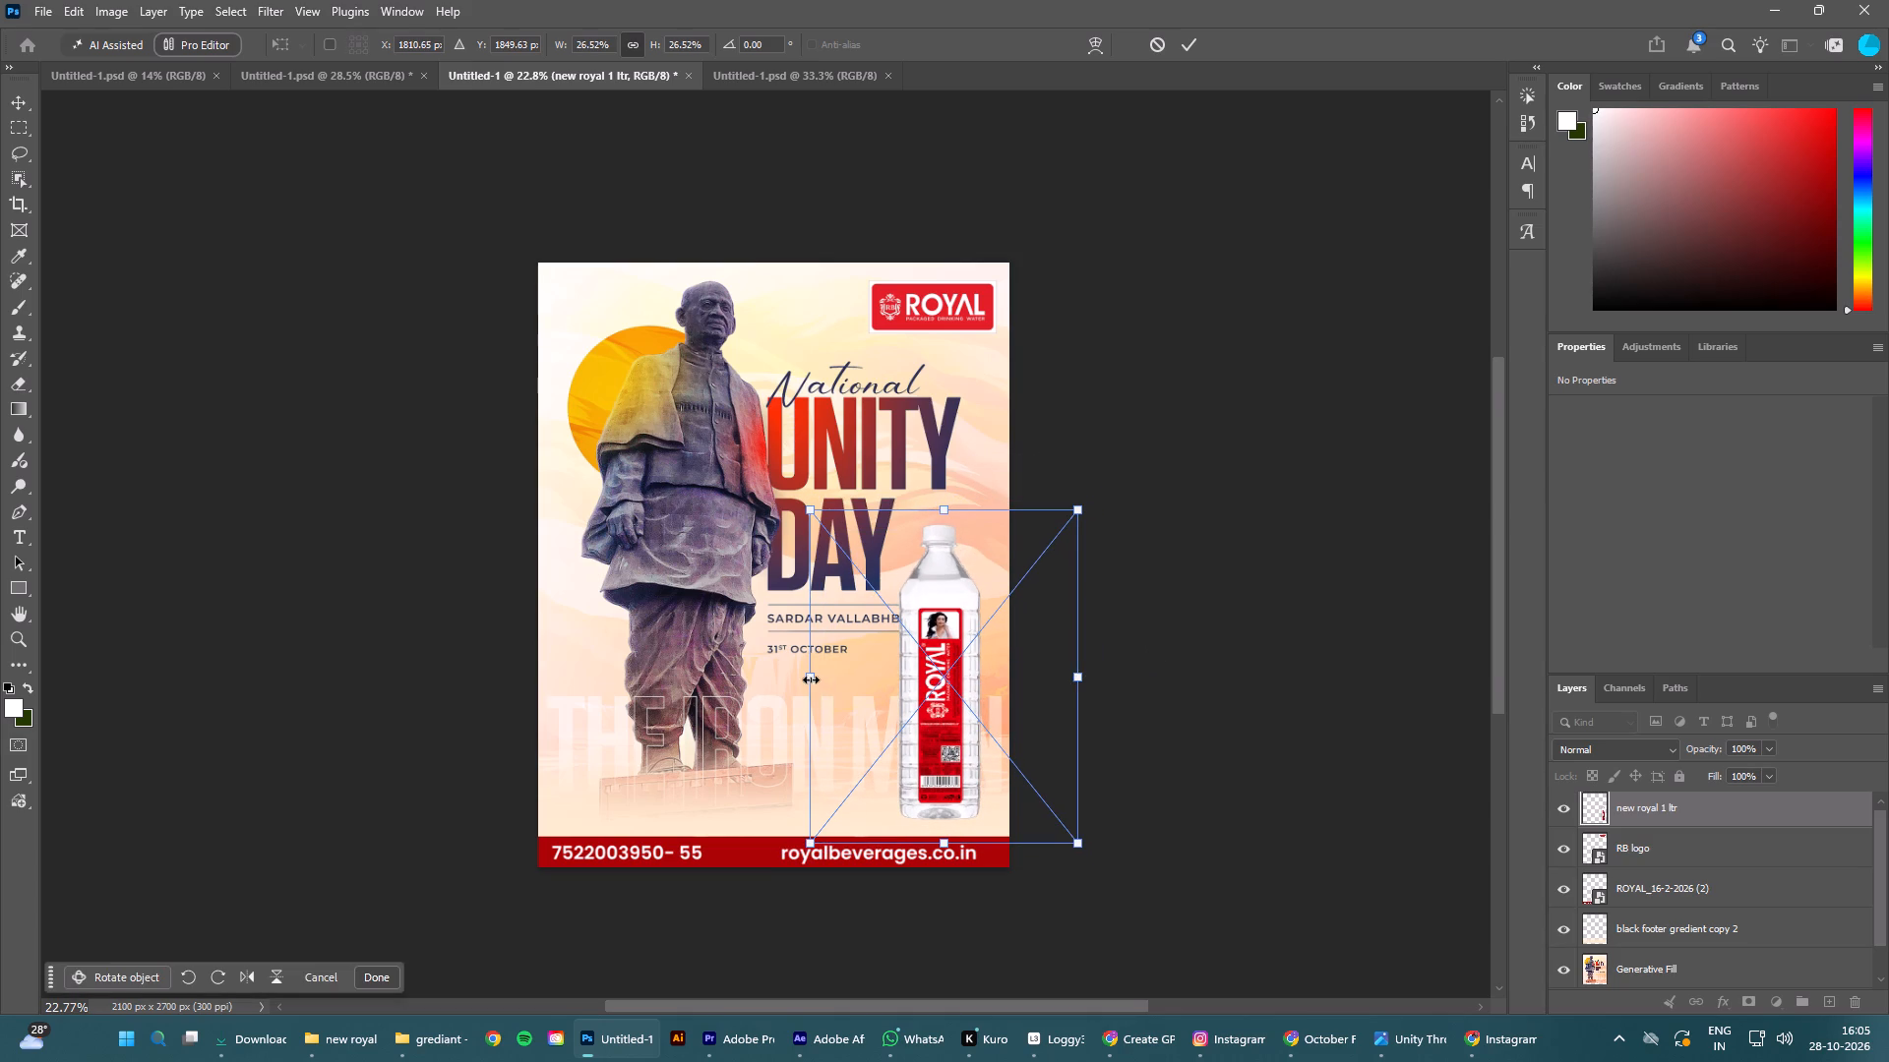
drag(811, 679, 828, 680)
drag(922, 697, 920, 715)
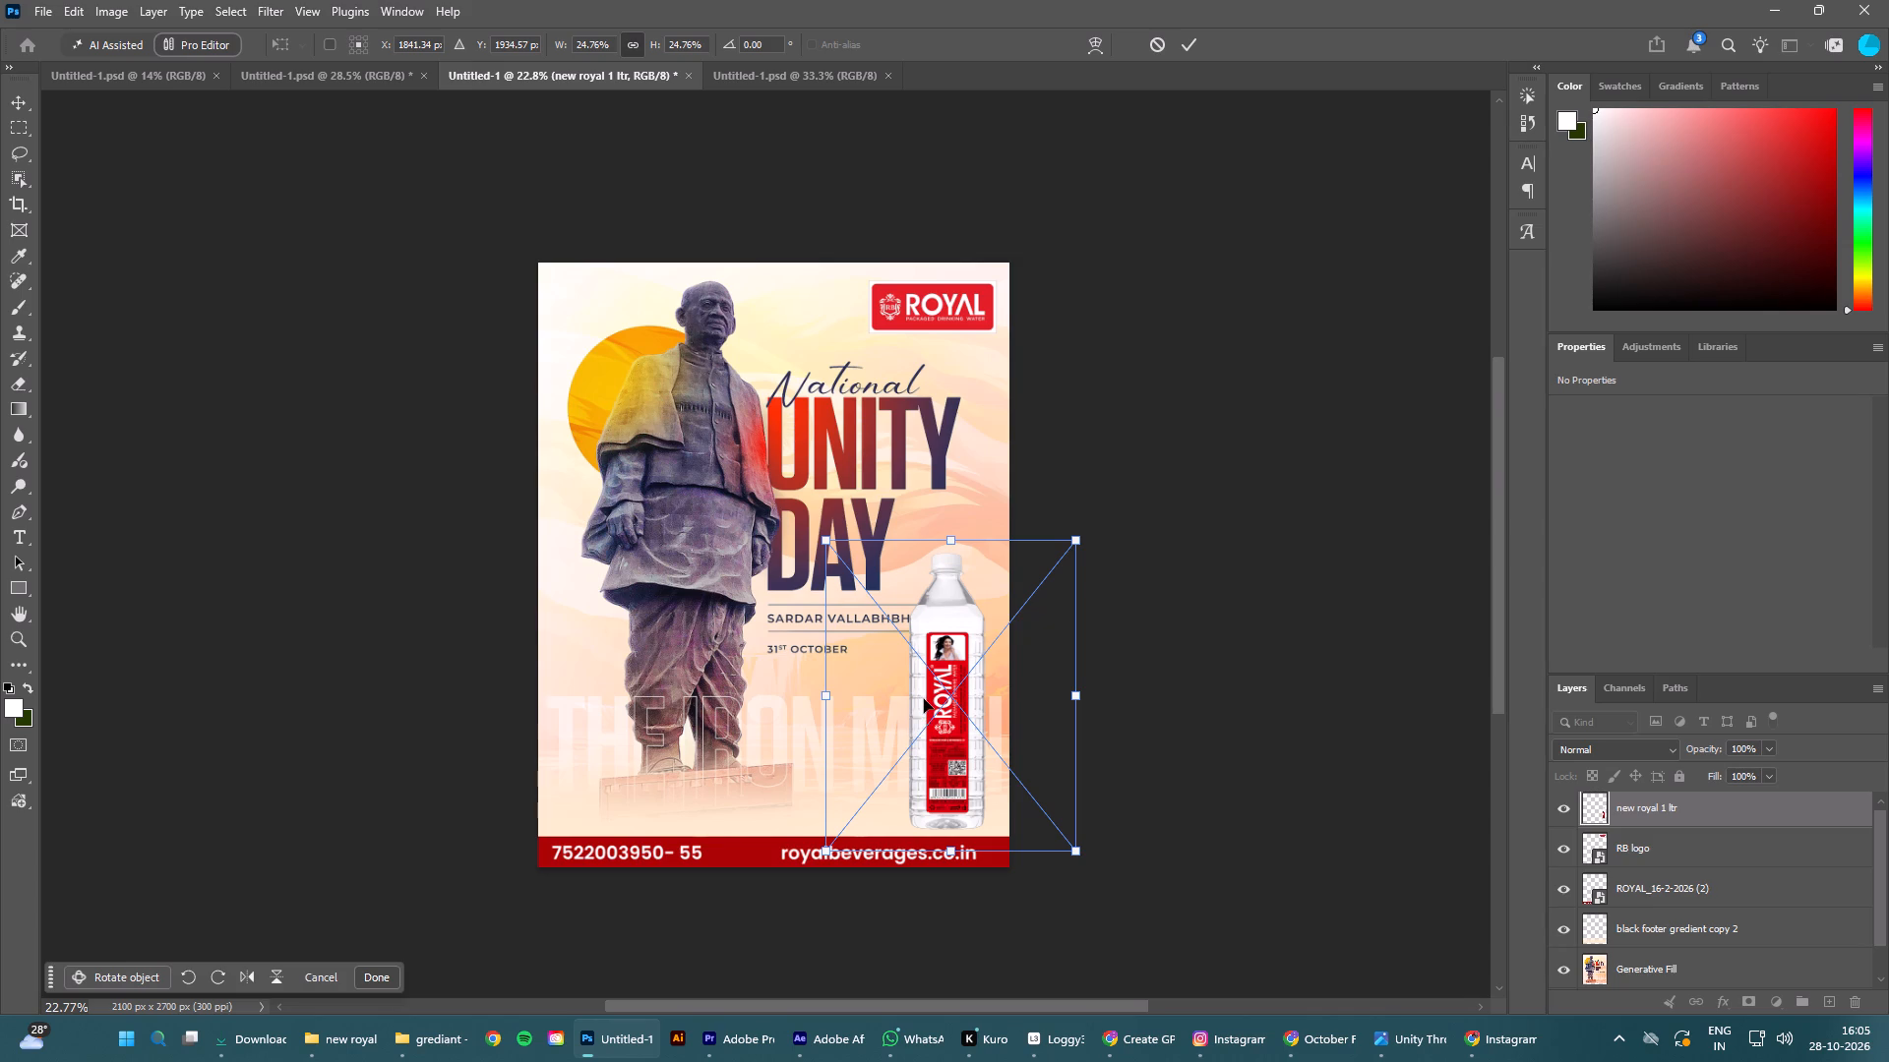
Nudge the placed bottle down about 40 px and slightly left to X 1809 px, Y 1974.5 px, and commit the placement.
key(shift+Down)
key(shift+Down)
key(shift+Down)
key(shift+Down)
key(Right)
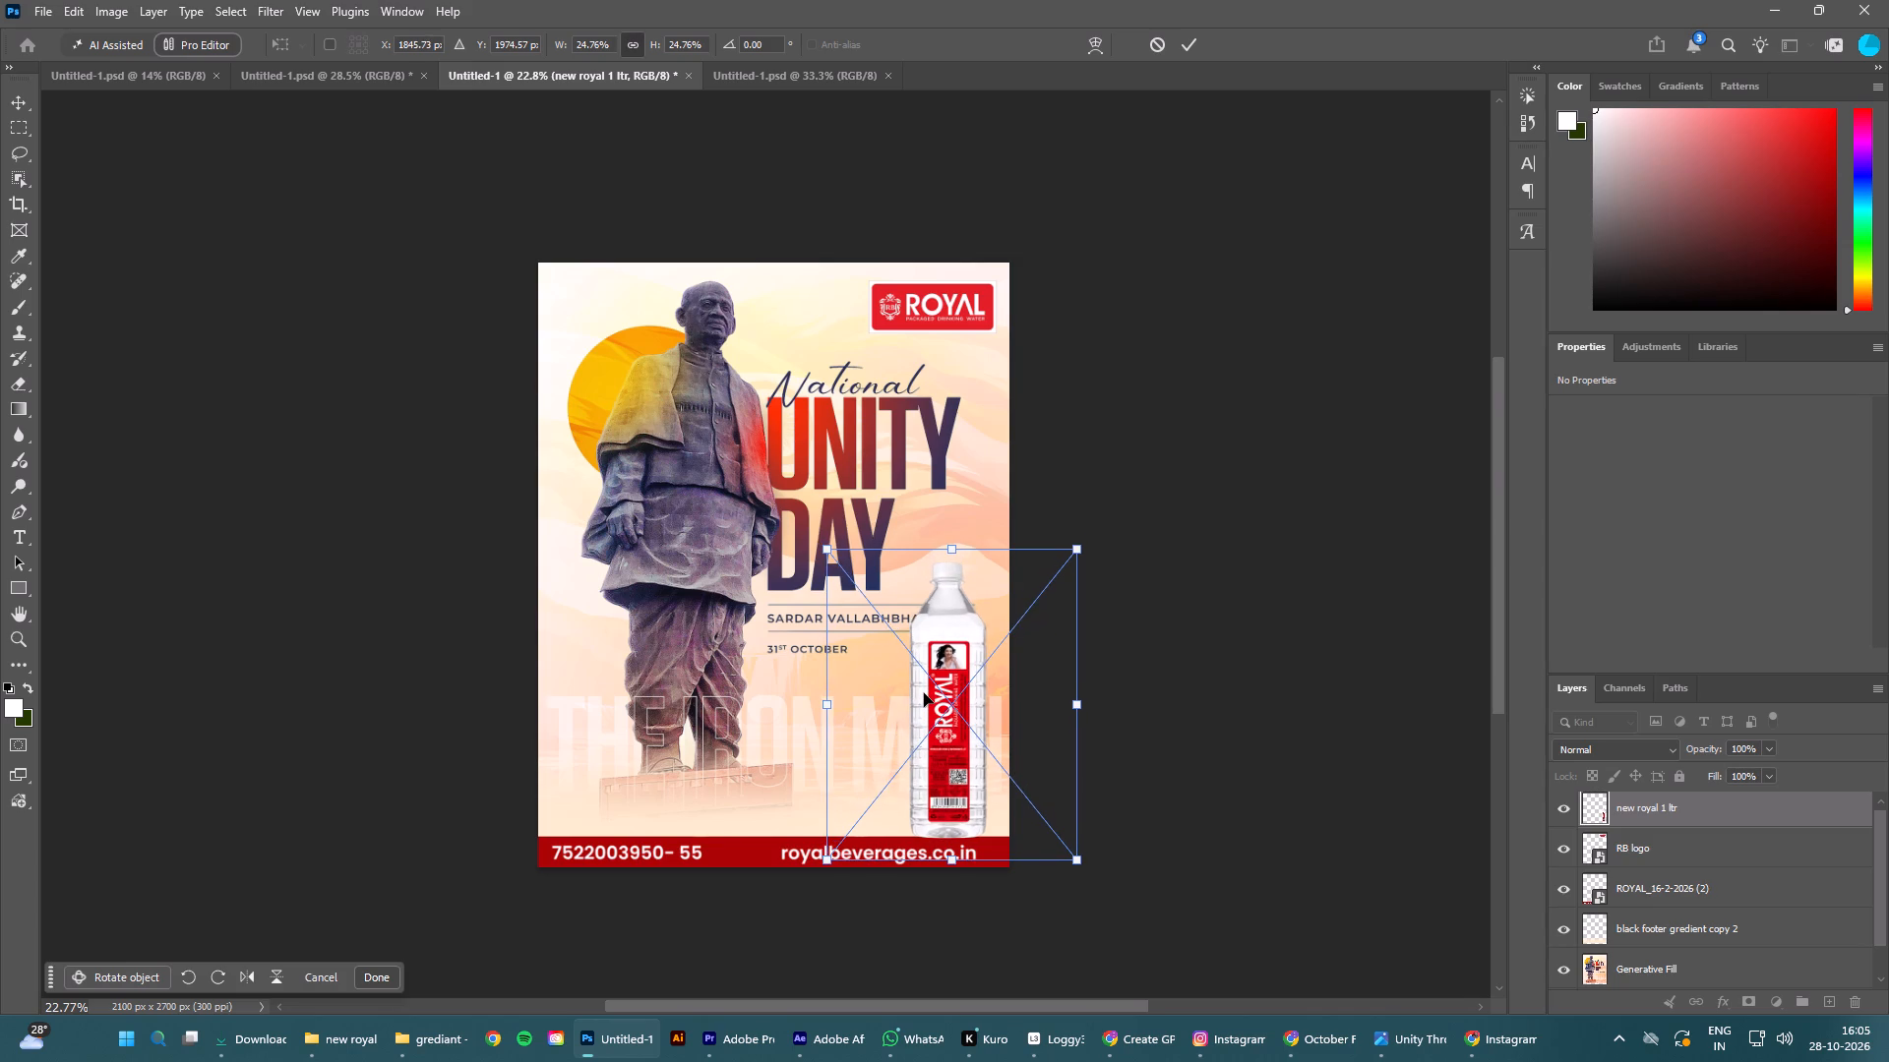
key(Right)
key(Right)
key(Right)
key(Right)
key(Left)
key(shift+Left)
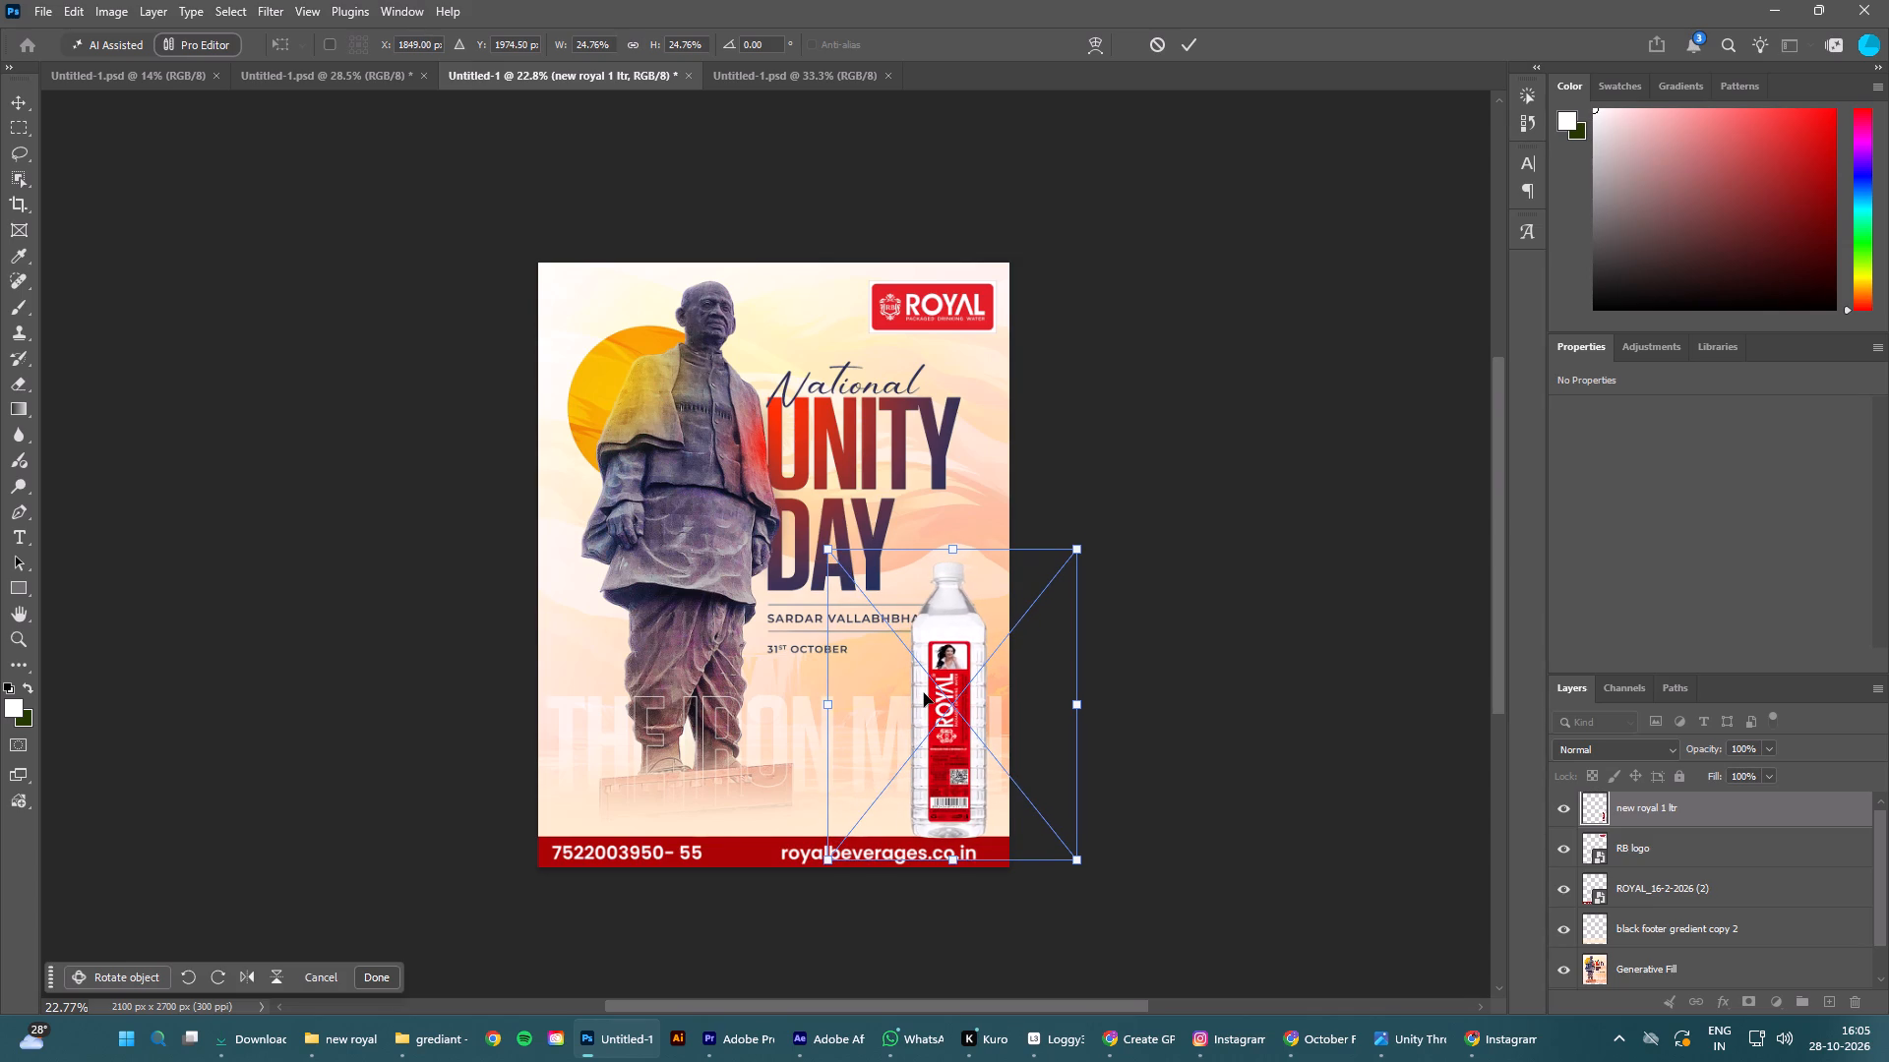
key(shift+Left)
key(shift+Left)
key(shift+Left)
key(shift+Left)
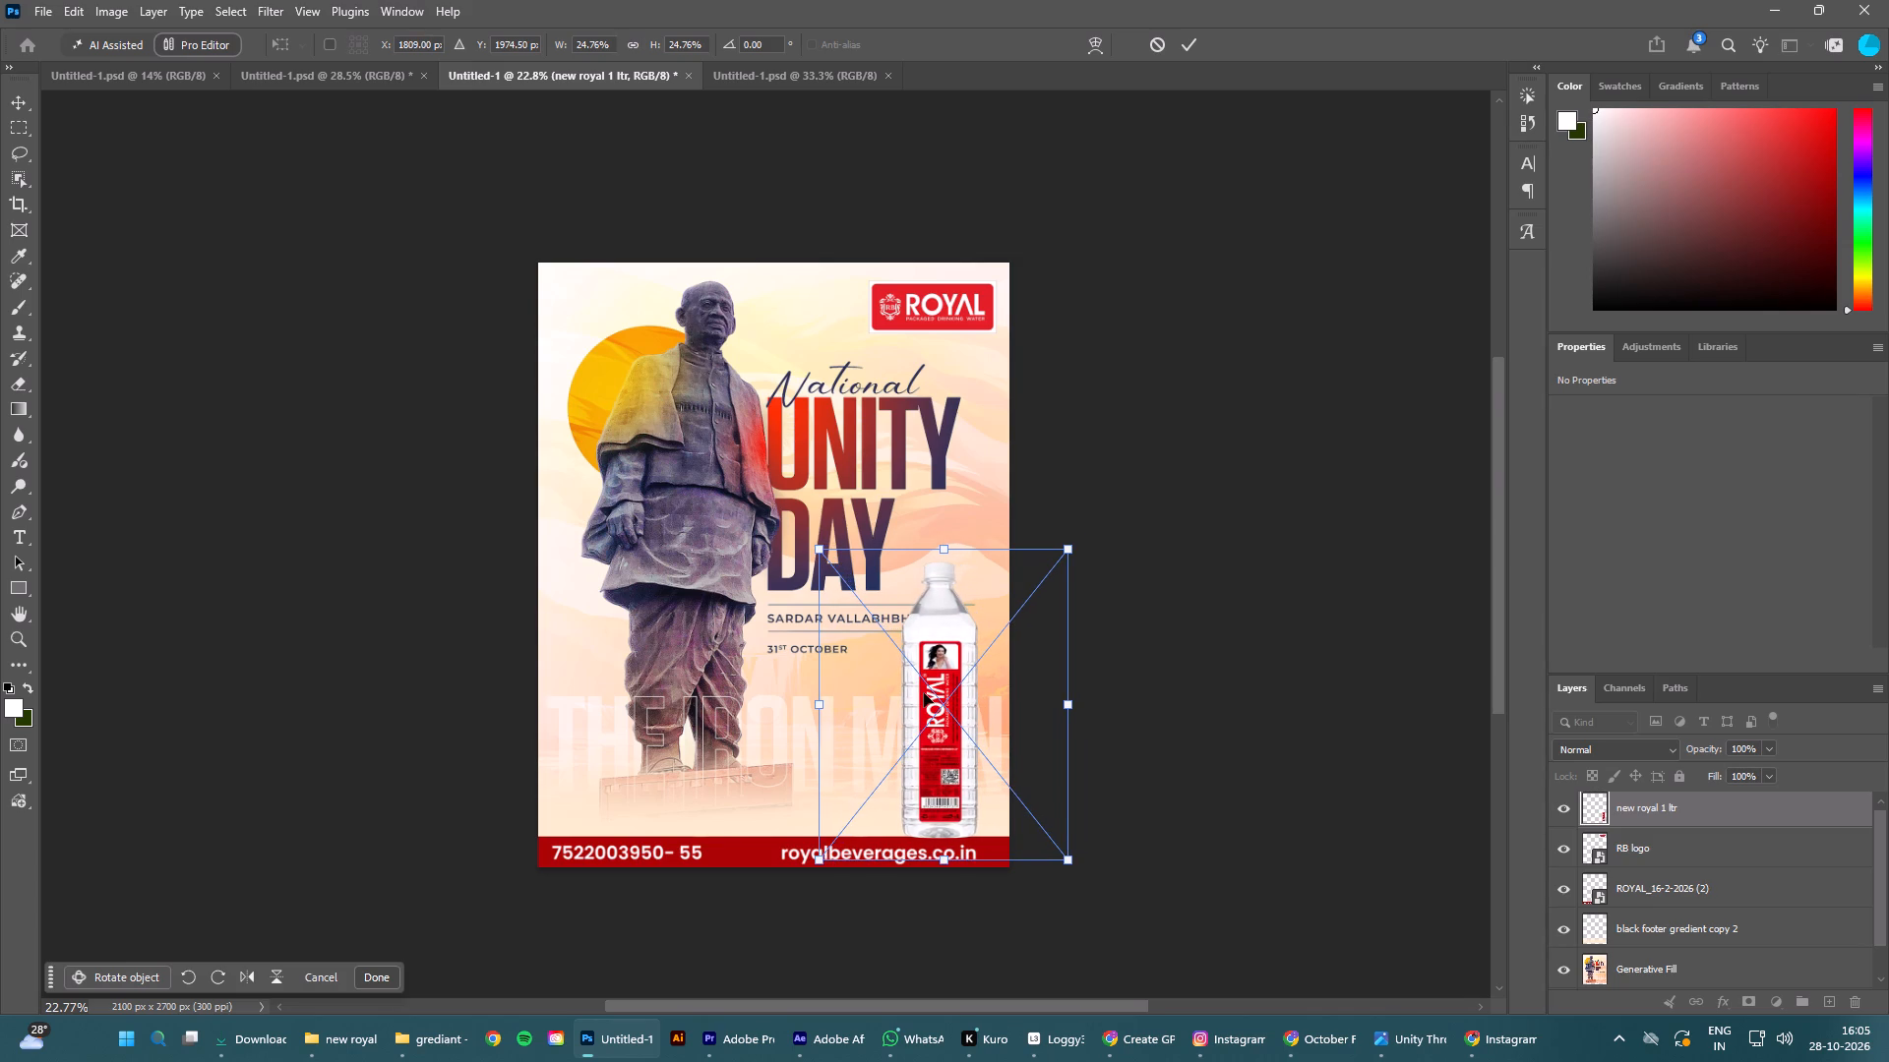
click(1229, 696)
click(1695, 821)
Move the new royal 1 ltr layer directly beneath the ROYAL_16-2-2026 (2) layer and deselect it.
drag(1709, 807, 1718, 911)
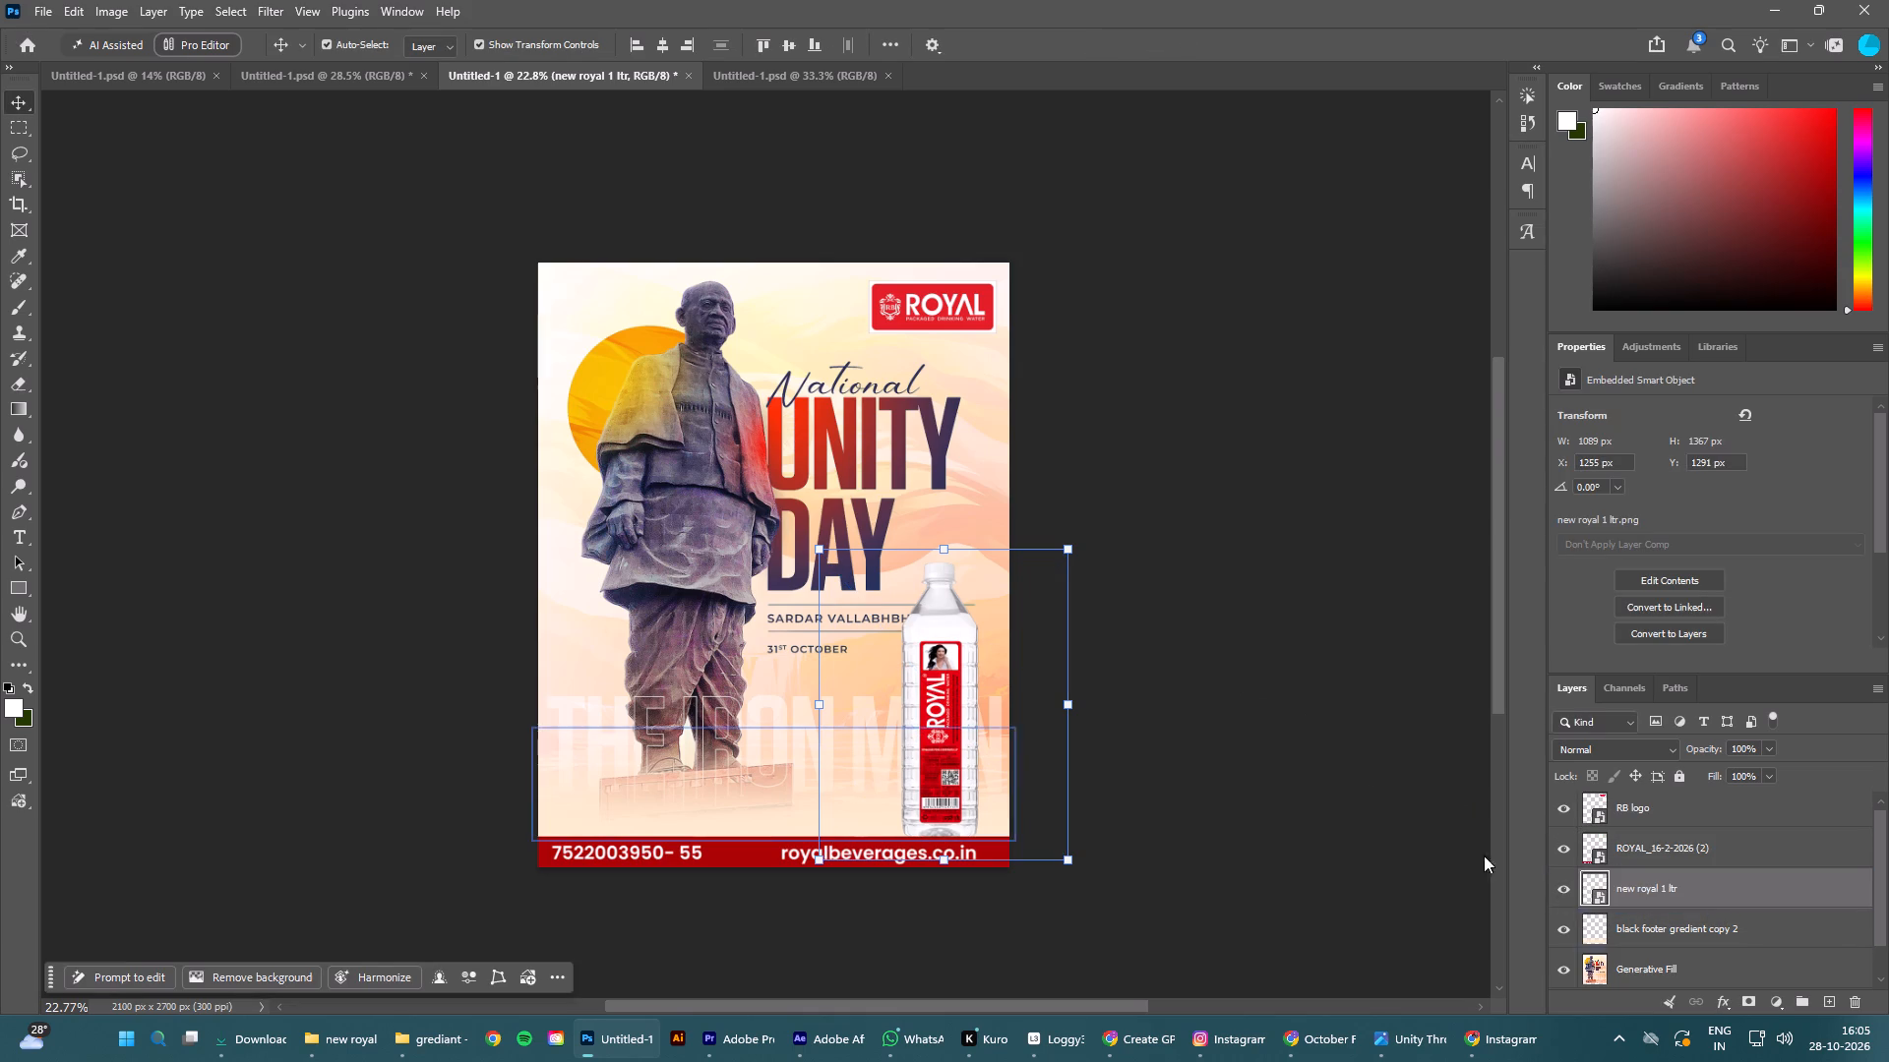
click(1349, 752)
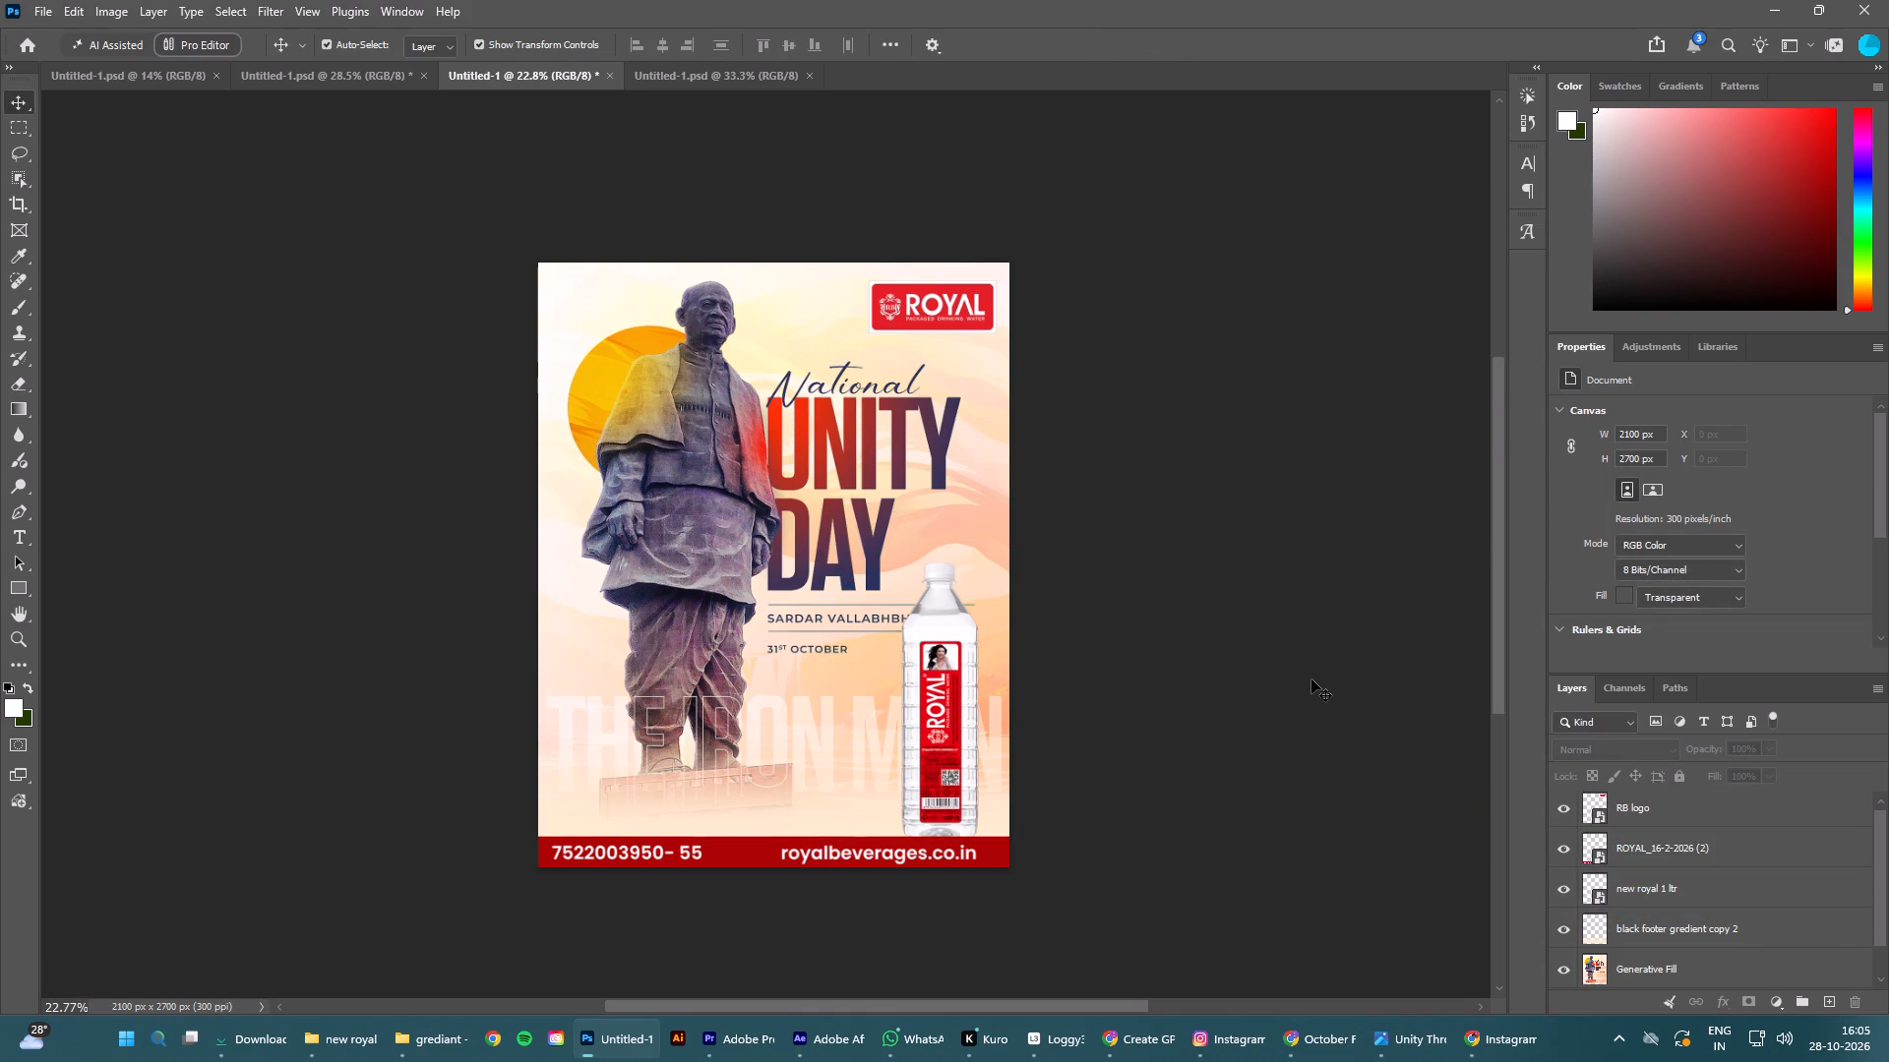
click(915, 541)
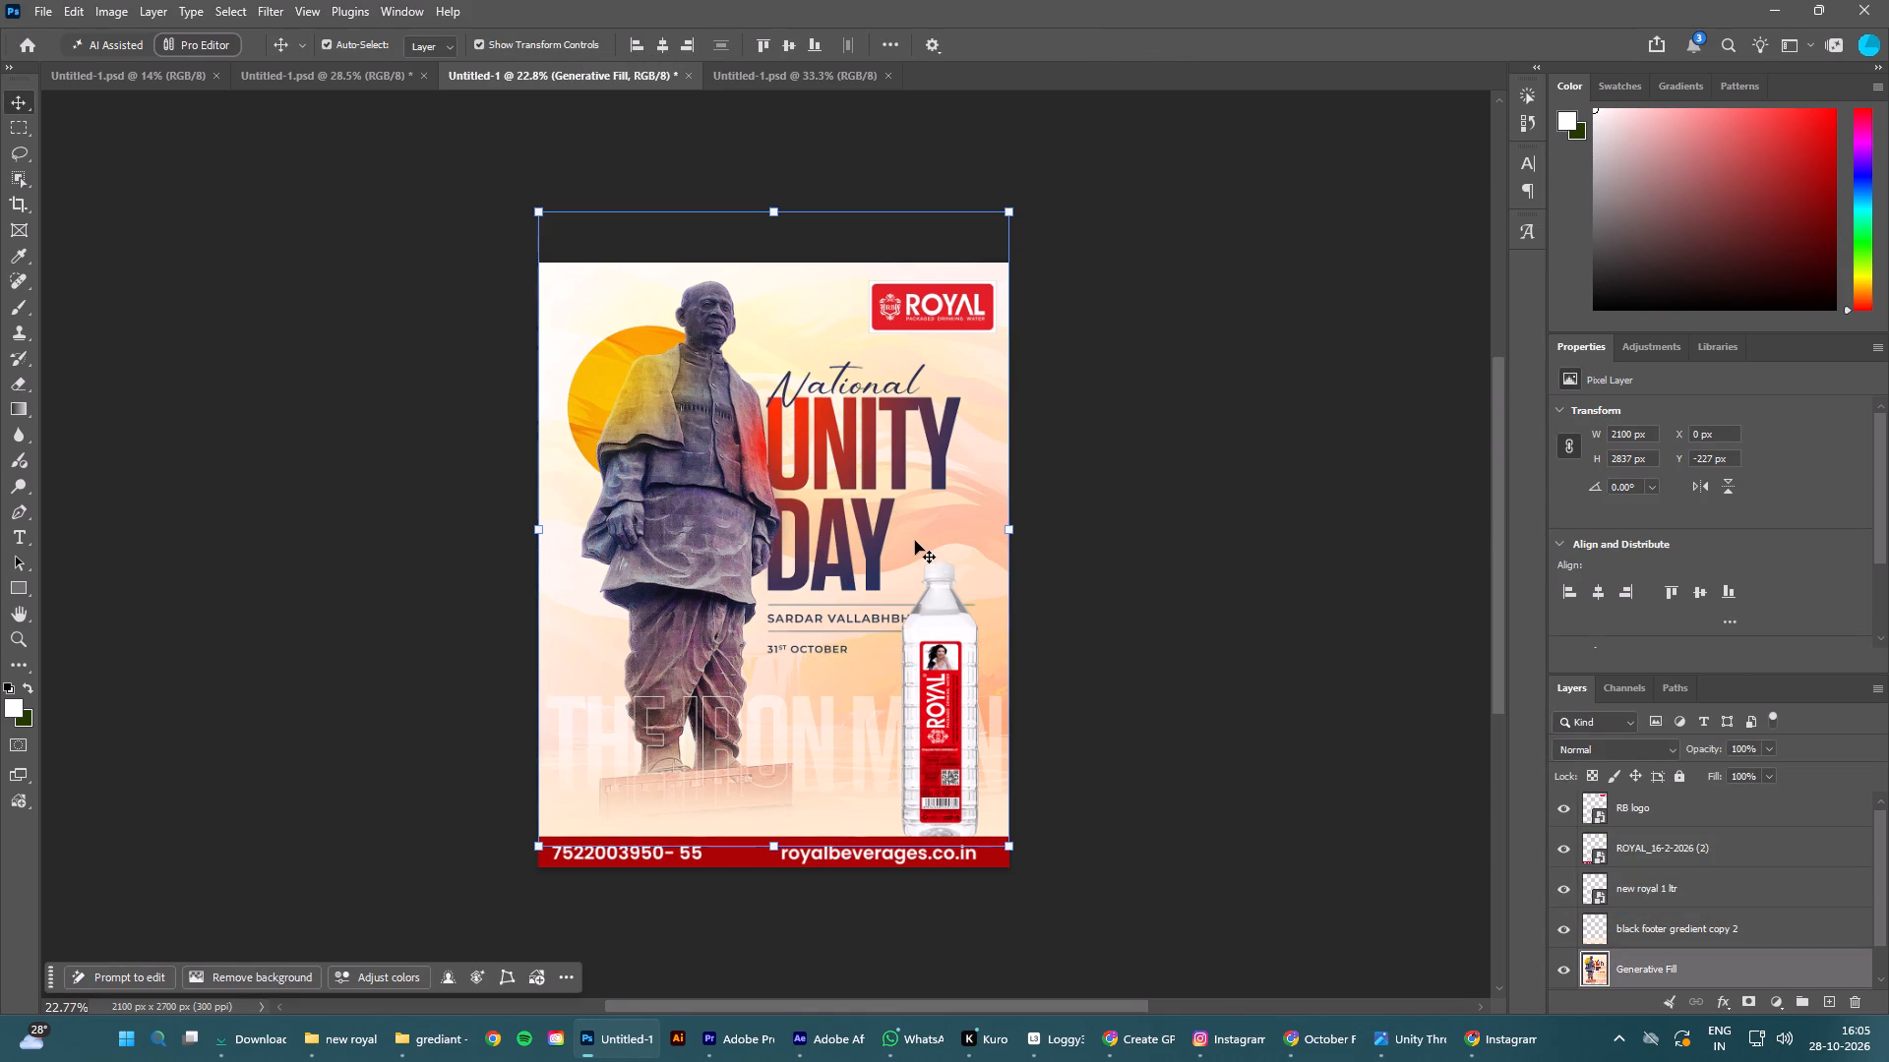
click(1222, 566)
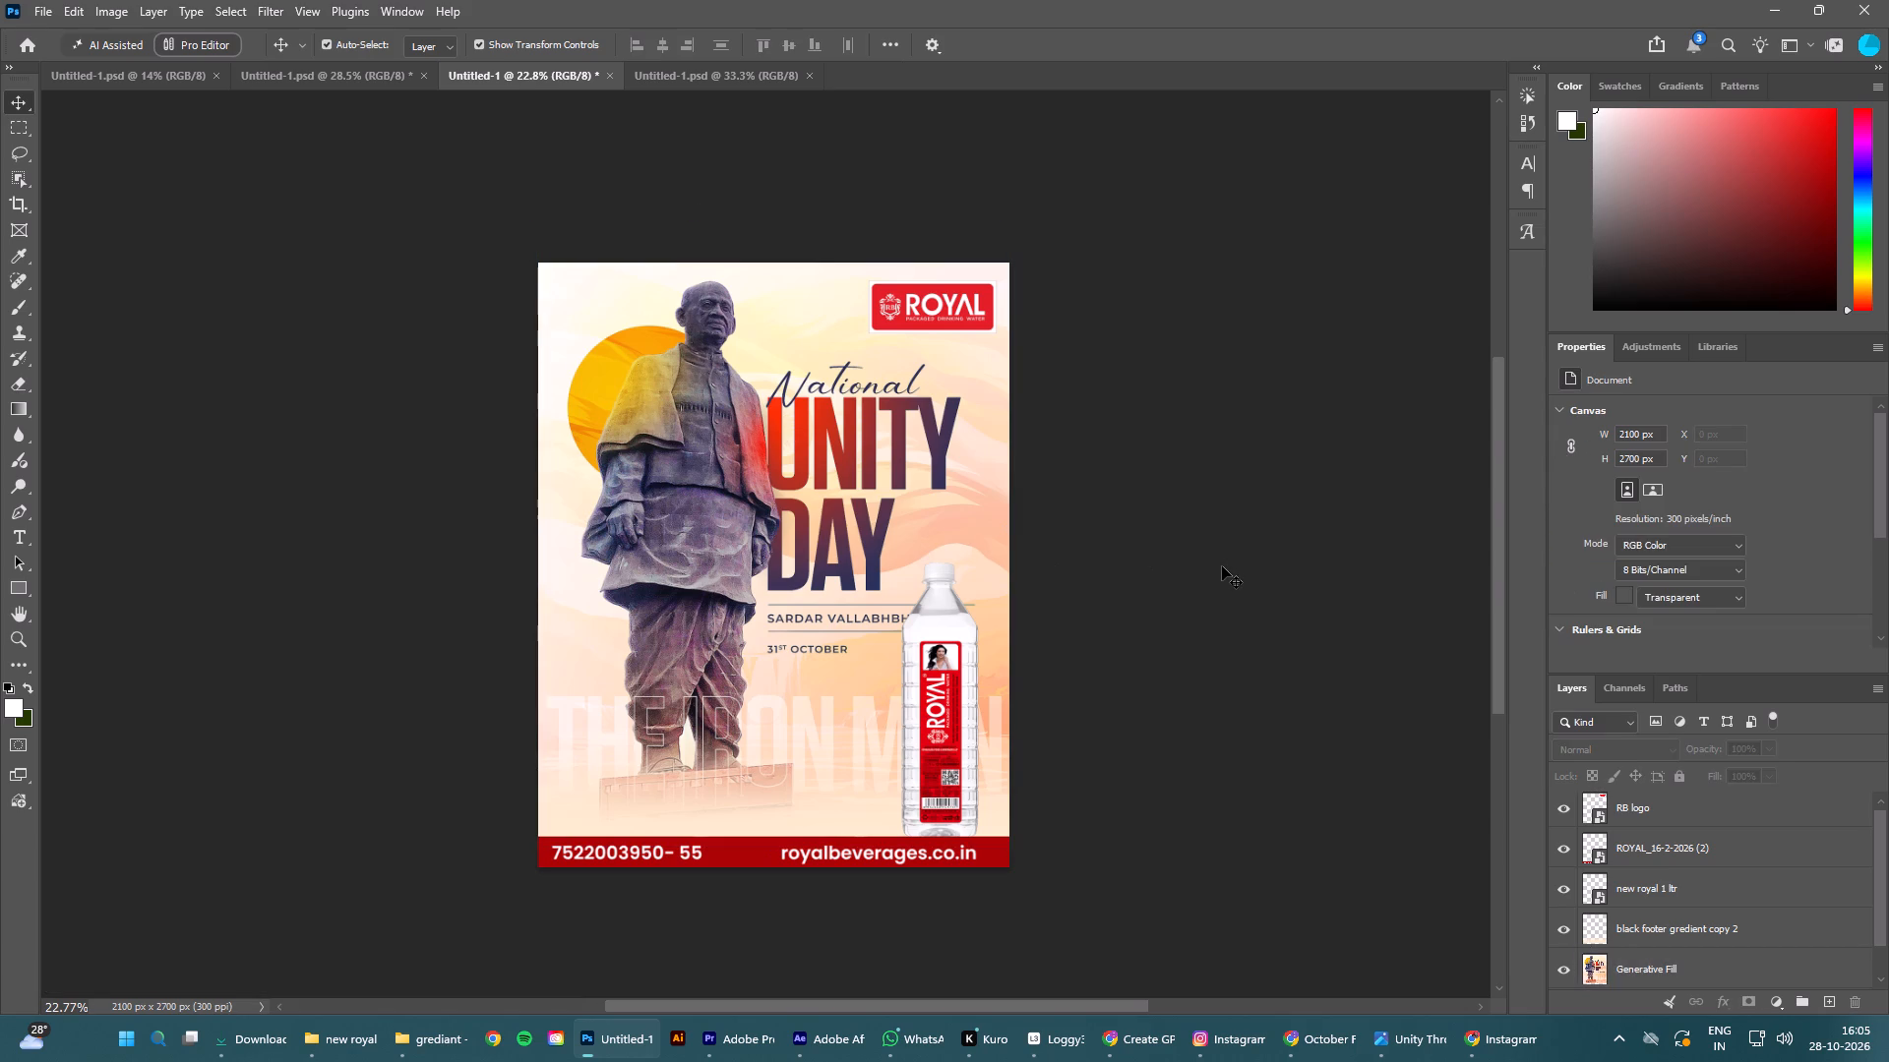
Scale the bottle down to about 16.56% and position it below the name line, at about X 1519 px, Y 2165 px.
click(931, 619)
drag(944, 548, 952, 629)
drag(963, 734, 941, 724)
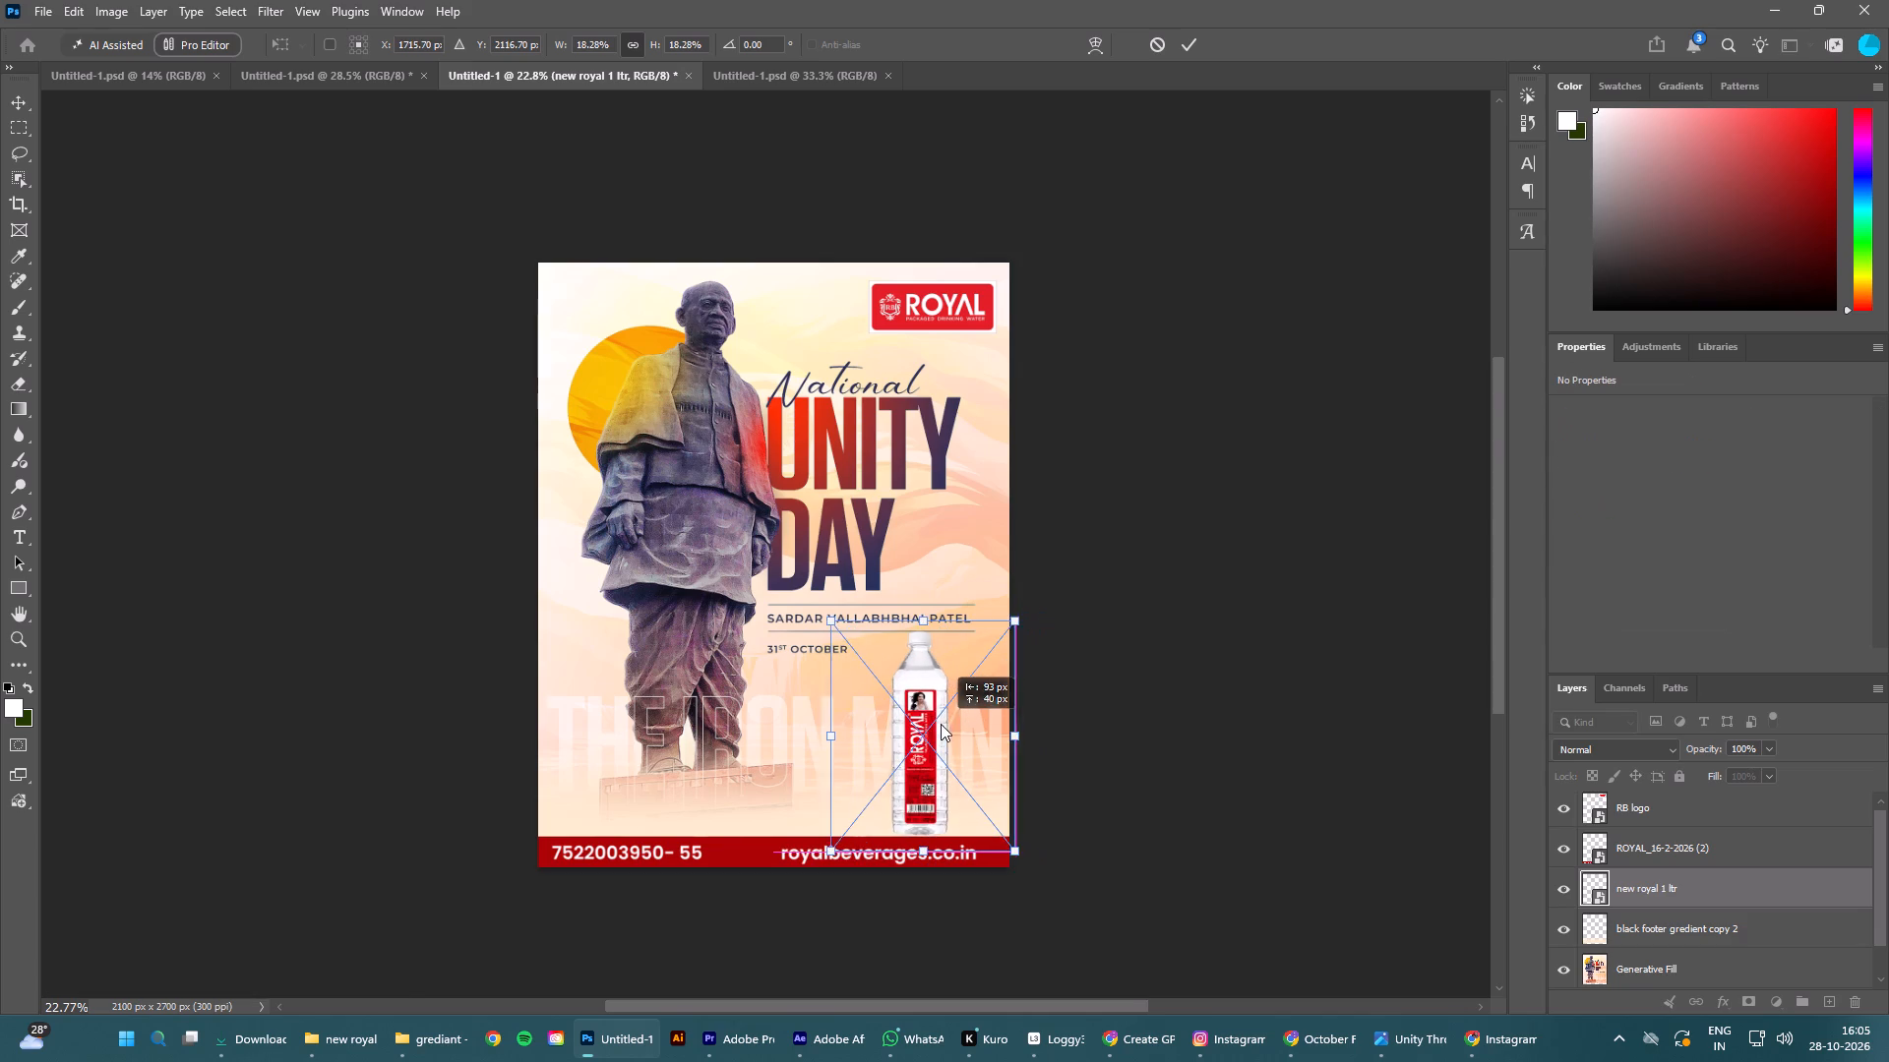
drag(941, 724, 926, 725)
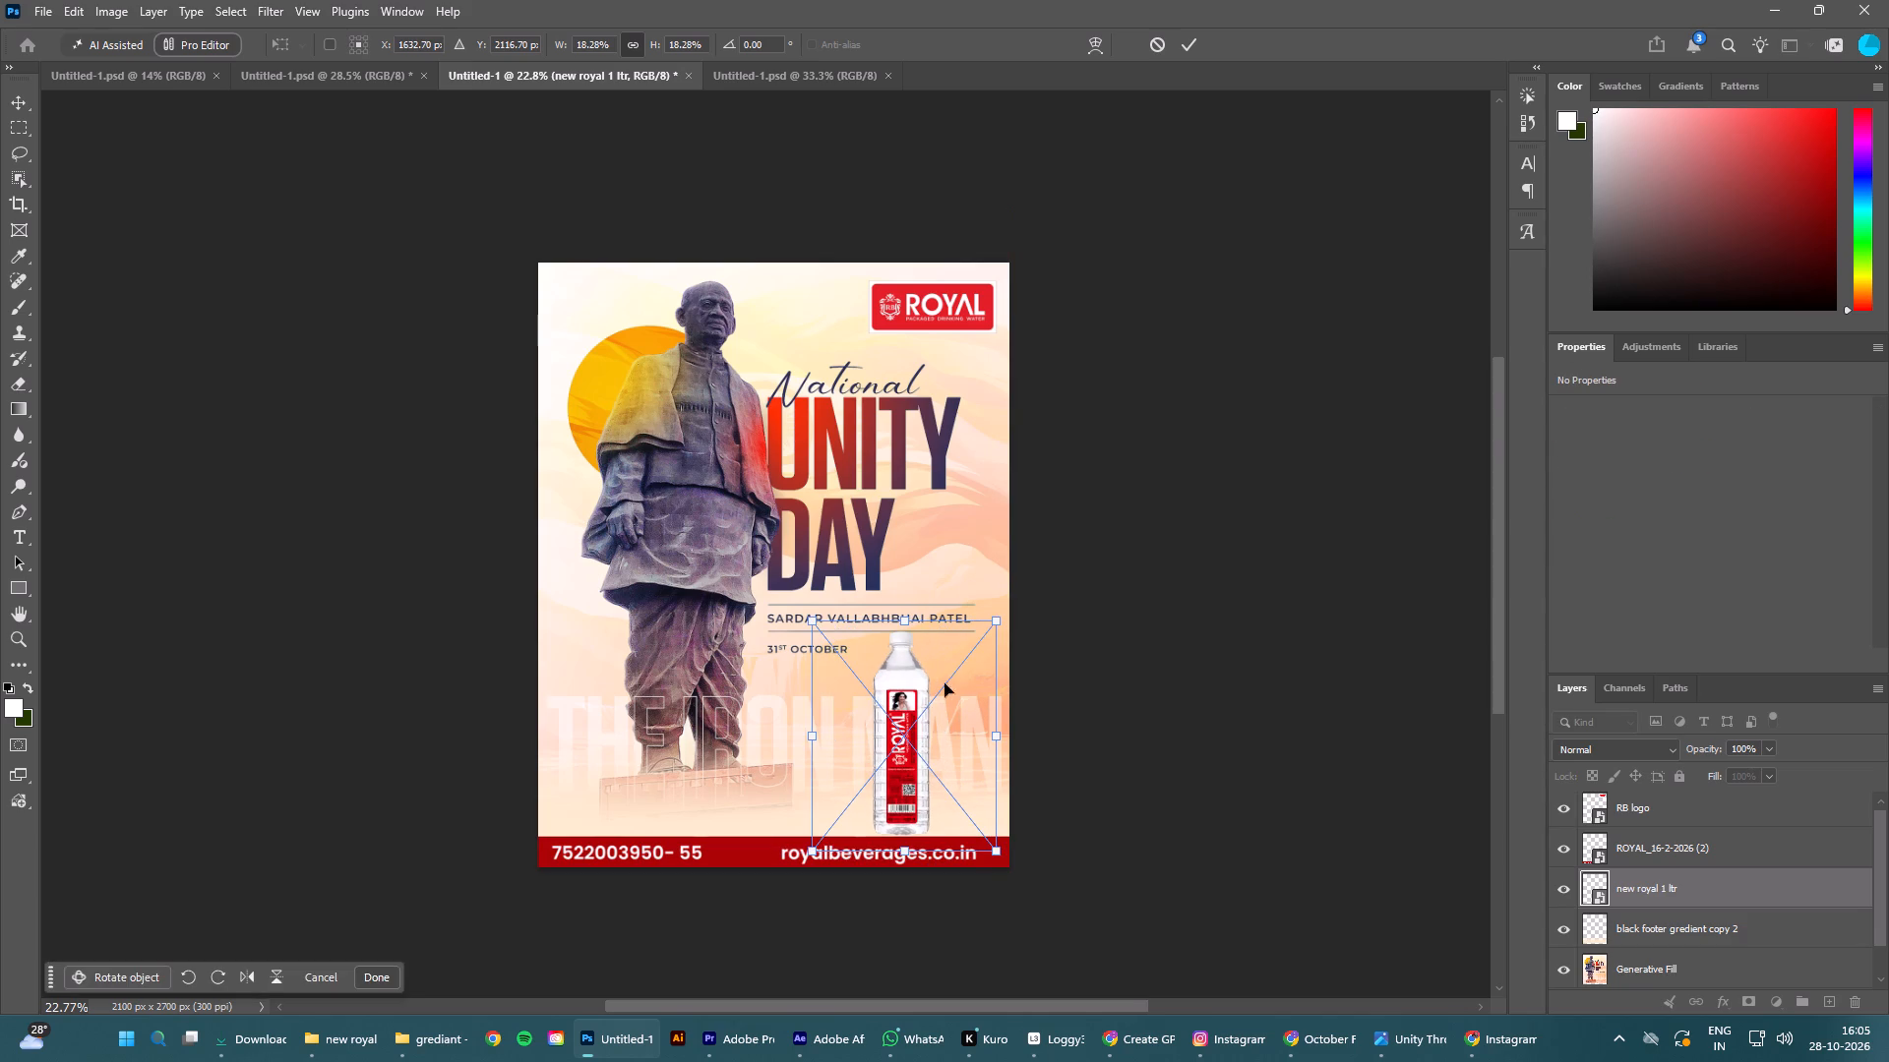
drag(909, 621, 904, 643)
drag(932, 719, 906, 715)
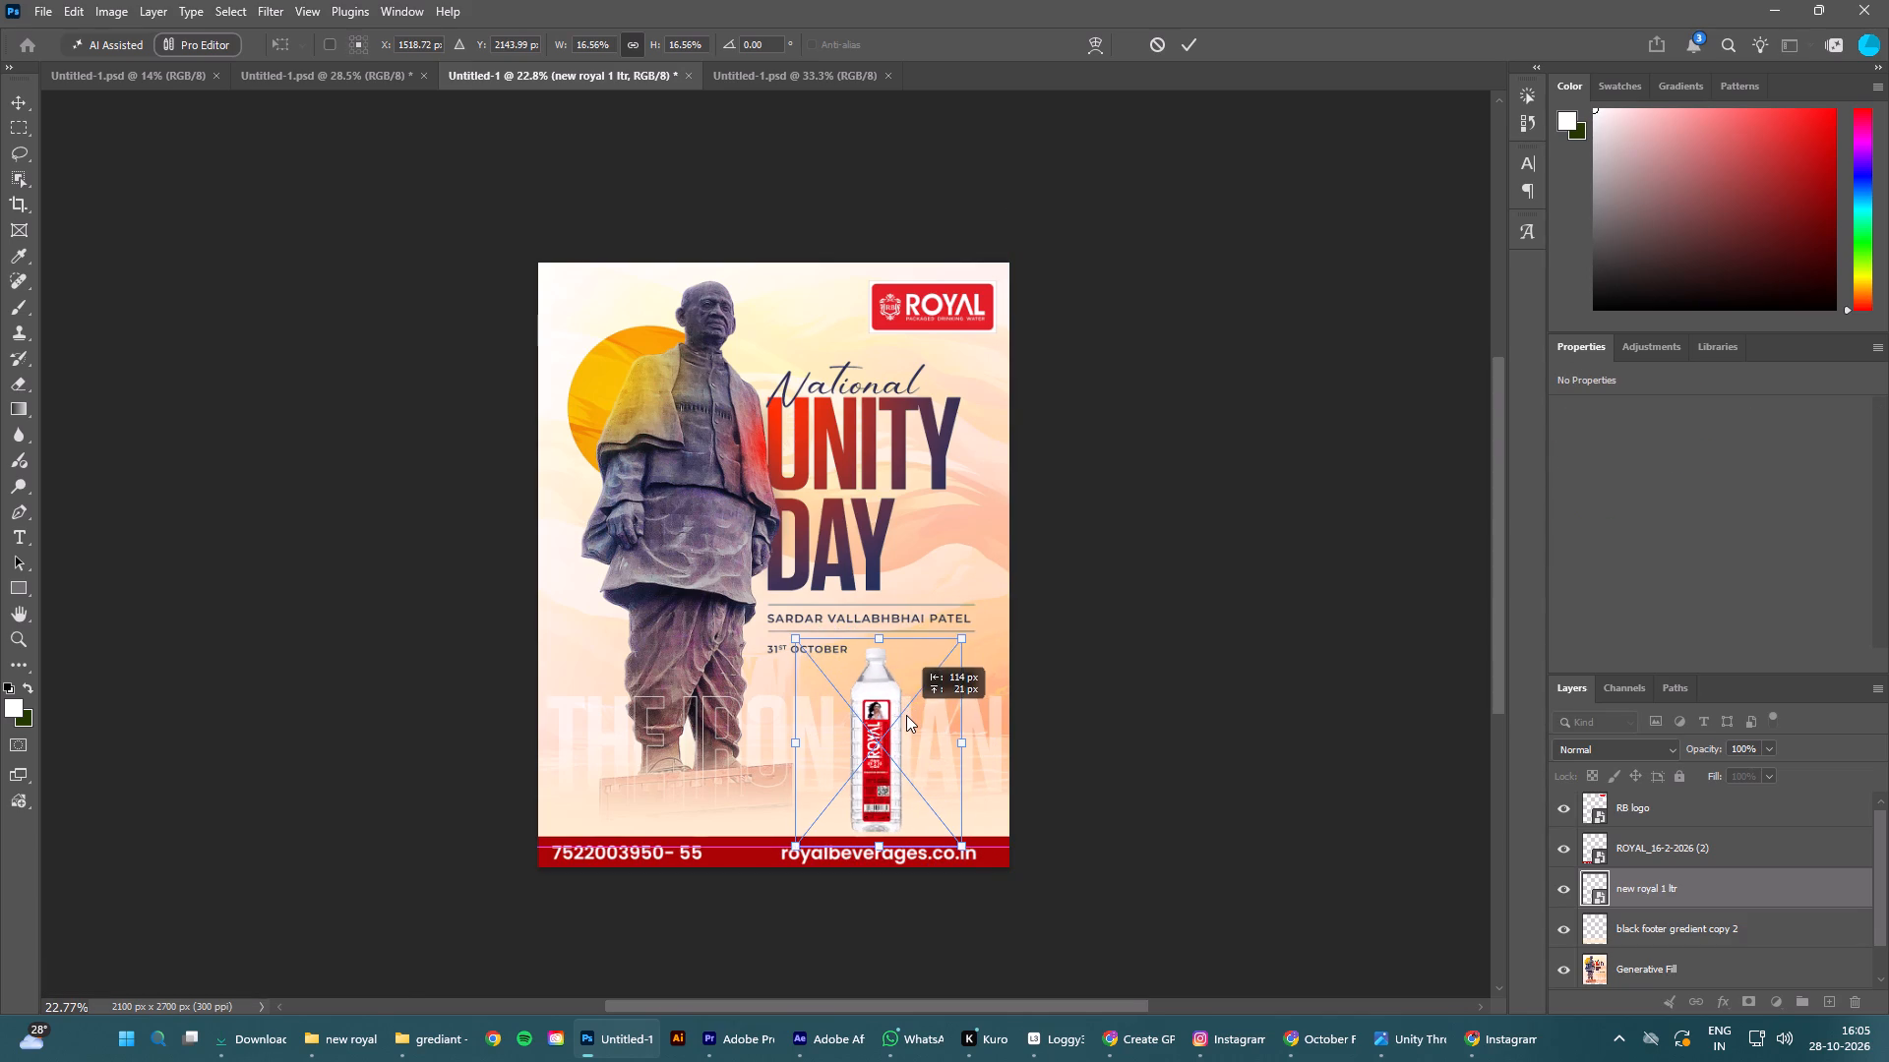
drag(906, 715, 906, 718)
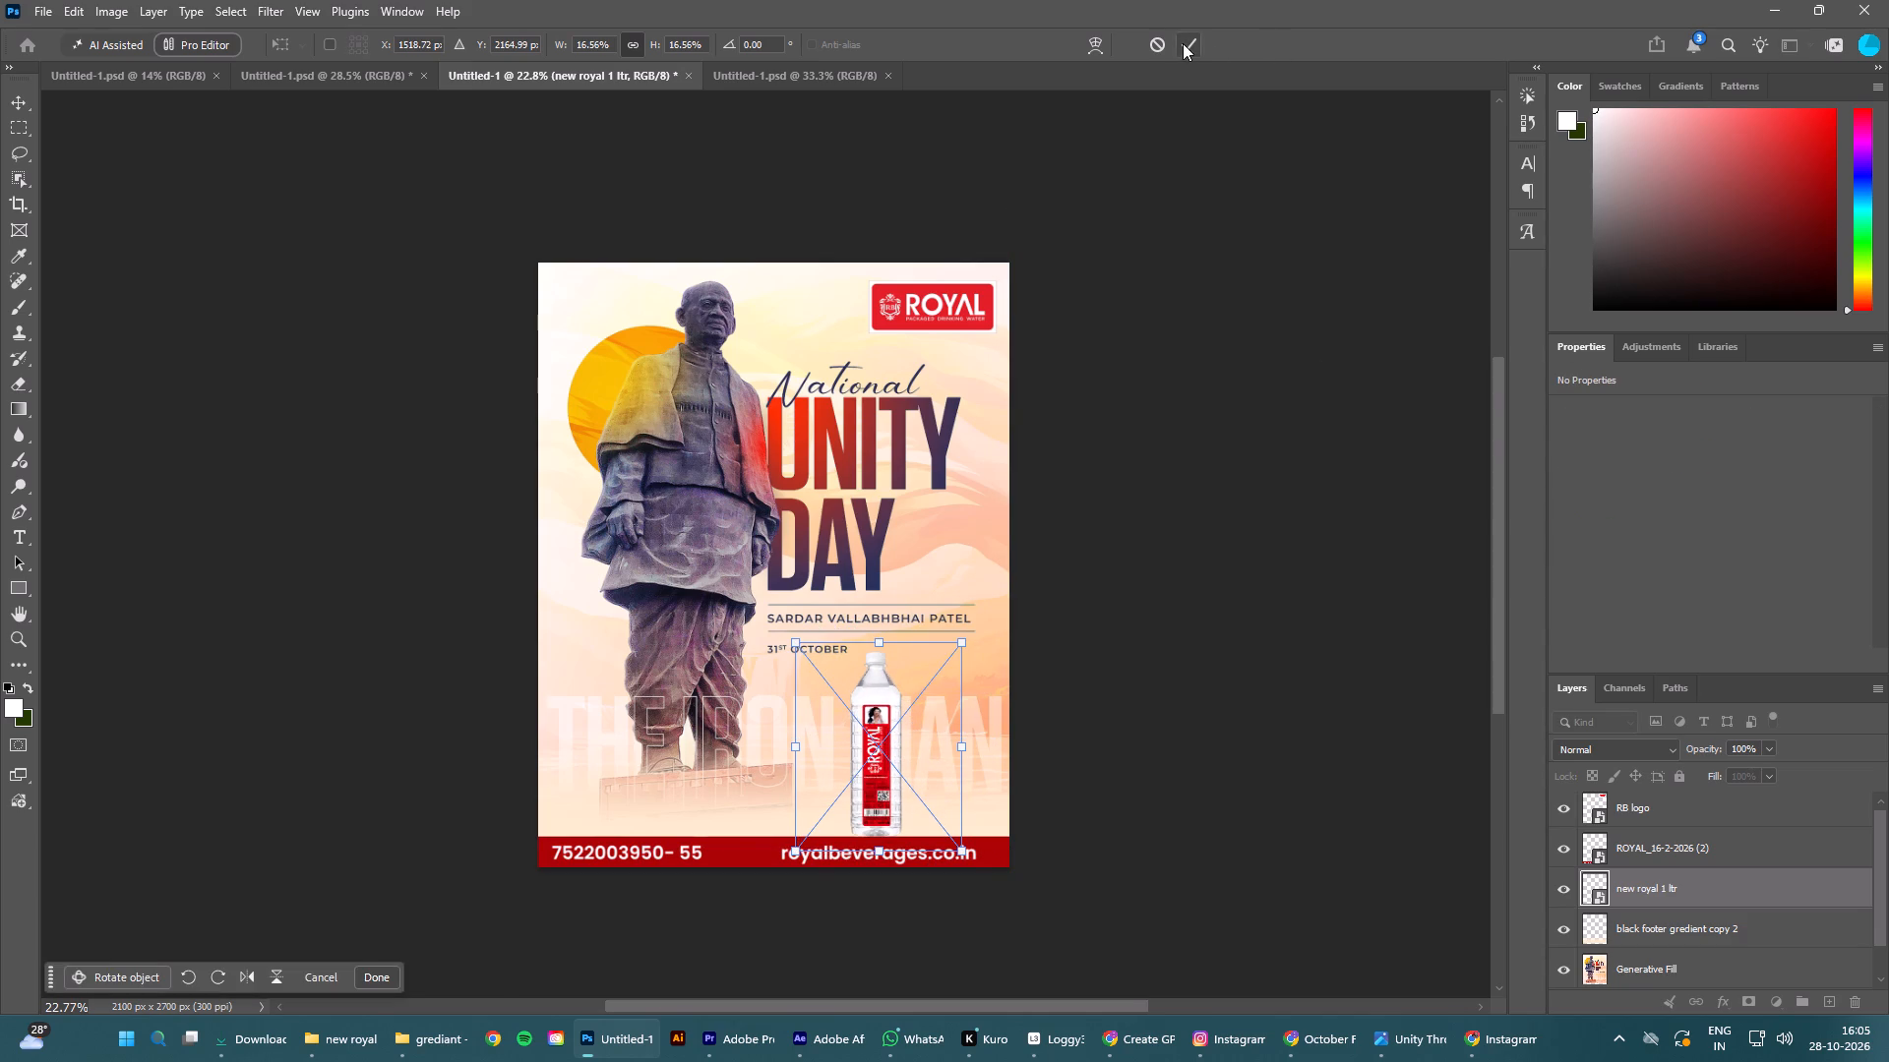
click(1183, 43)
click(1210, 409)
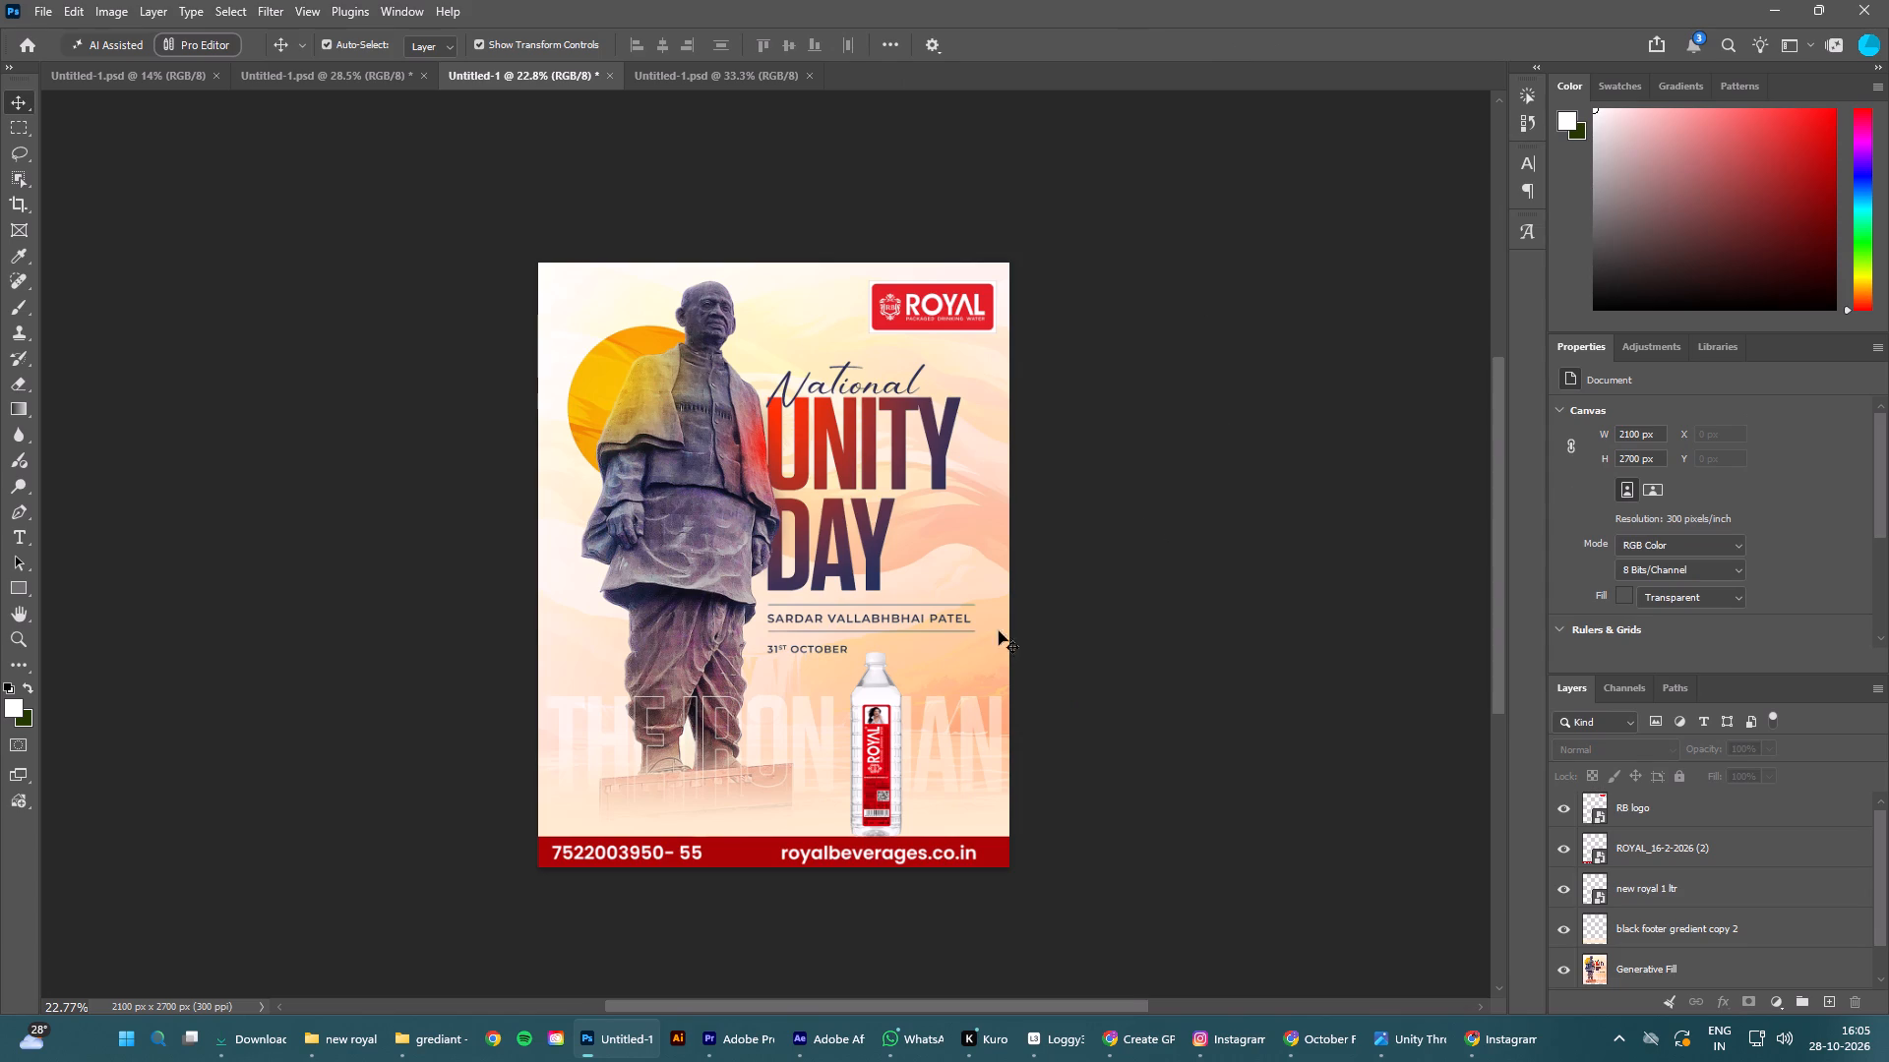
Move the bottle toward the poster's right edge and enlarge it proportionally to about 22.93%, centred near X 1803 px, Y 1995 px.
drag(873, 718, 905, 719)
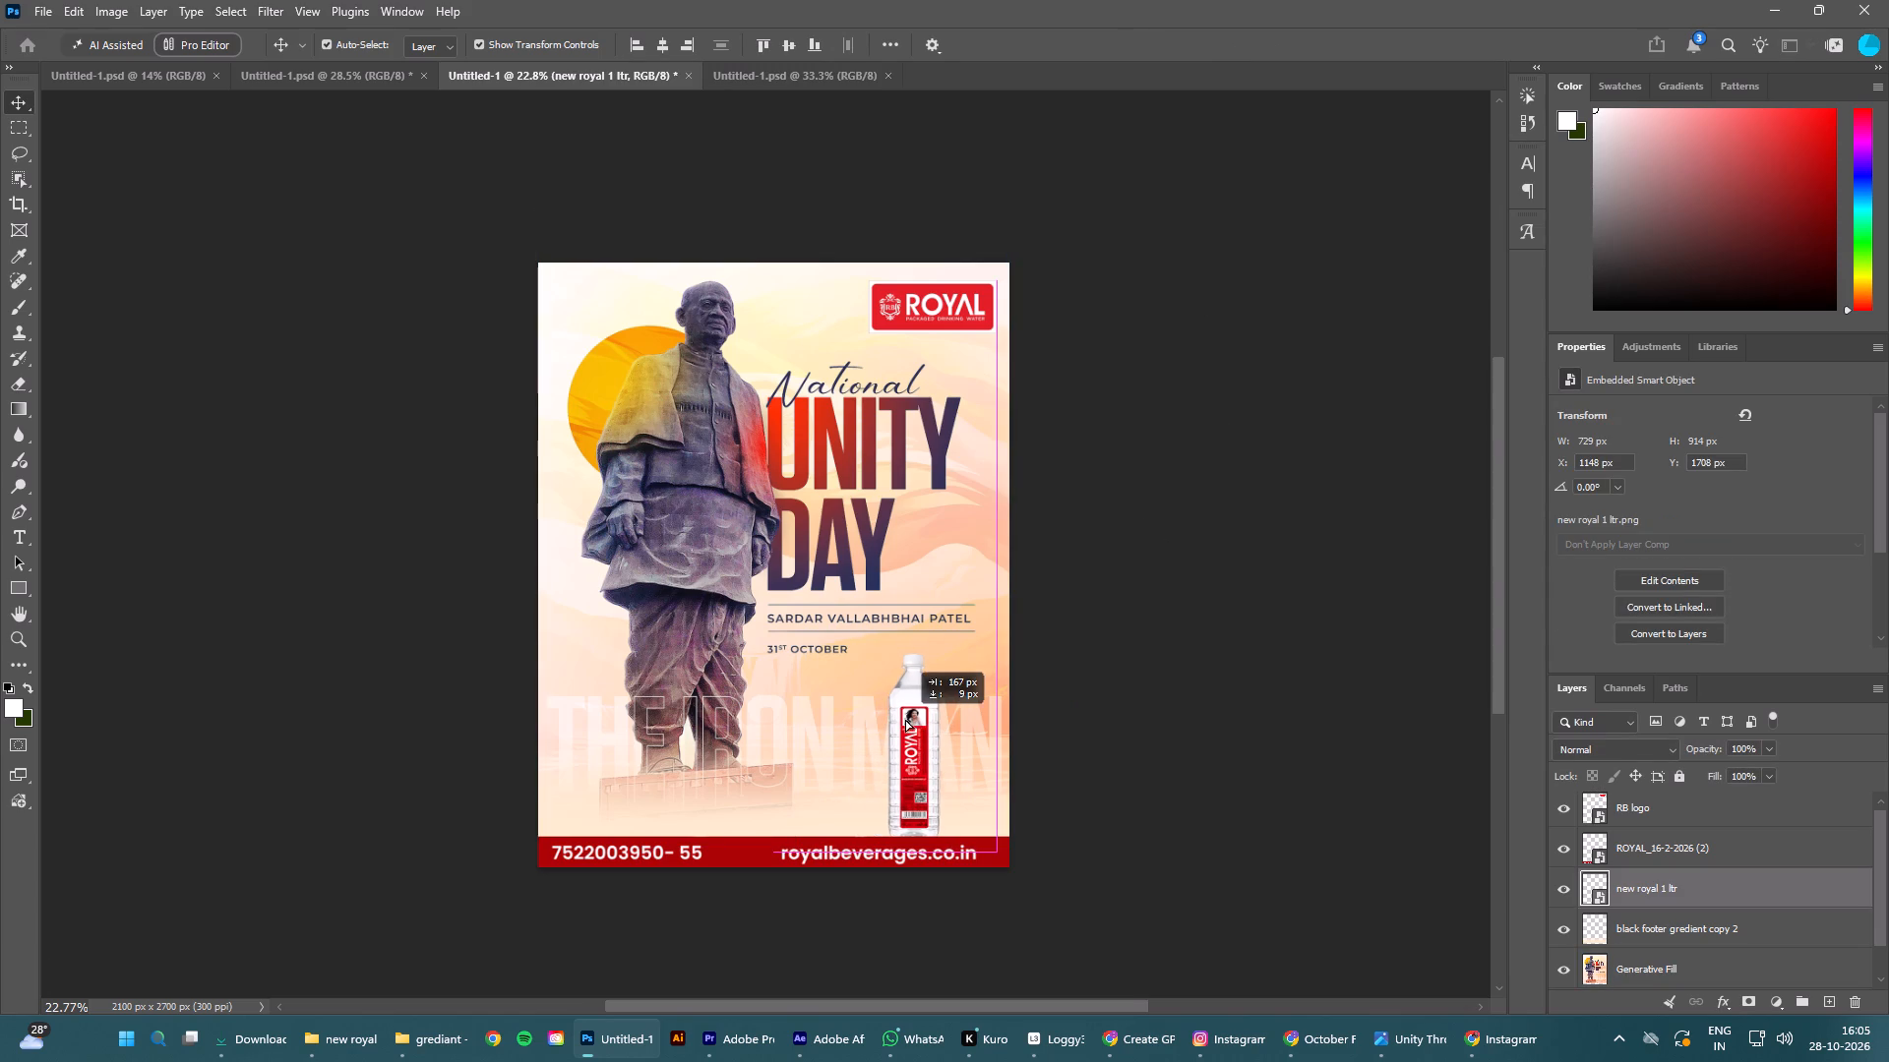
drag(905, 719, 925, 718)
drag(925, 652, 995, 557)
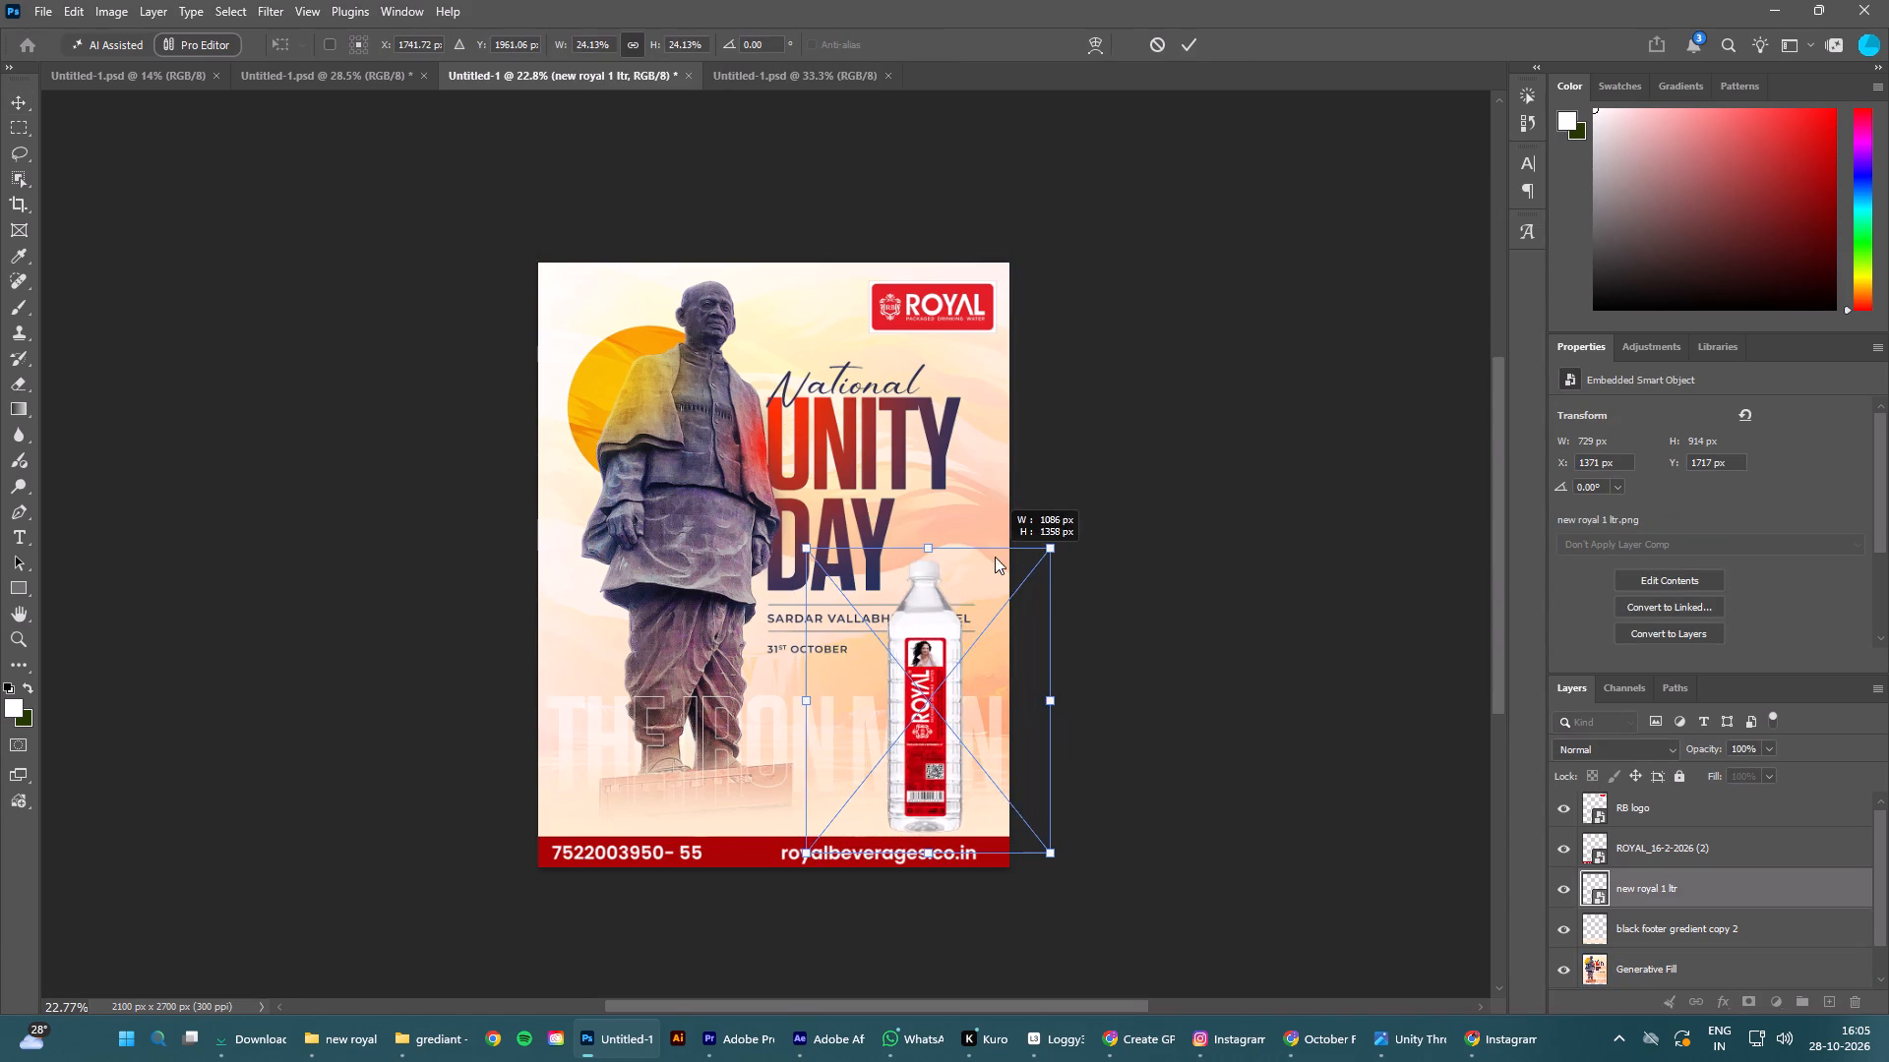
drag(995, 557, 996, 566)
drag(959, 688, 973, 692)
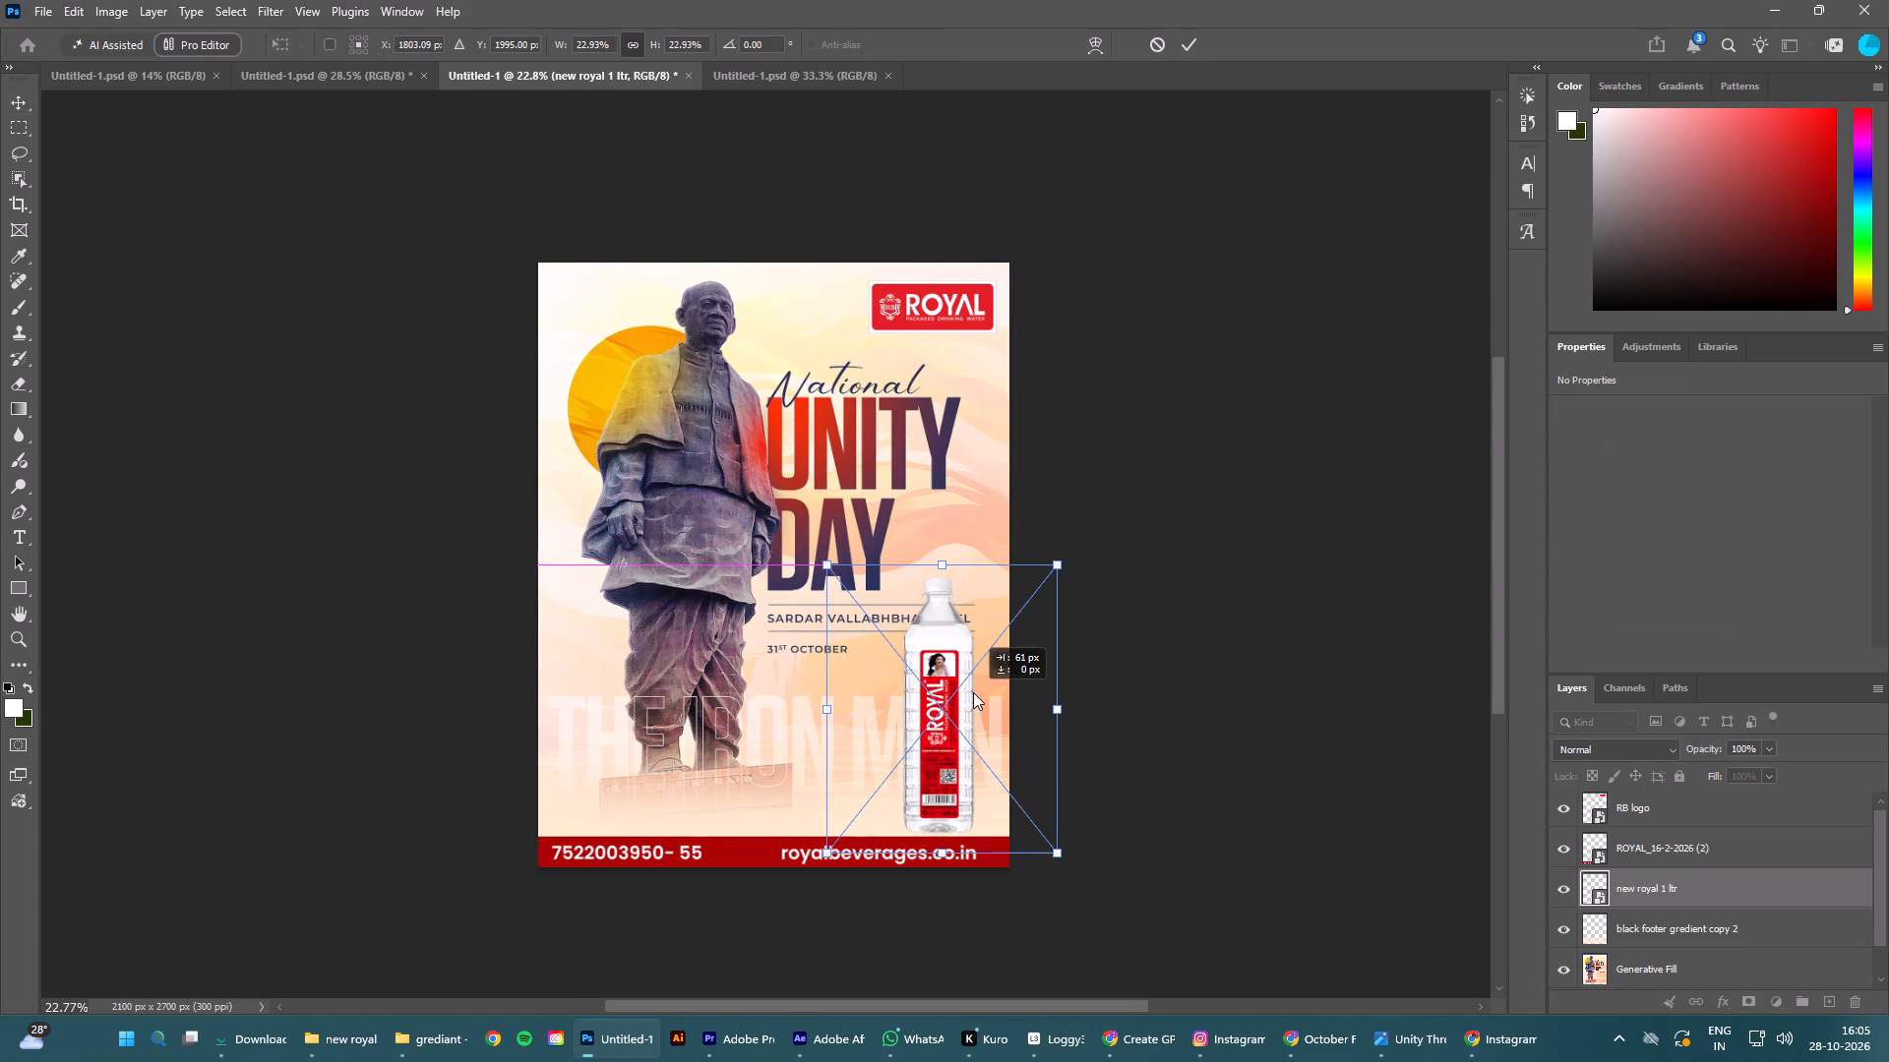
drag(973, 692, 973, 691)
Nudge the bottle to about X 1781 px, Y 2013 px so its base tucks behind the footer, and commit the transform.
key(Down)
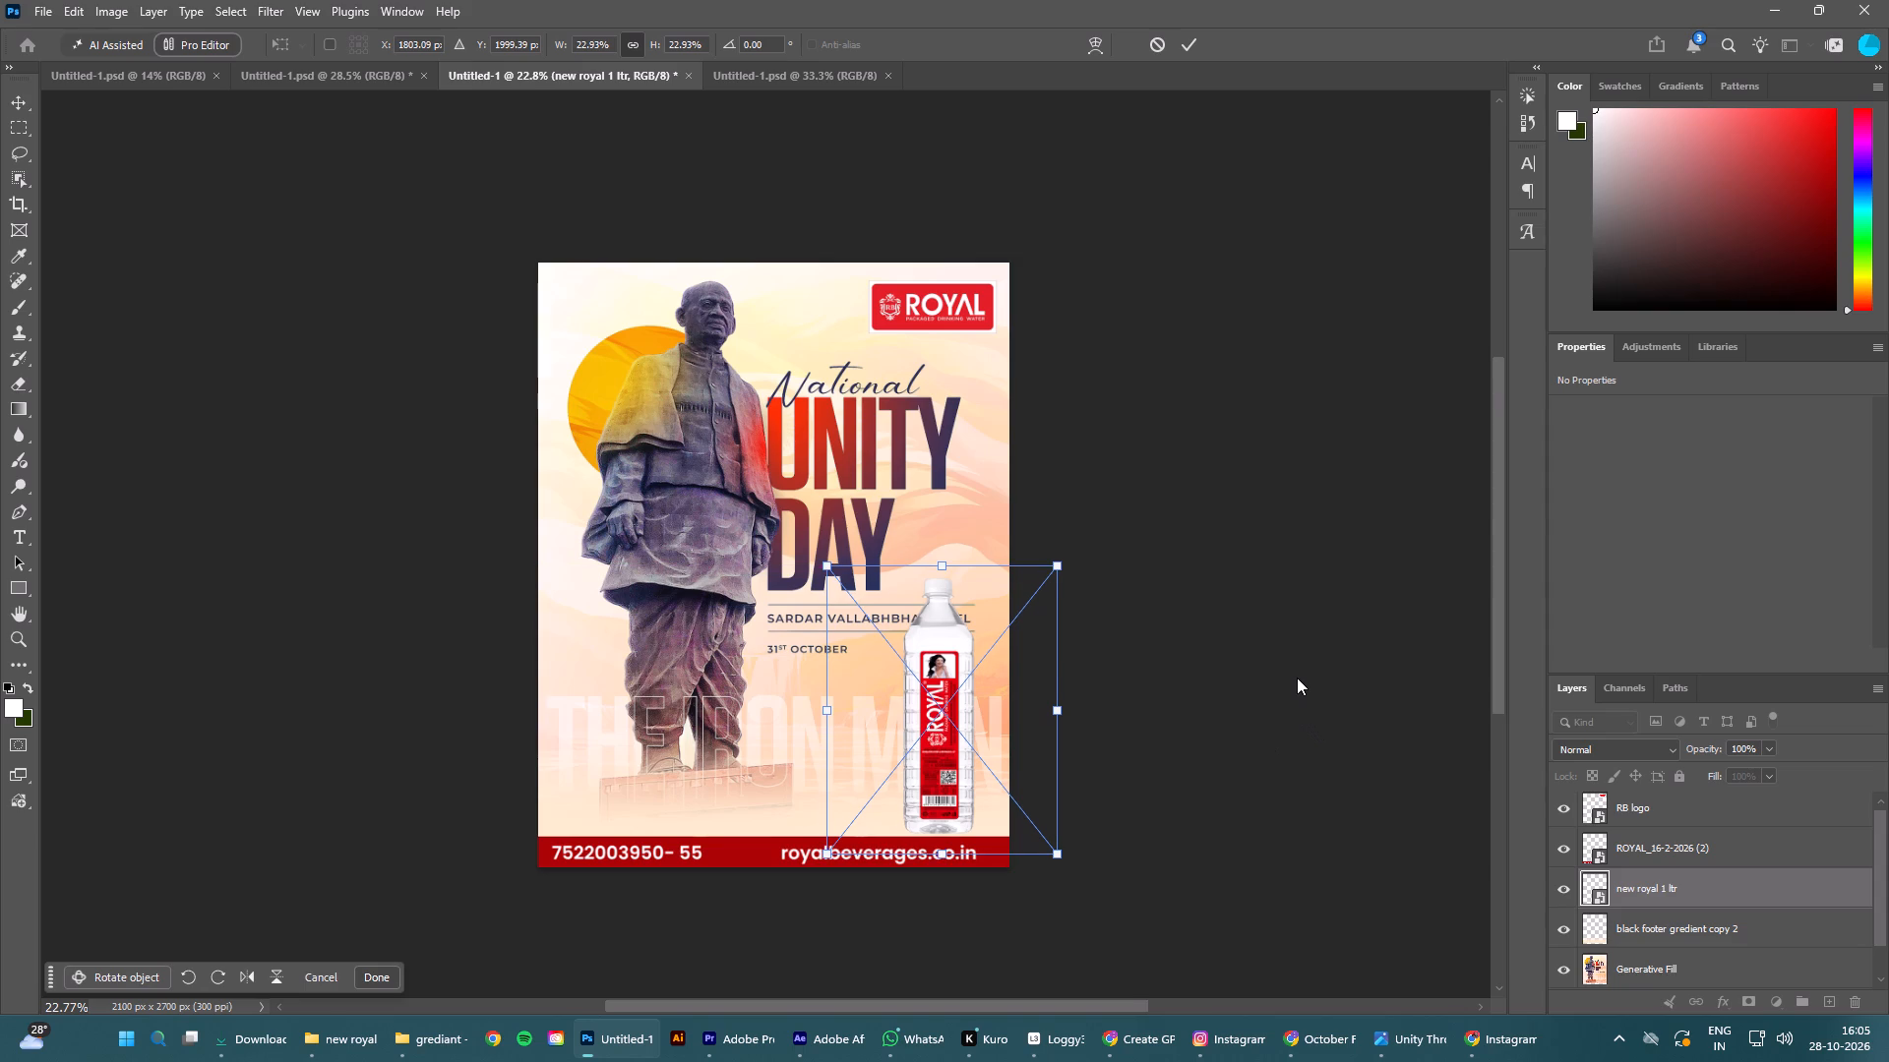
key(Left)
key(Left)
key(Down)
key(Left)
key(Down)
key(Down)
key(Left)
key(Down)
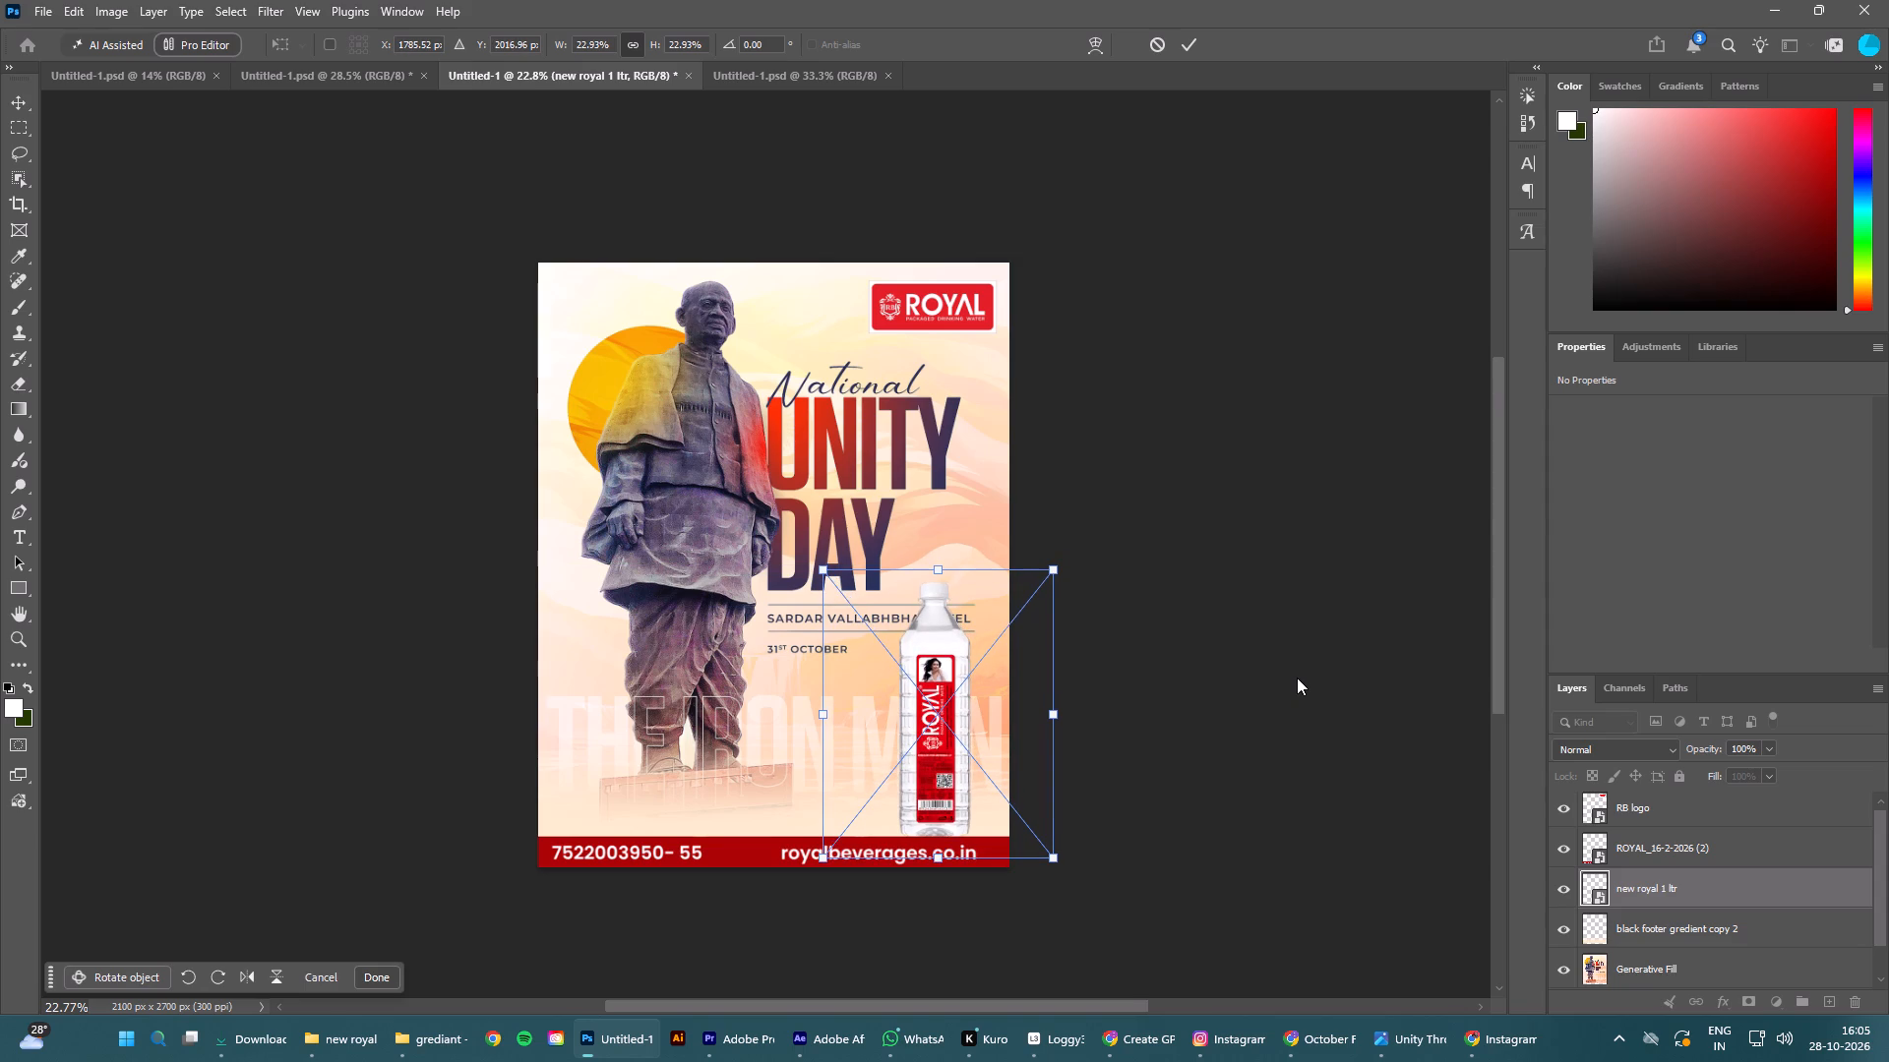
key(Left)
key(Down)
key(Left)
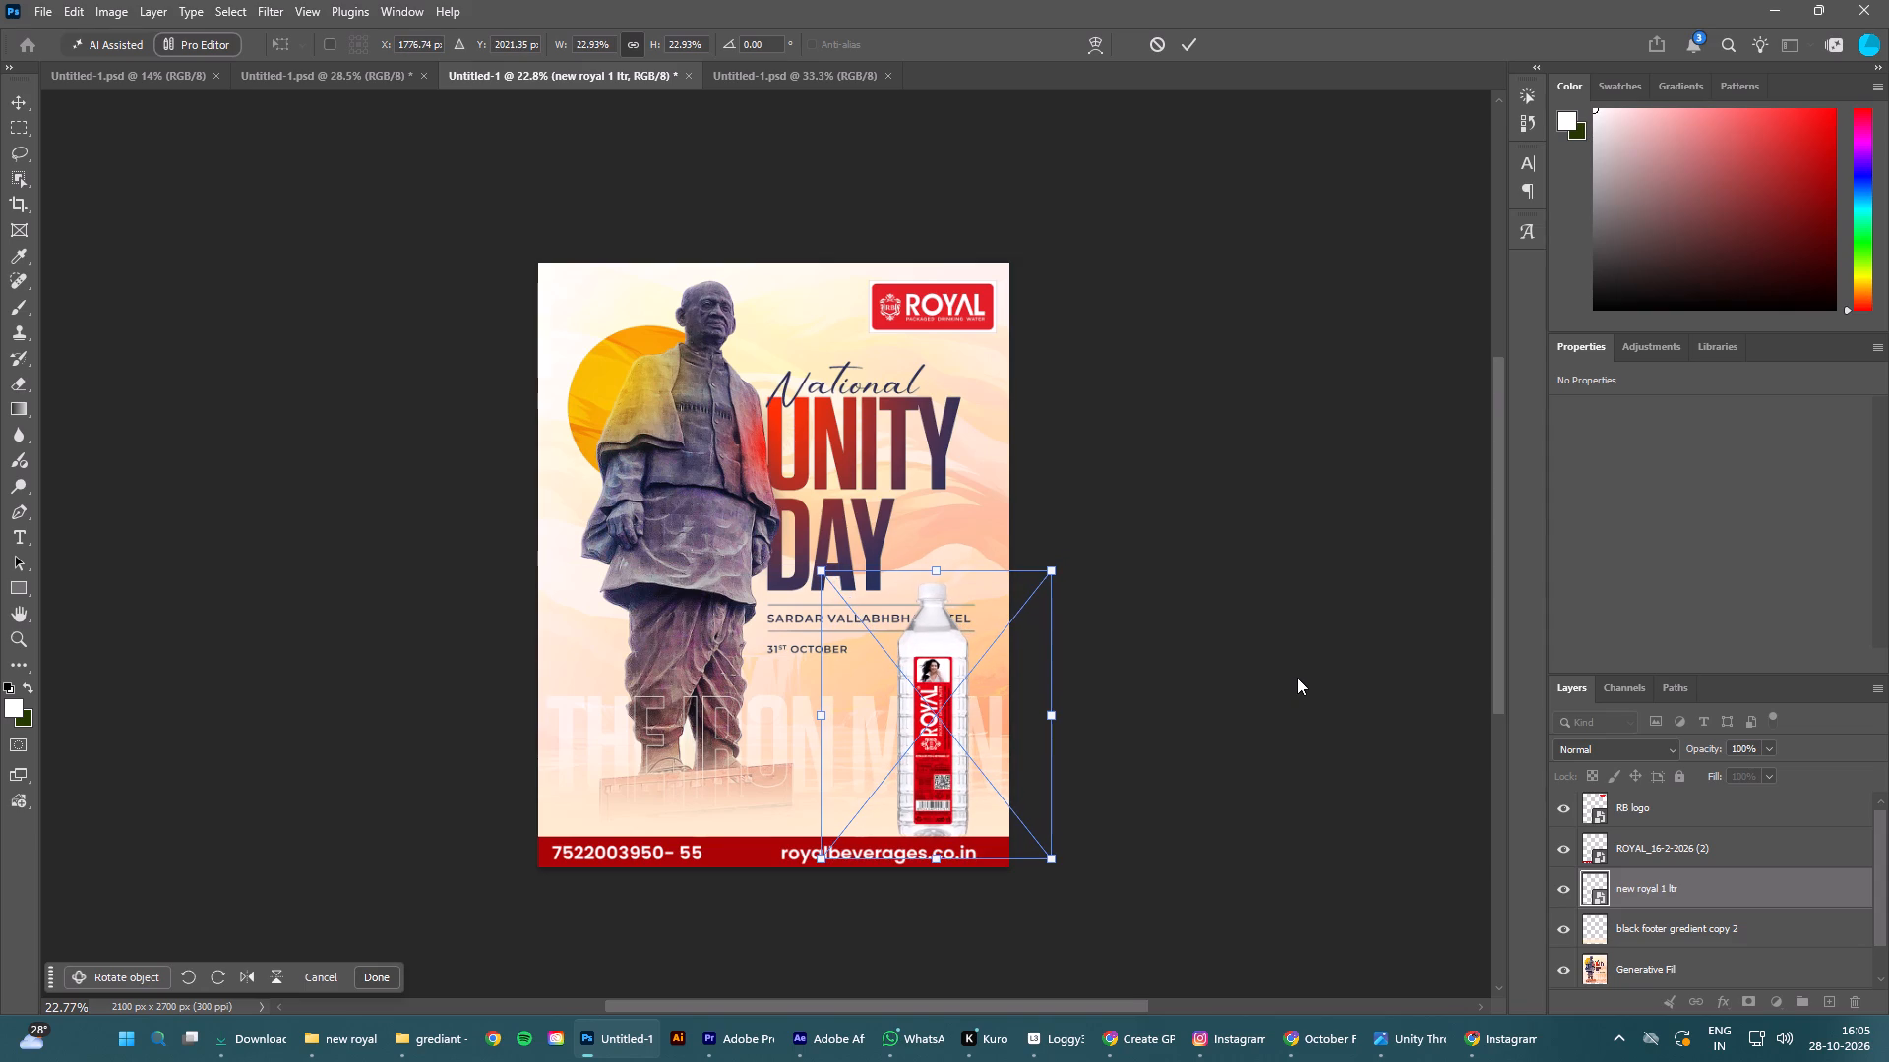
key(Right)
key(Up)
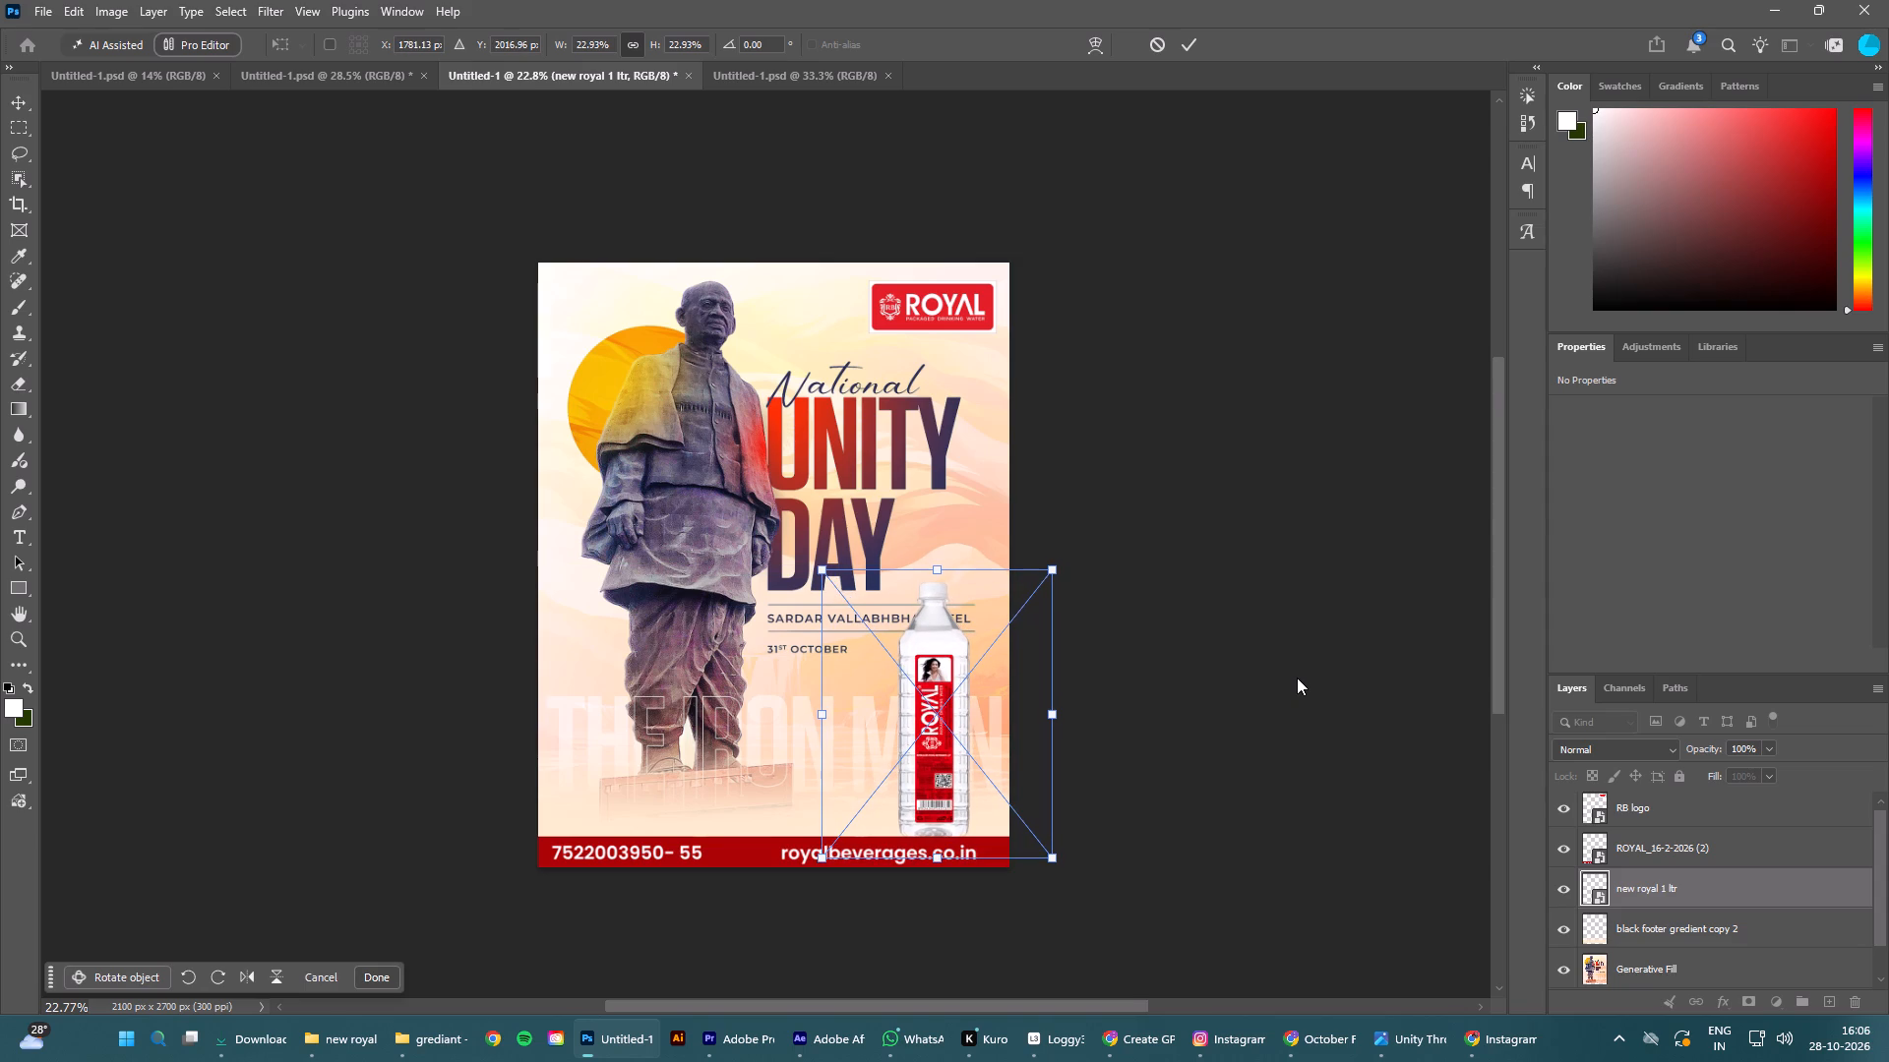
key(Up)
key(Up)
key(Up)
key(Down)
key(Down)
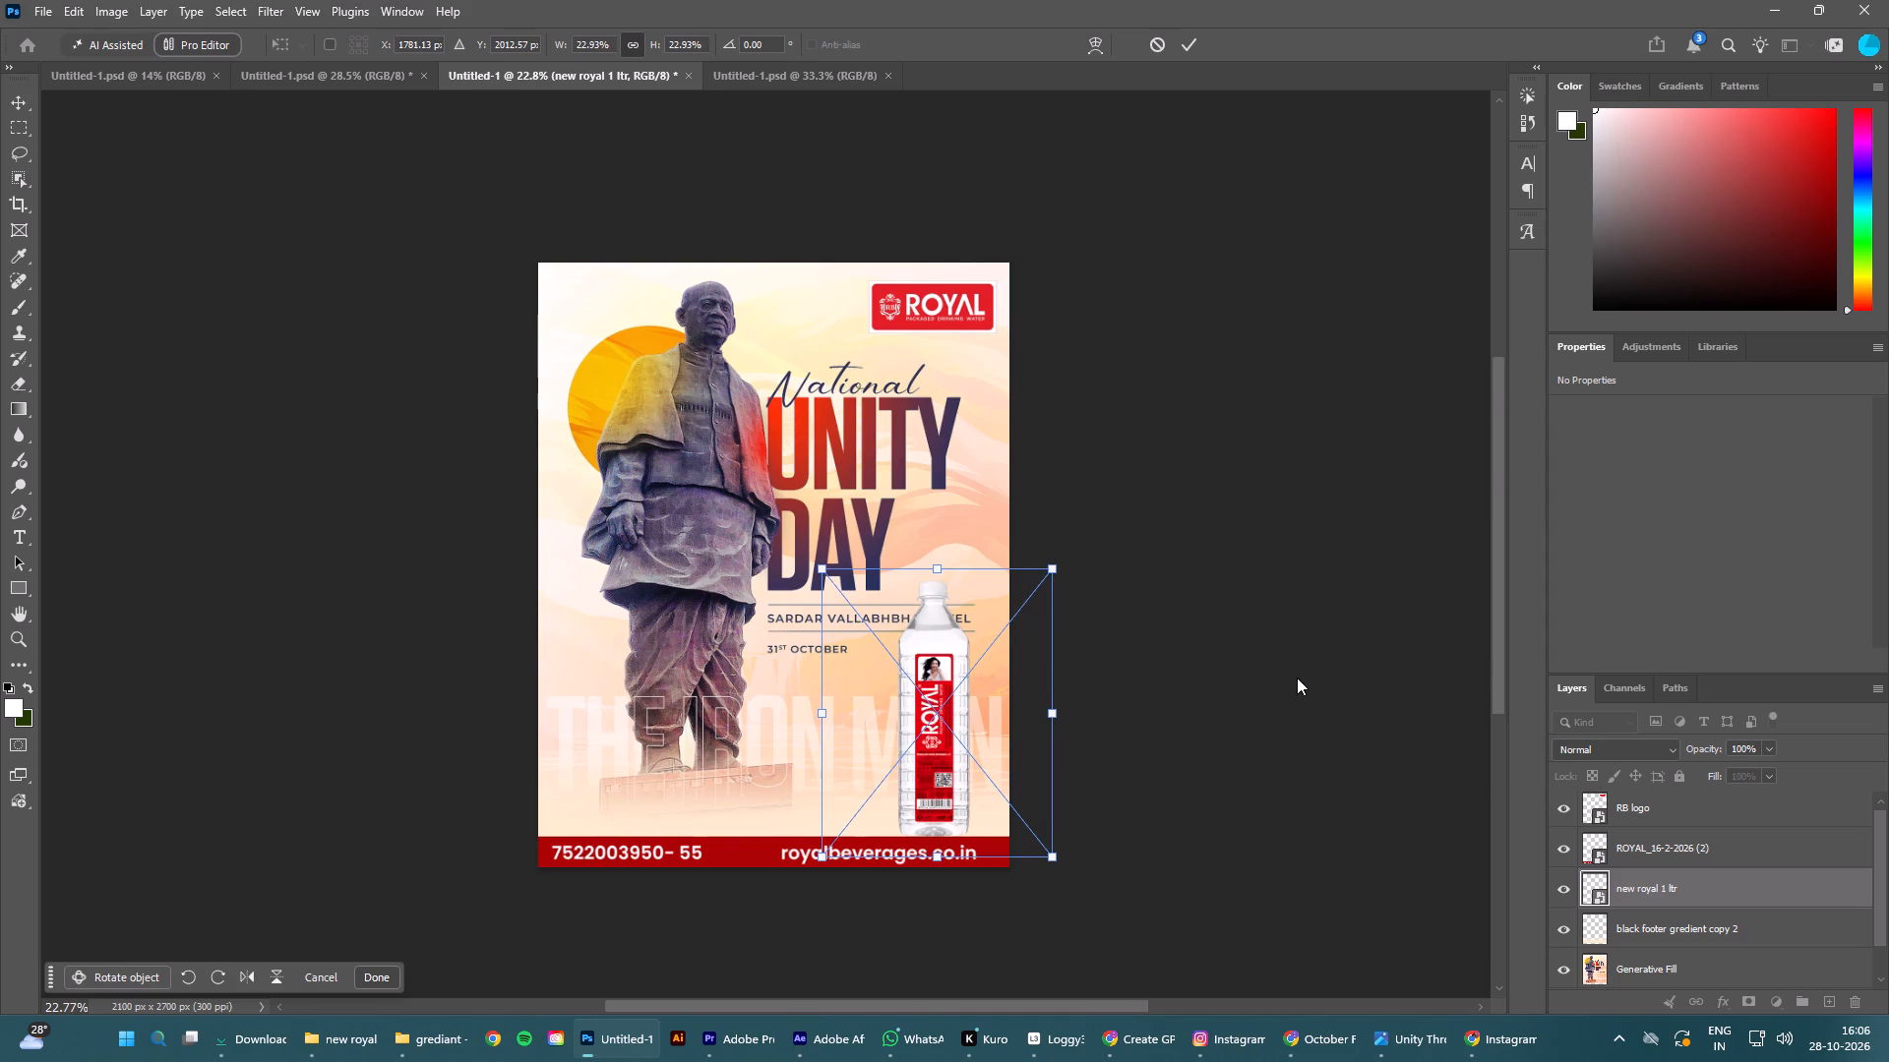
click(1241, 651)
click(1178, 39)
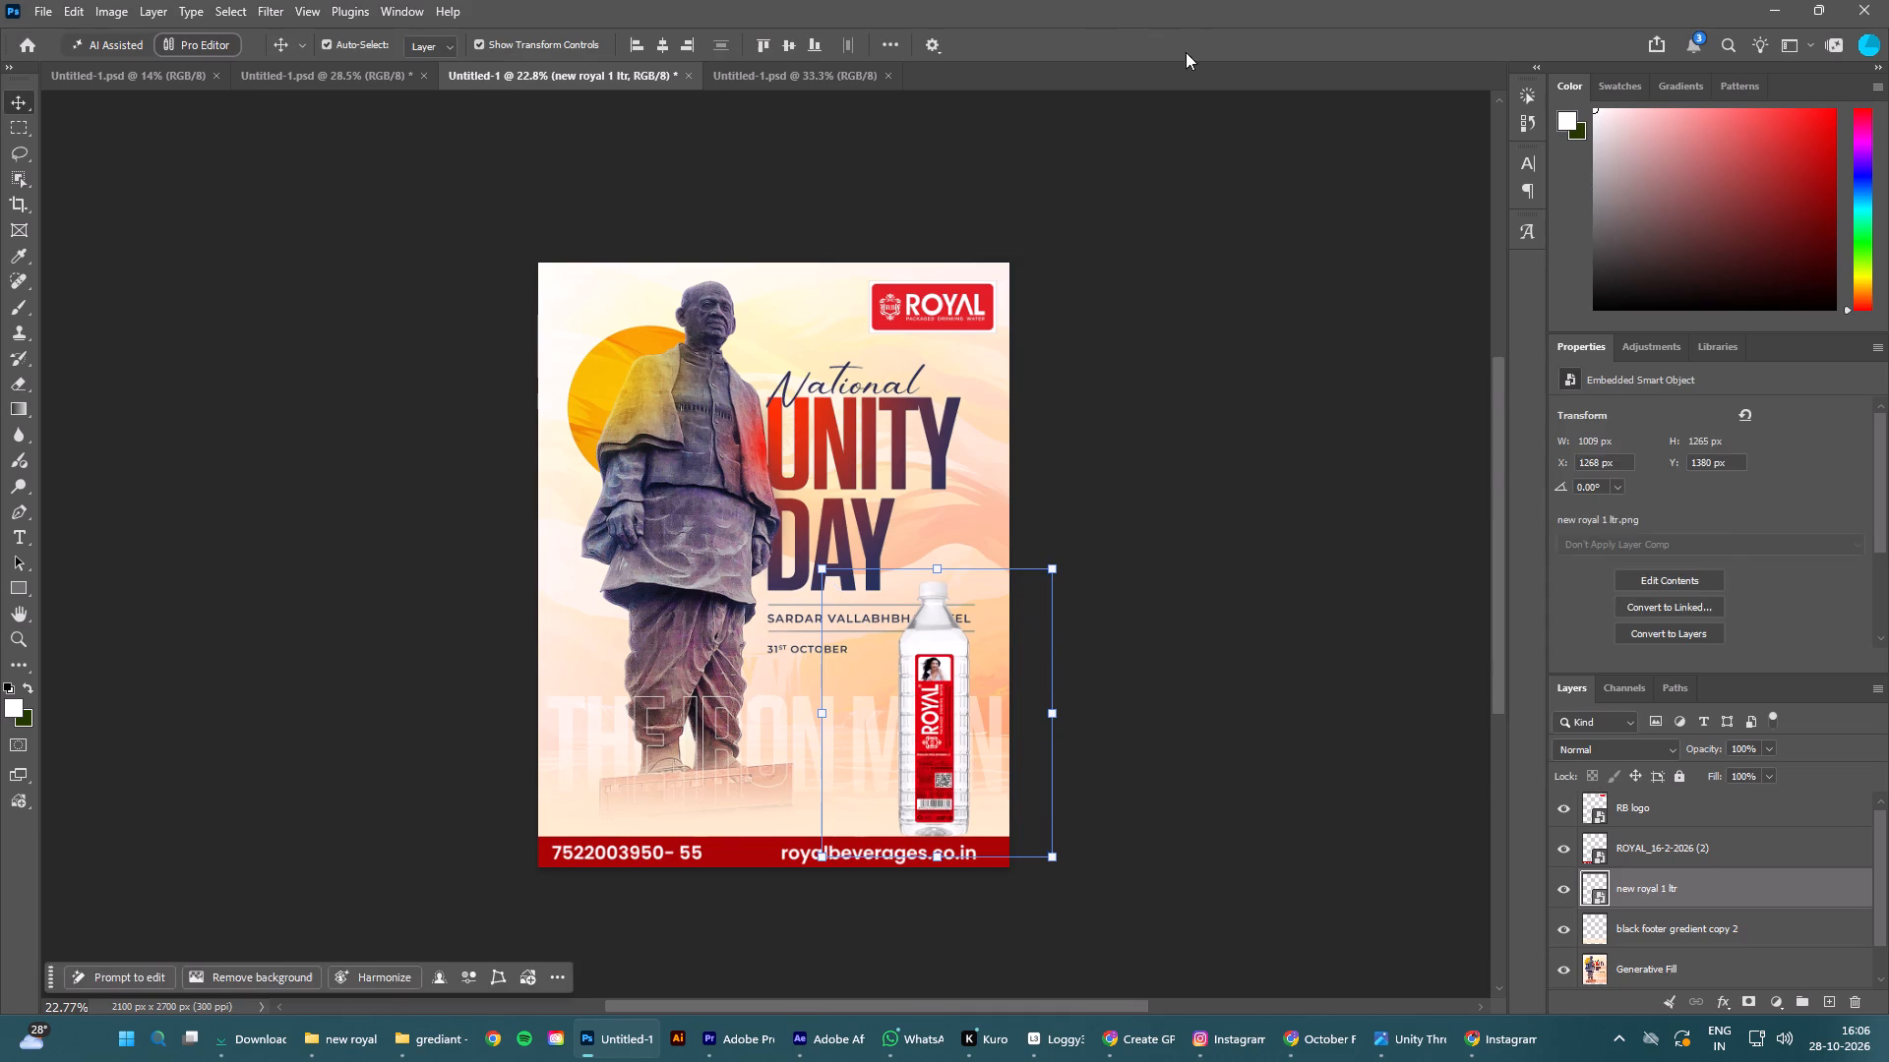
click(1169, 395)
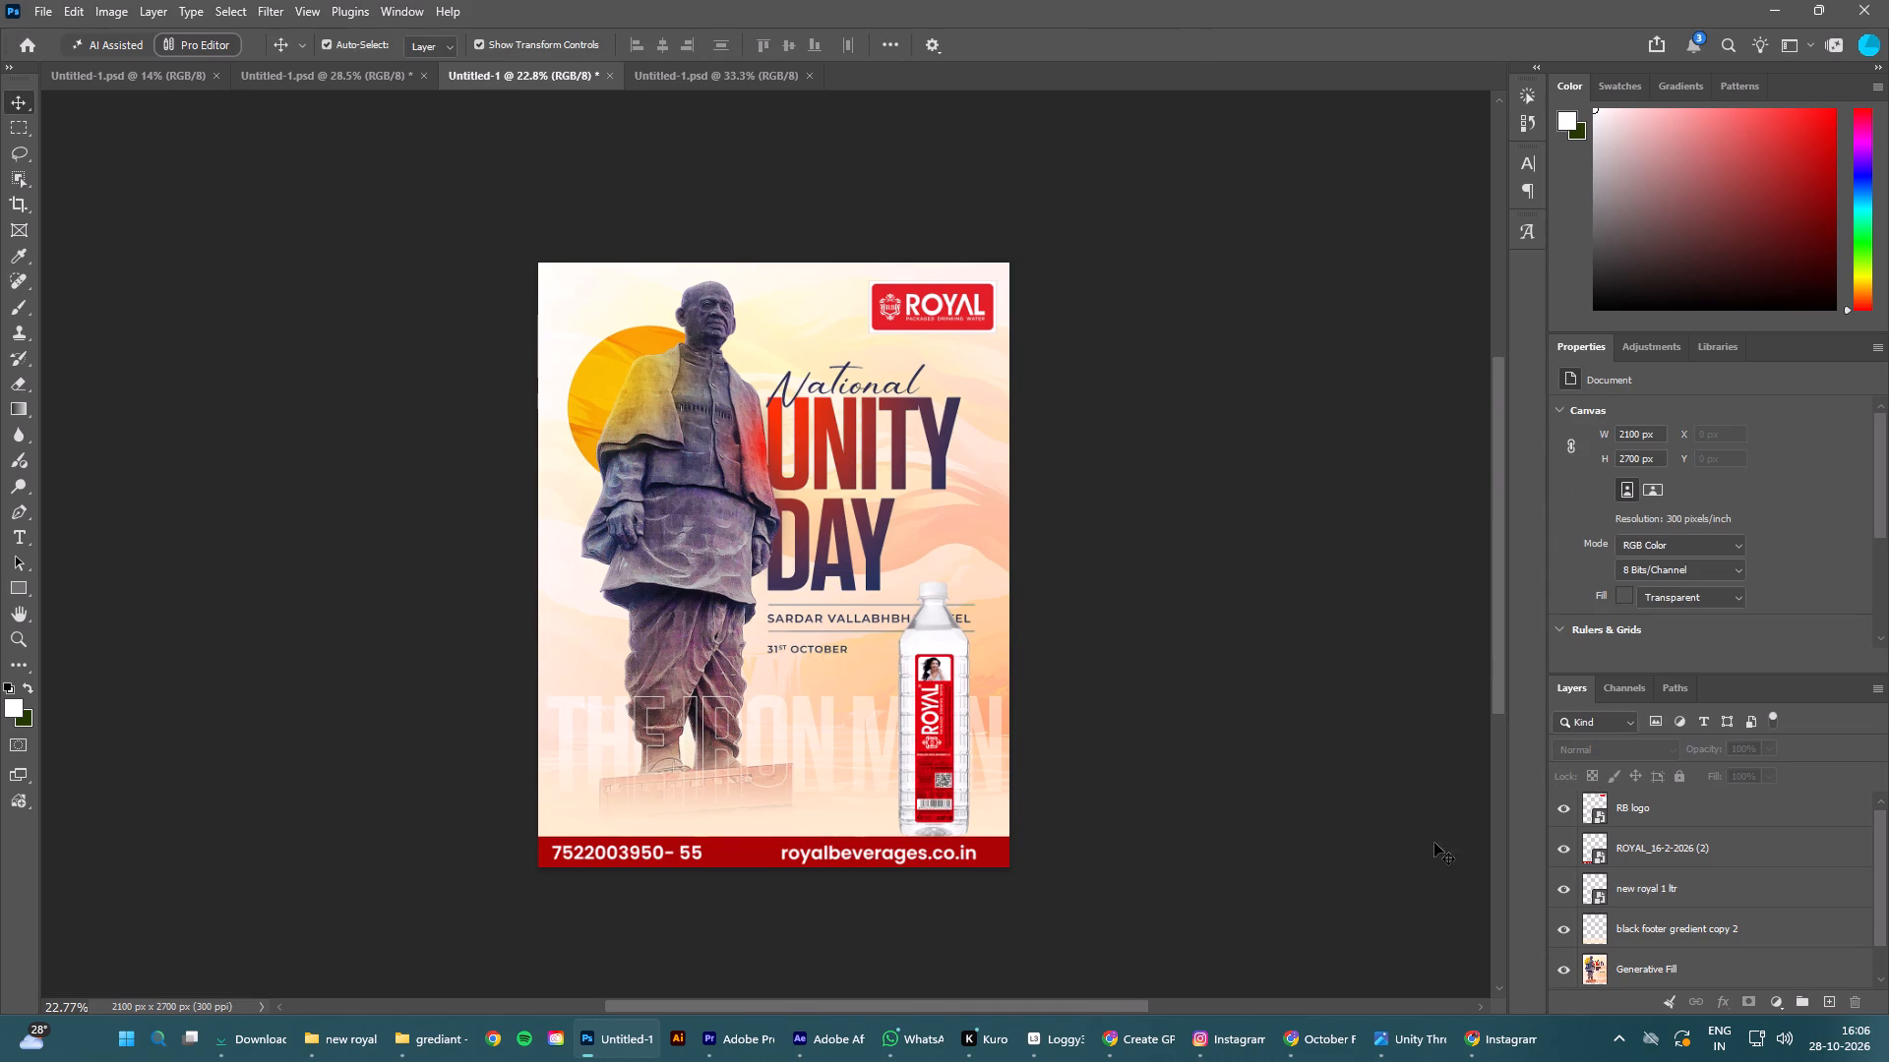
Hide the black footer gredient copy 2, new royal 1 ltr, ROYAL_16-2-2026 (2) and RB logo layers.
click(1566, 928)
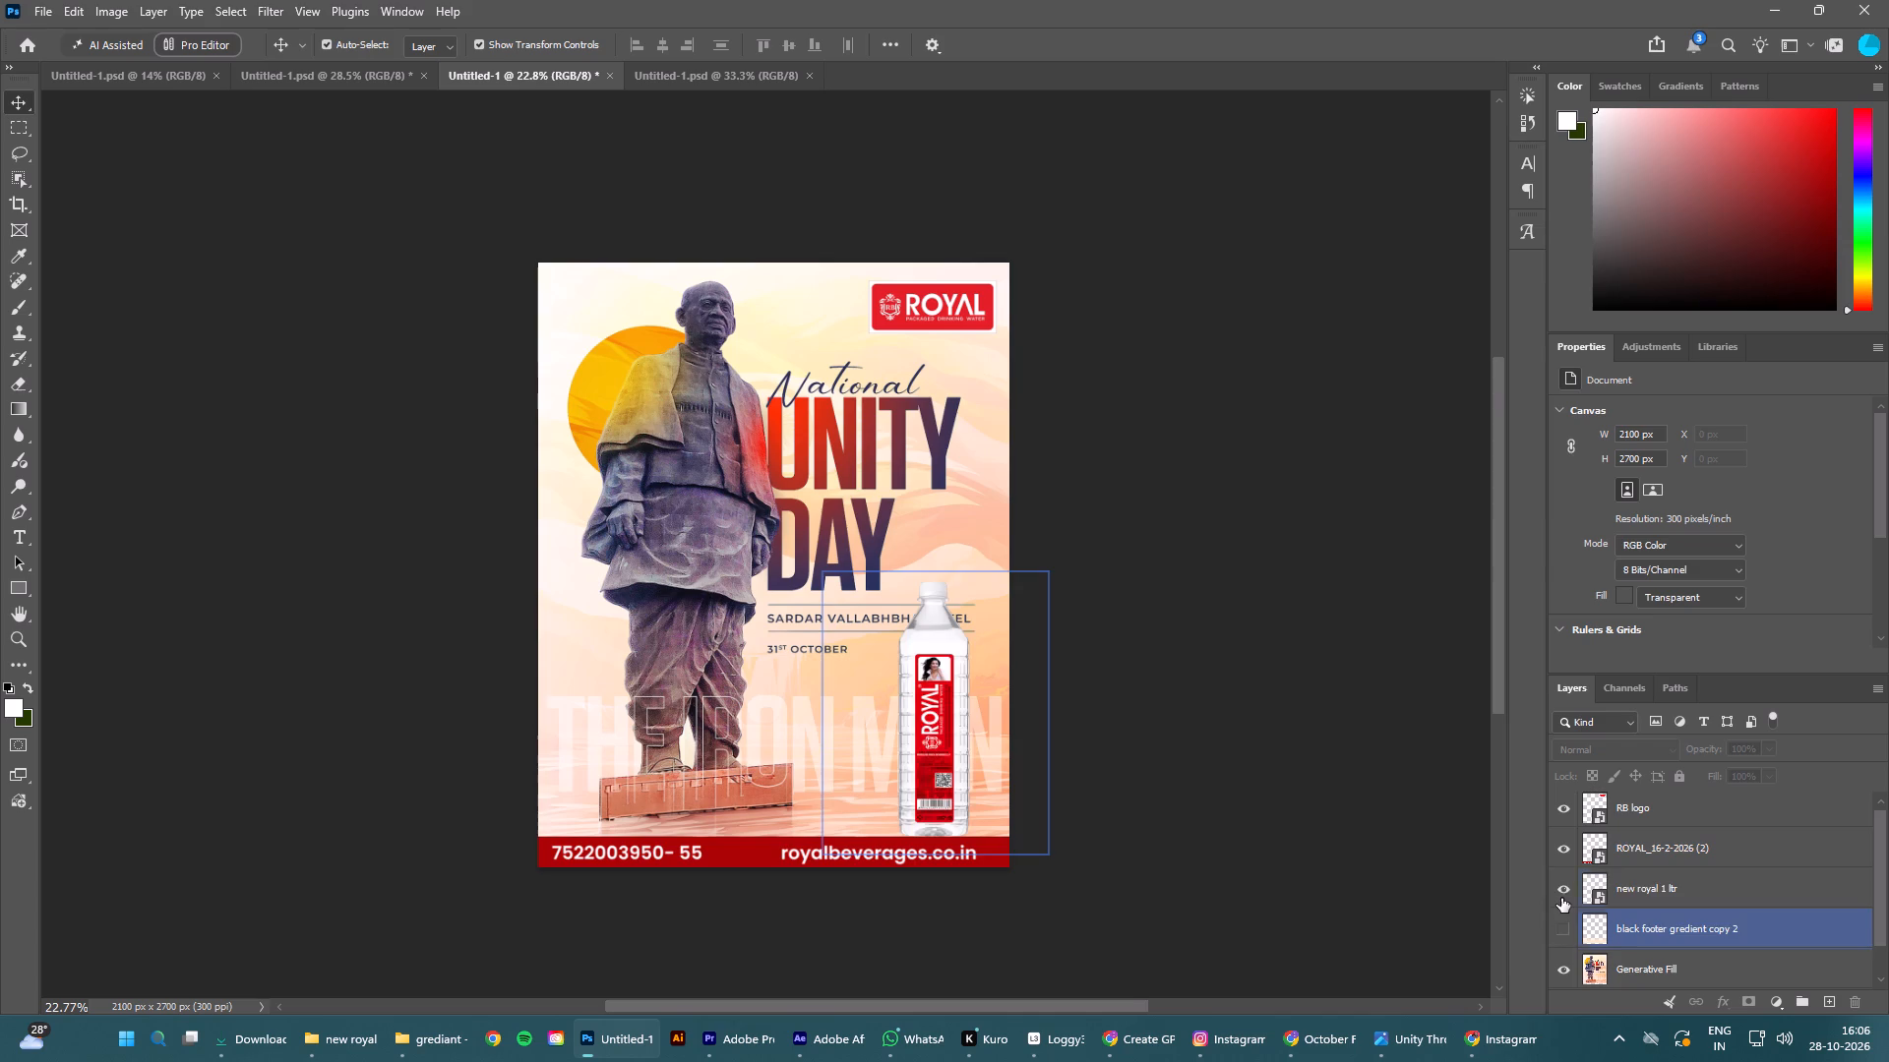
click(1561, 898)
click(1561, 836)
click(1566, 787)
click(1557, 811)
scroll(1628, 888, up, 6)
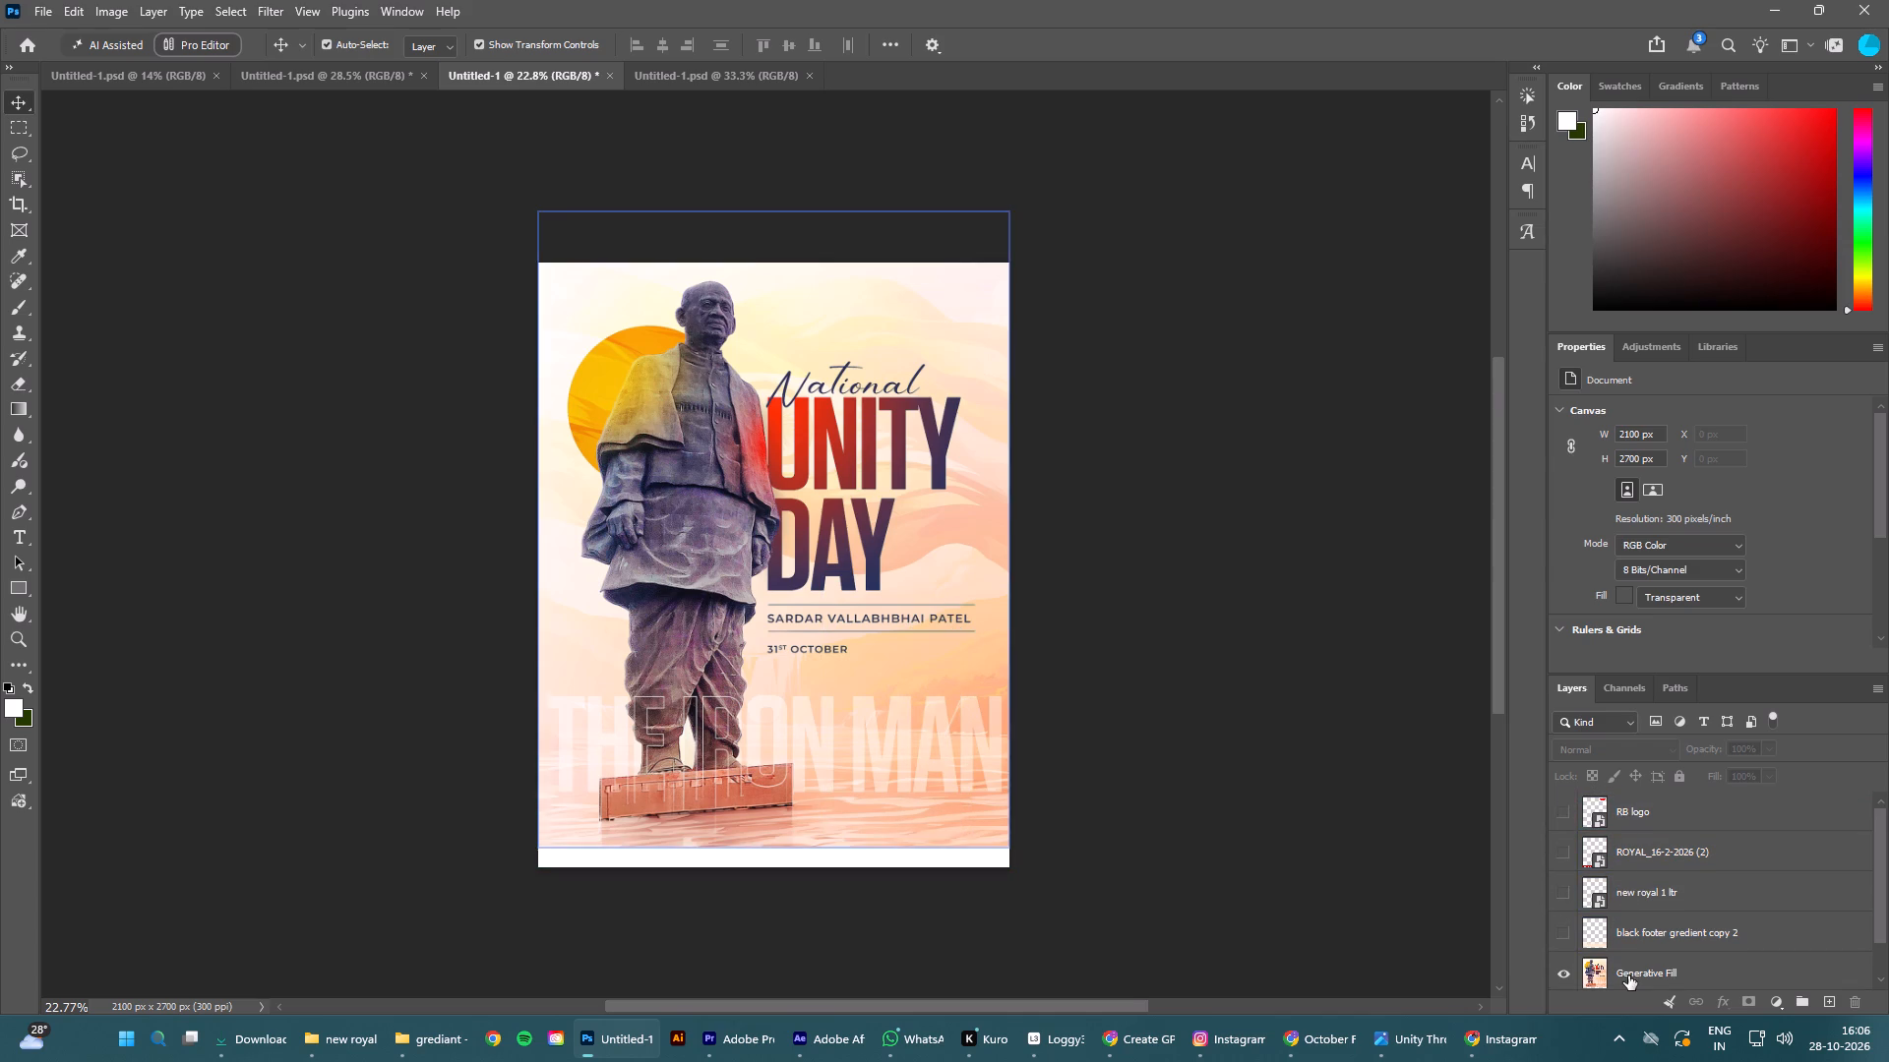
On the Generative Fill layer, select about 956 × 243 px around the Sardar Vallabhbhai Patel and 31st October lines and remove them with AI.
click(1633, 973)
scroll(1112, 709, down, 2)
alt+scroll(640, 543, up, 7)
alt+scroll(985, 645, up, 3)
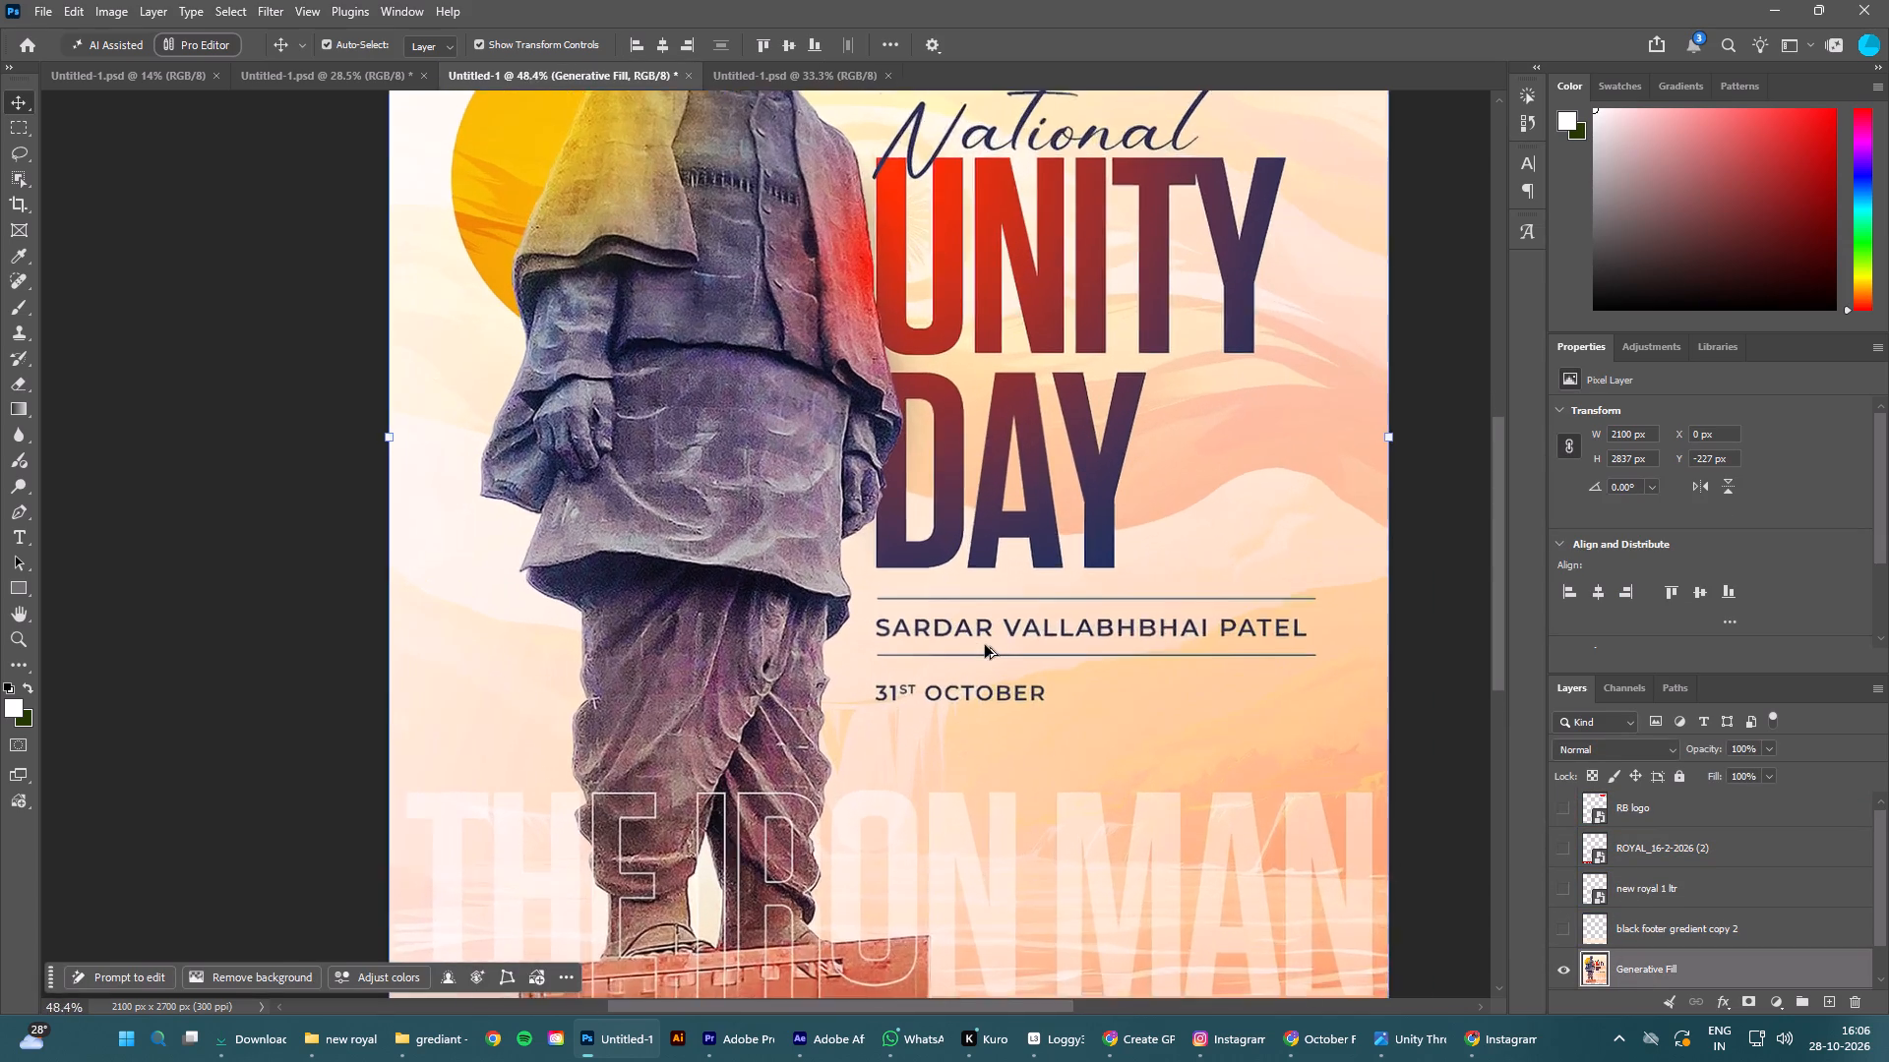
alt+scroll(985, 645, up, 2)
click(25, 131)
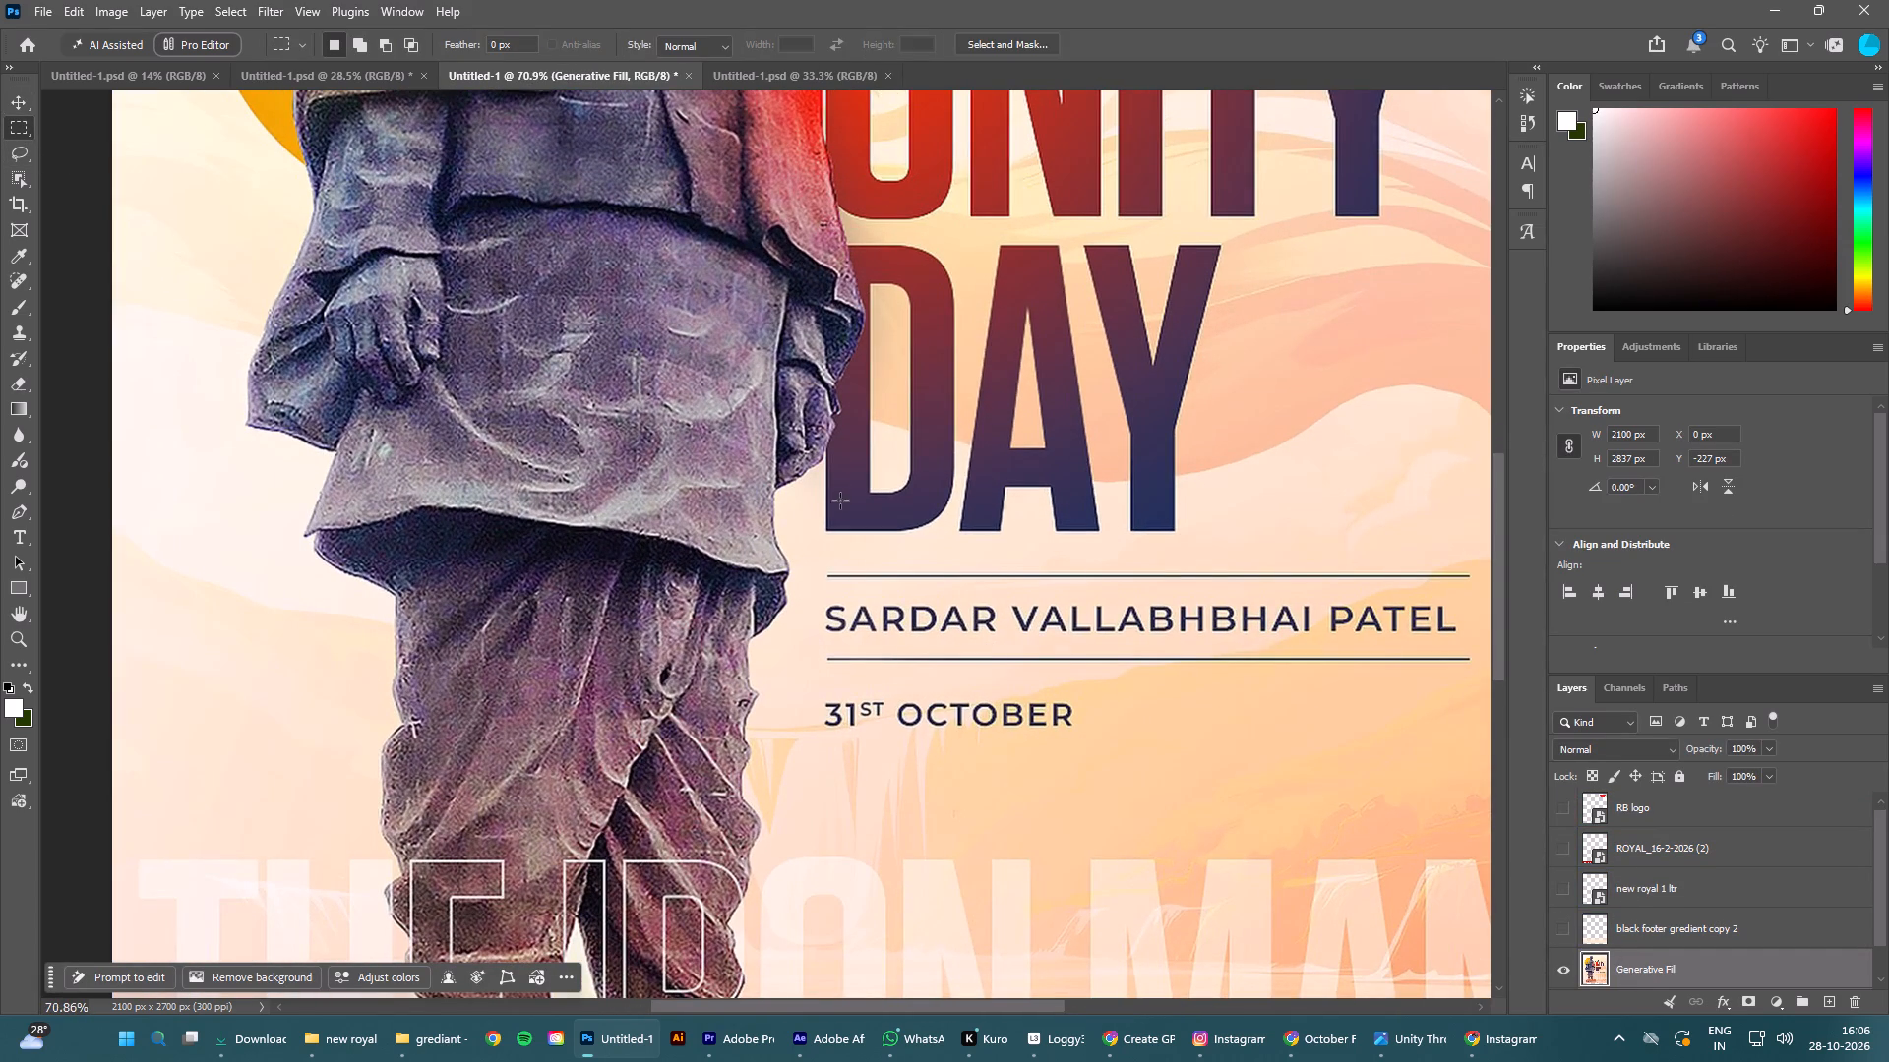
alt+scroll(794, 502, down, 3)
drag(809, 552, 1078, 595)
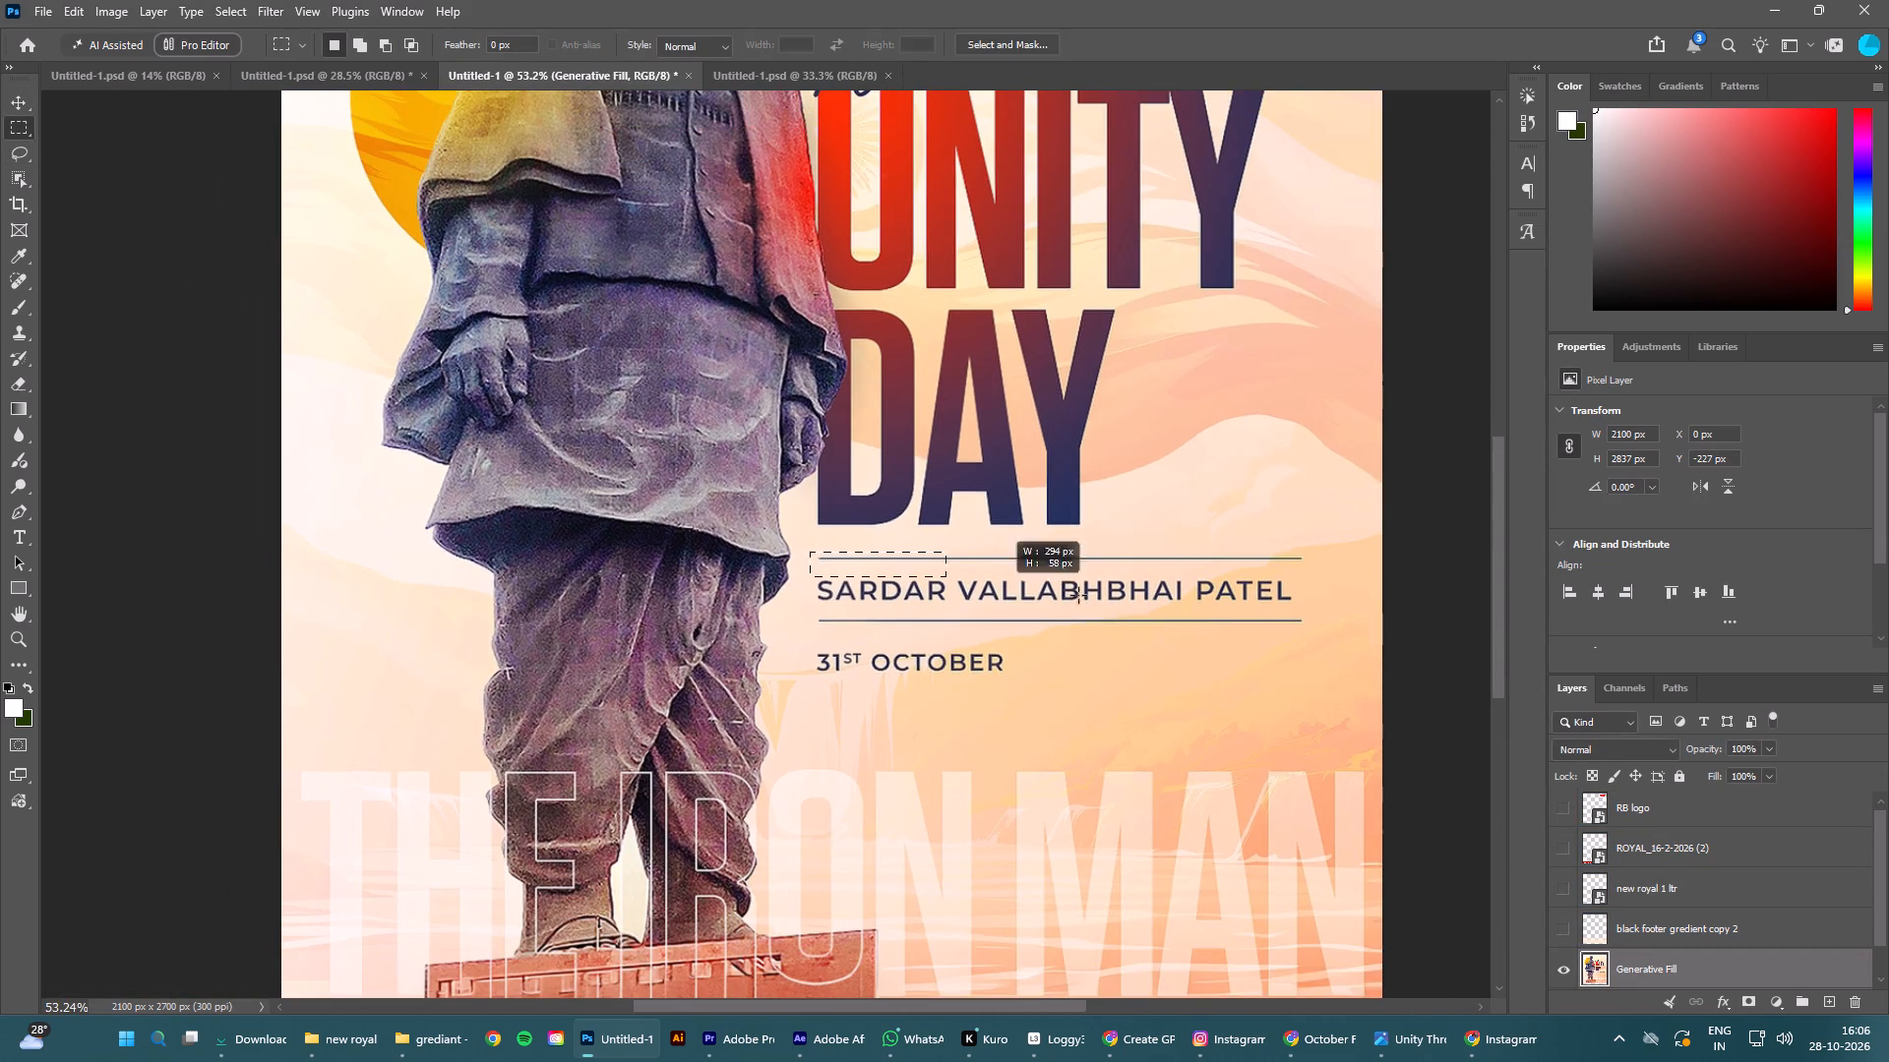
drag(1078, 595, 1309, 677)
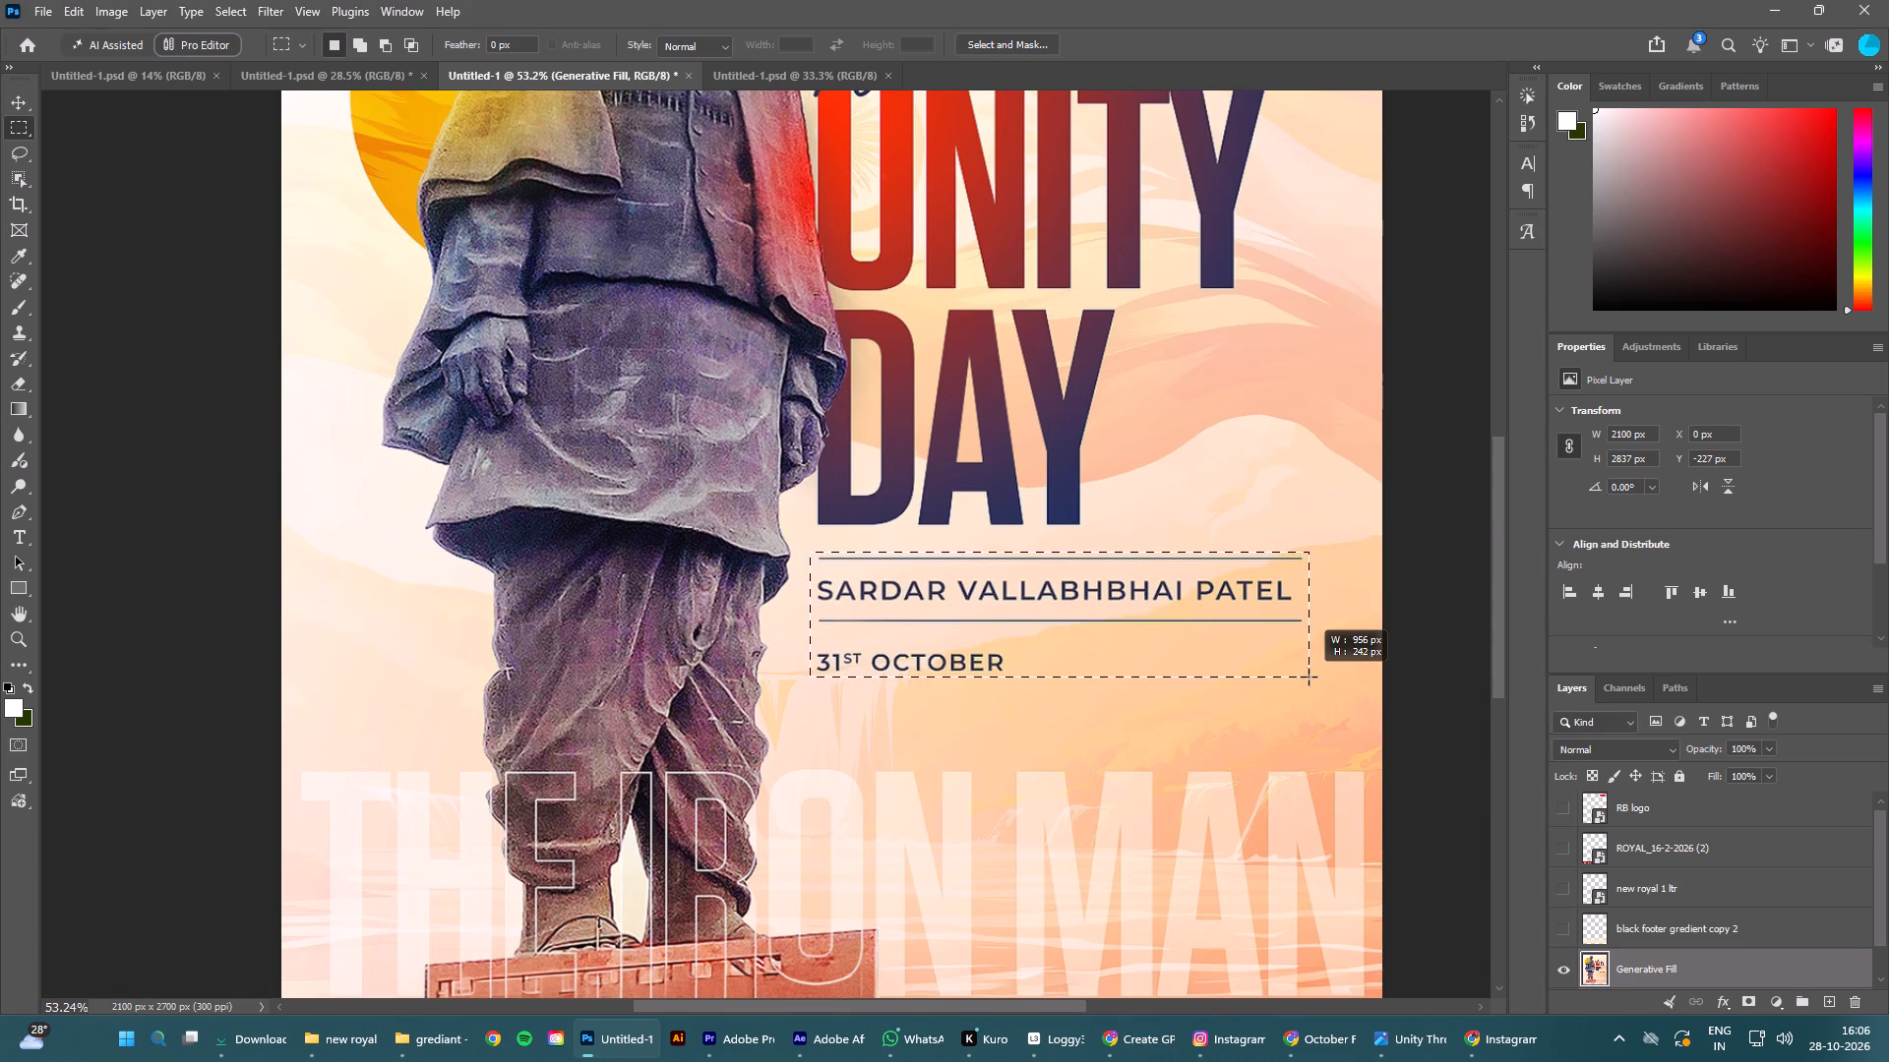
drag(1309, 677, 1309, 678)
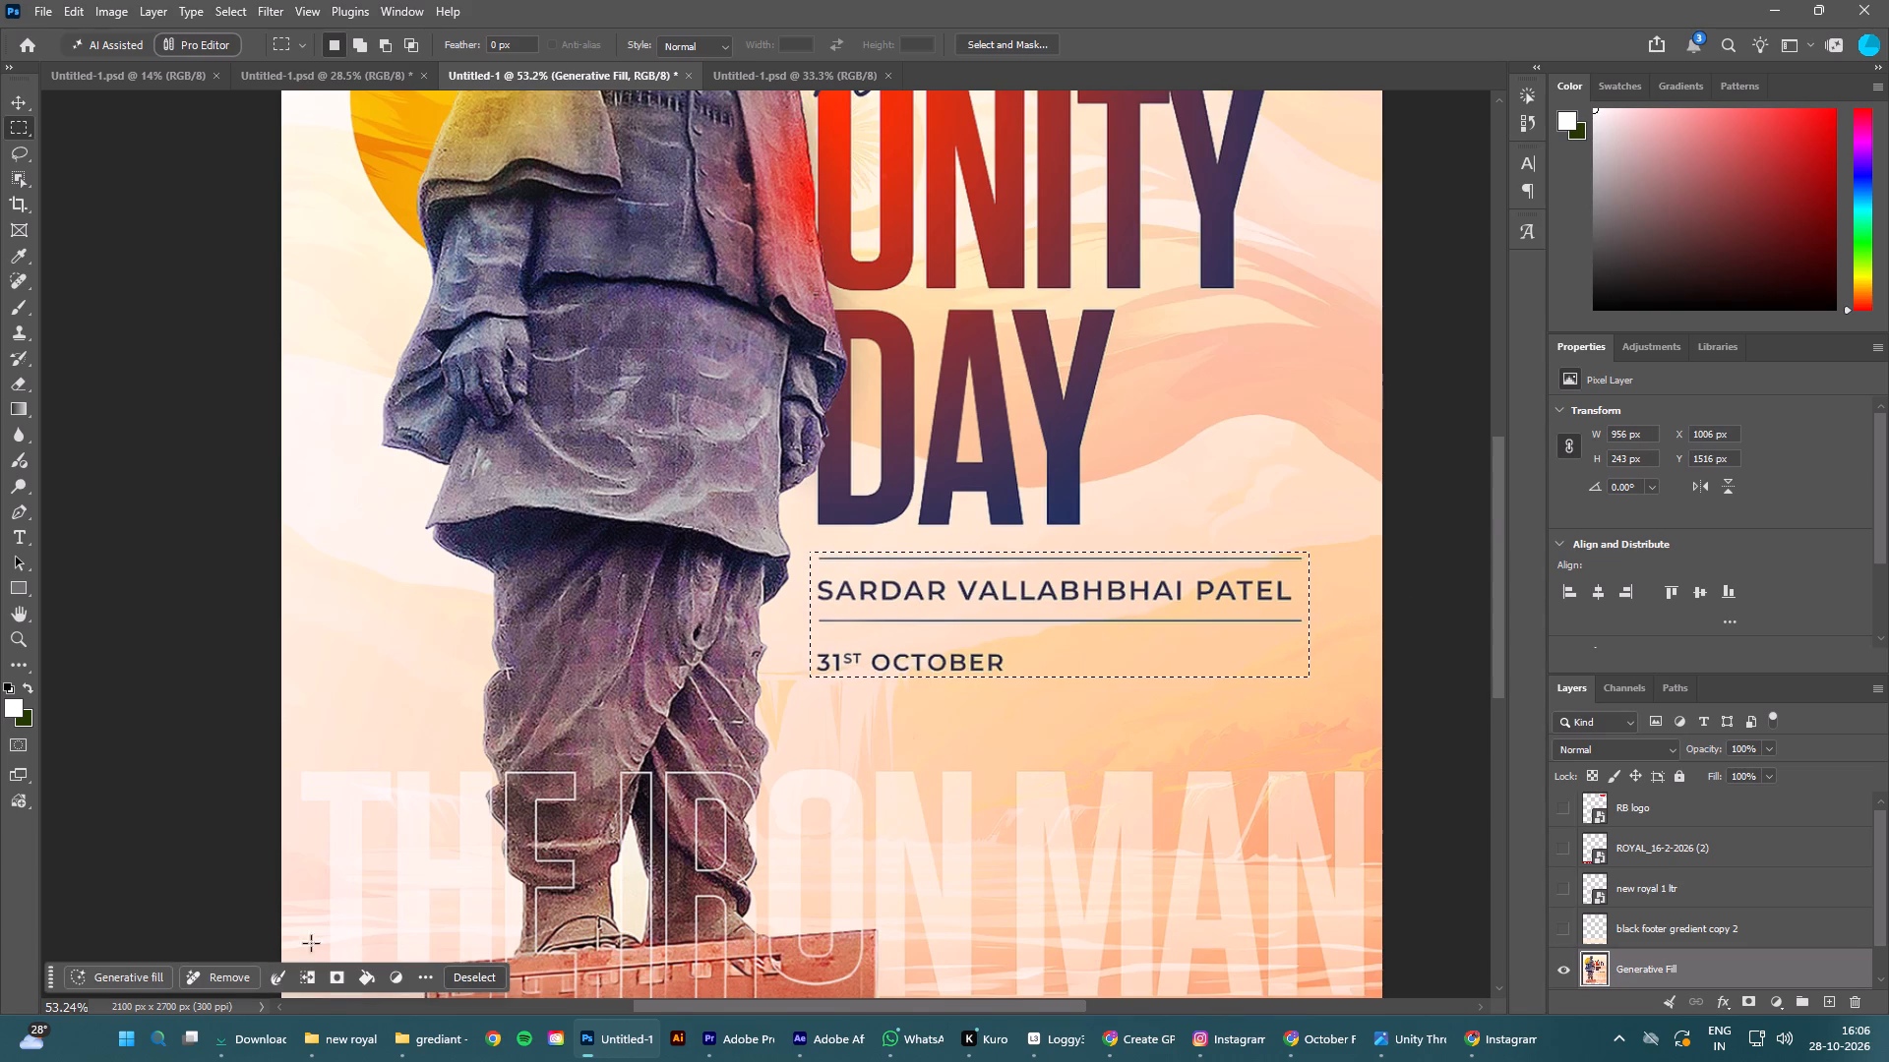
click(219, 977)
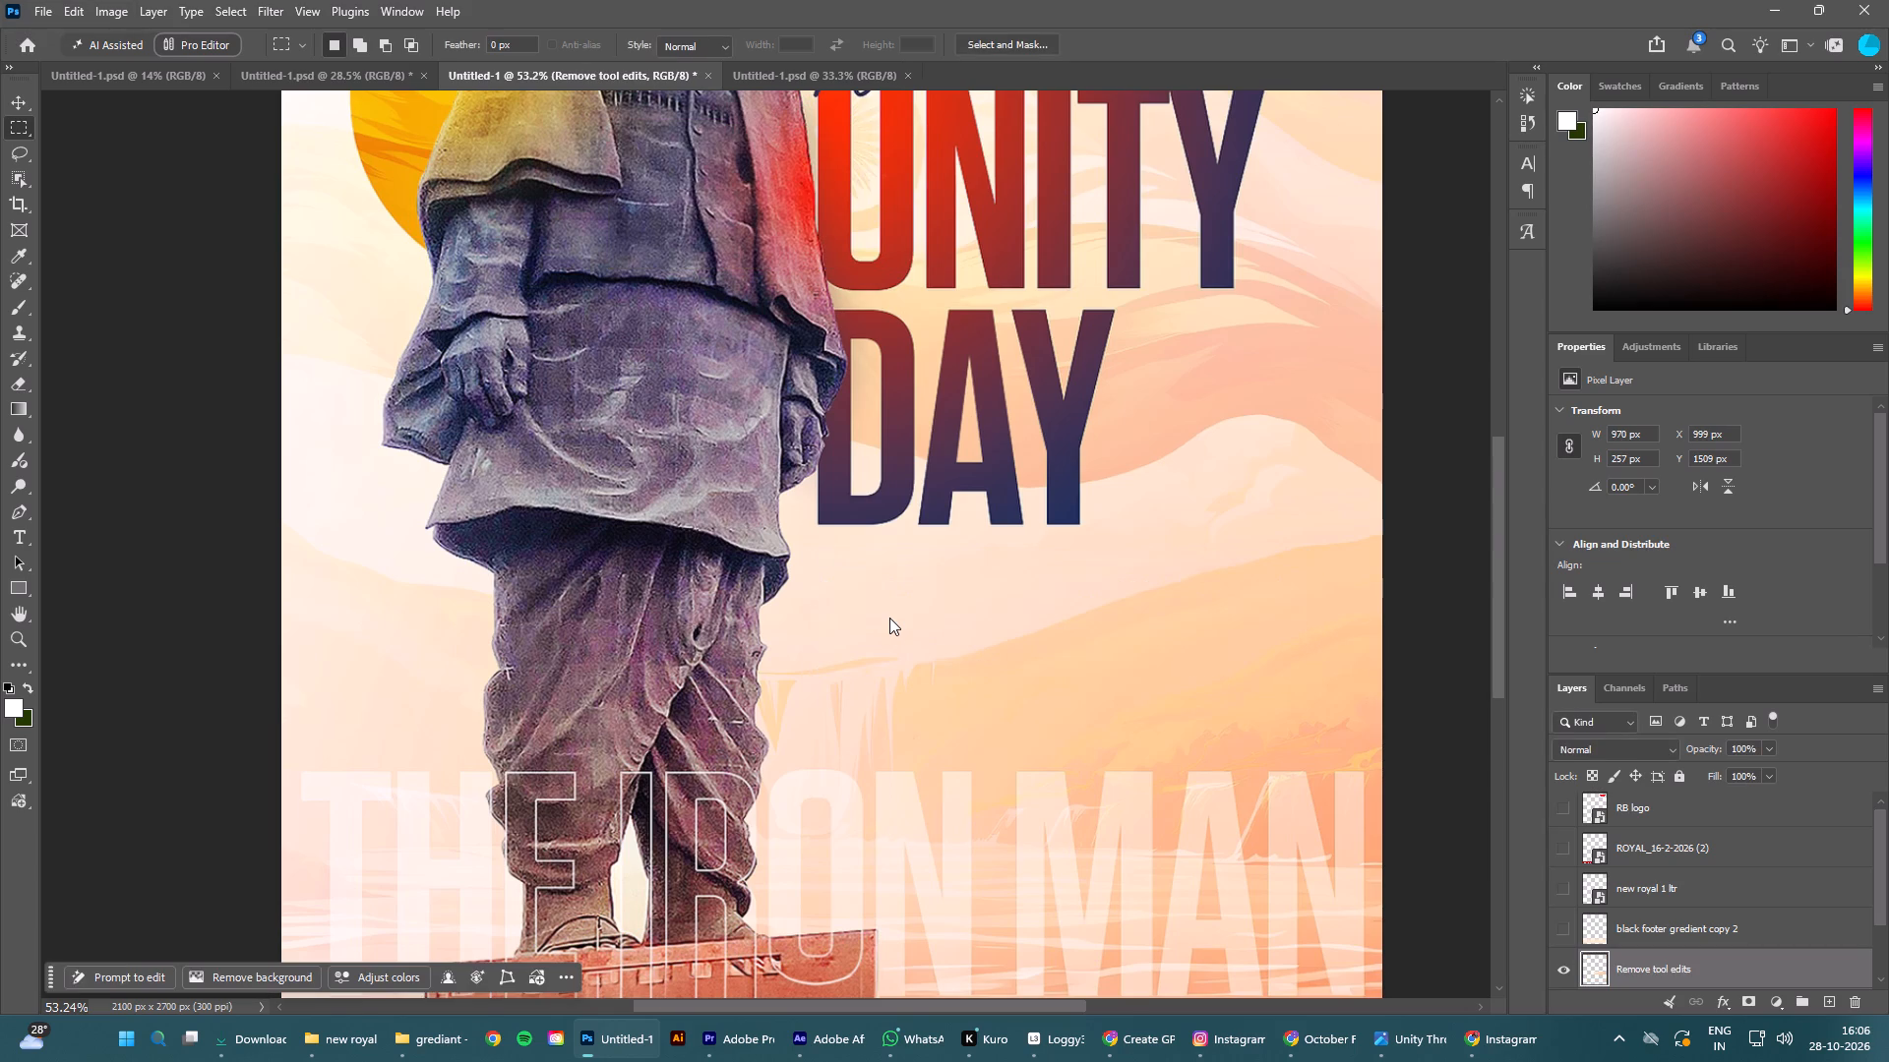
Merge the Remove tool edits layer with the Generative Fill layer.
scroll(1876, 761, down, 4)
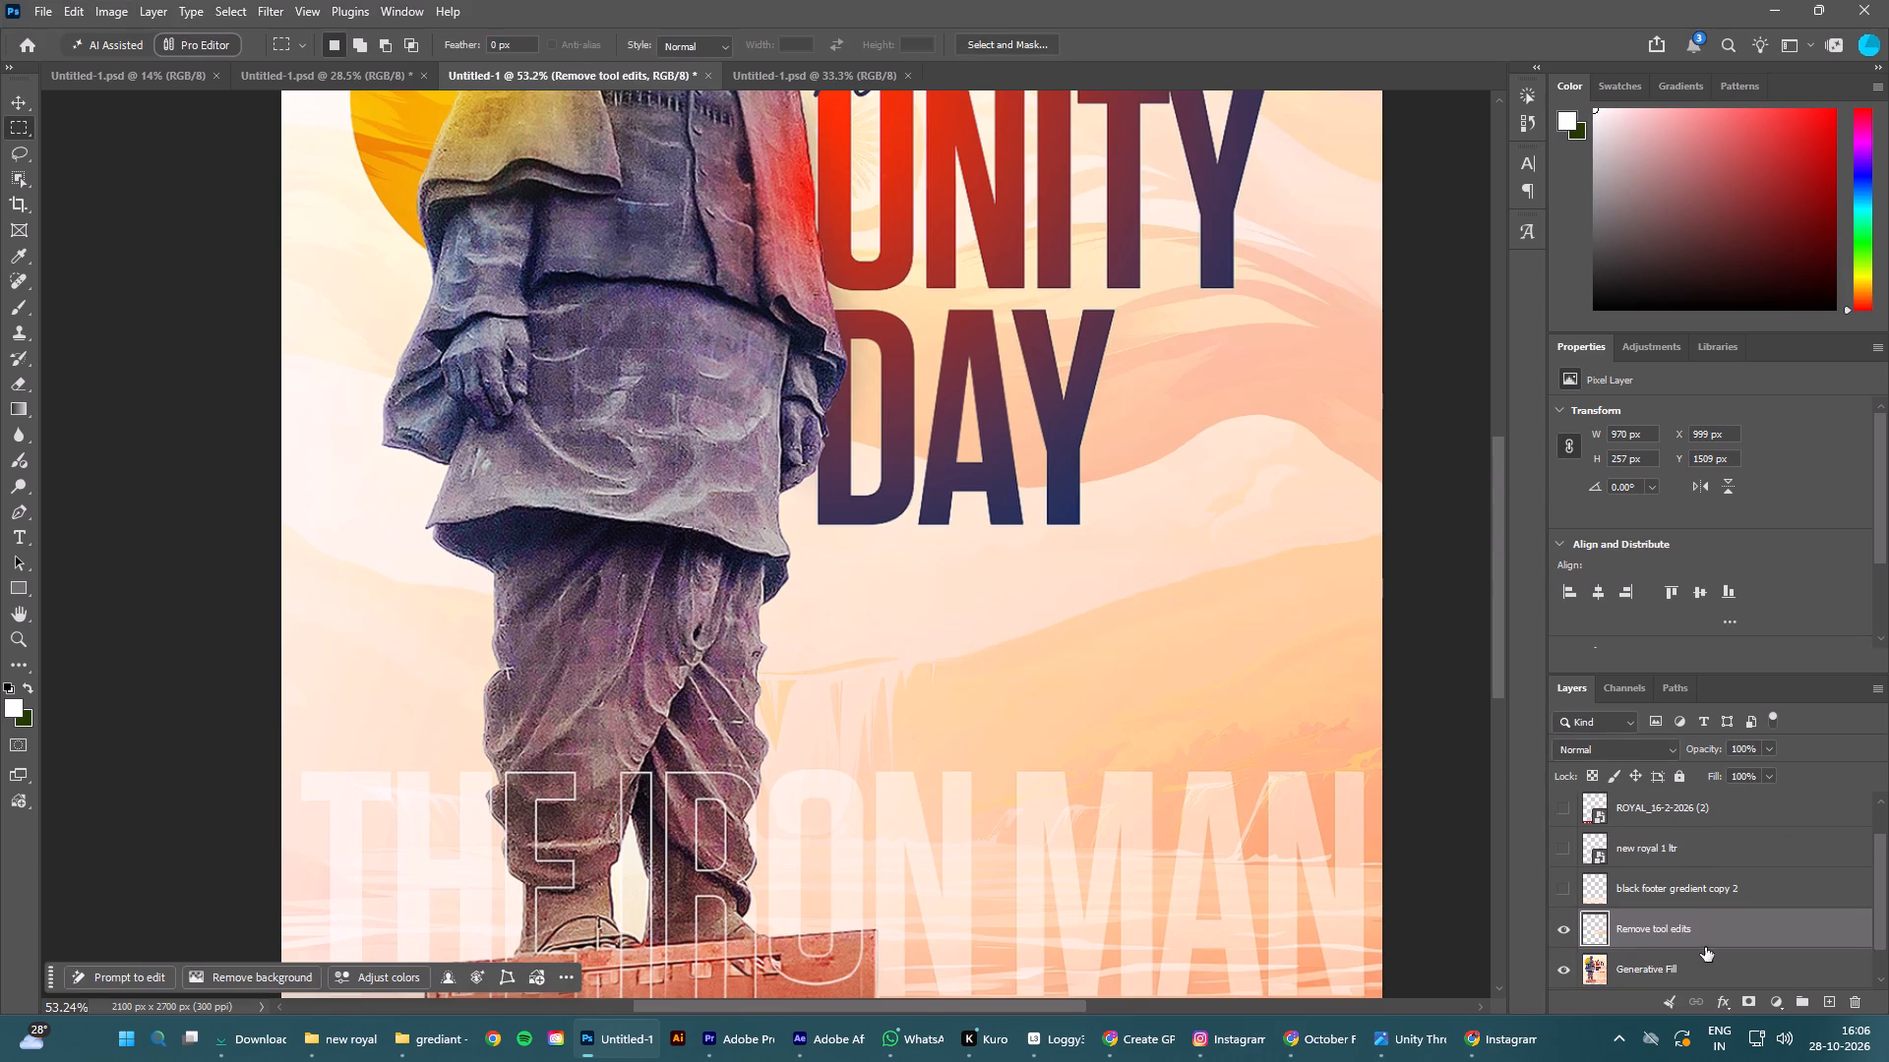
click(1672, 970)
ctrl+click(1676, 936)
right_click(1676, 934)
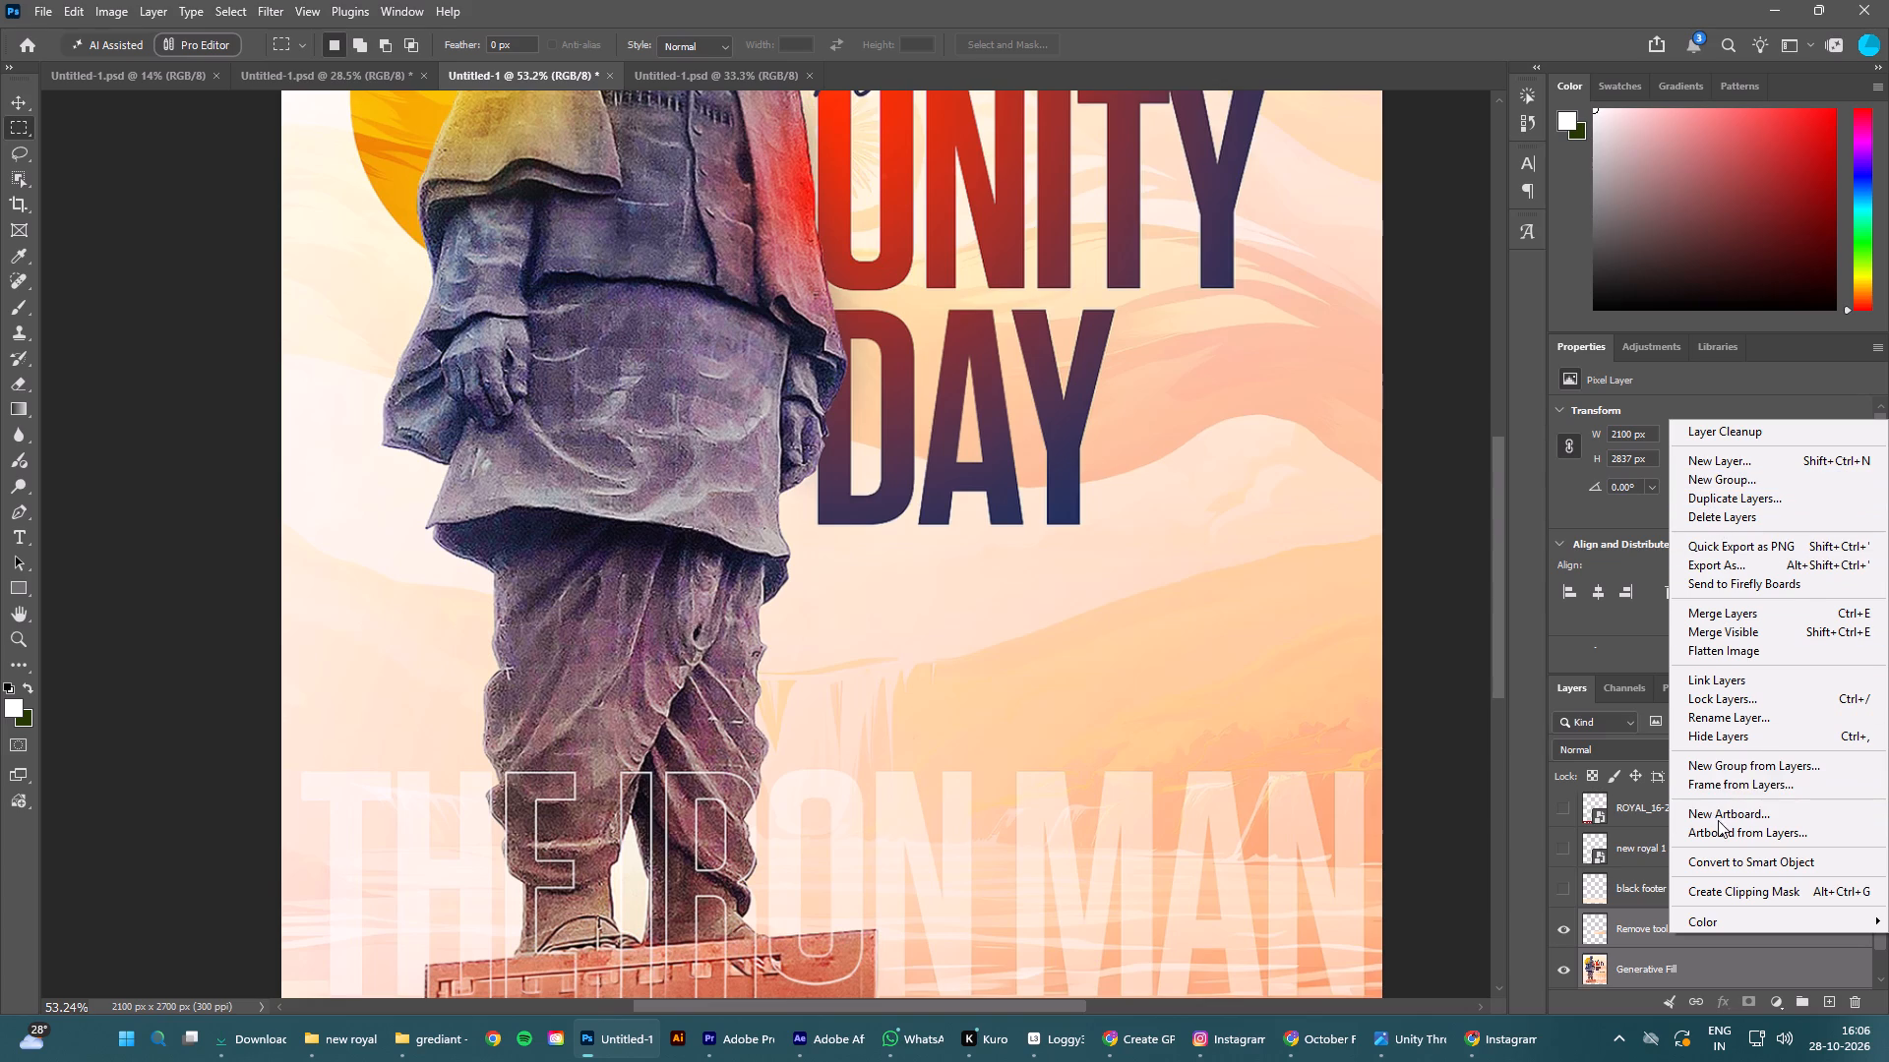
click(1705, 618)
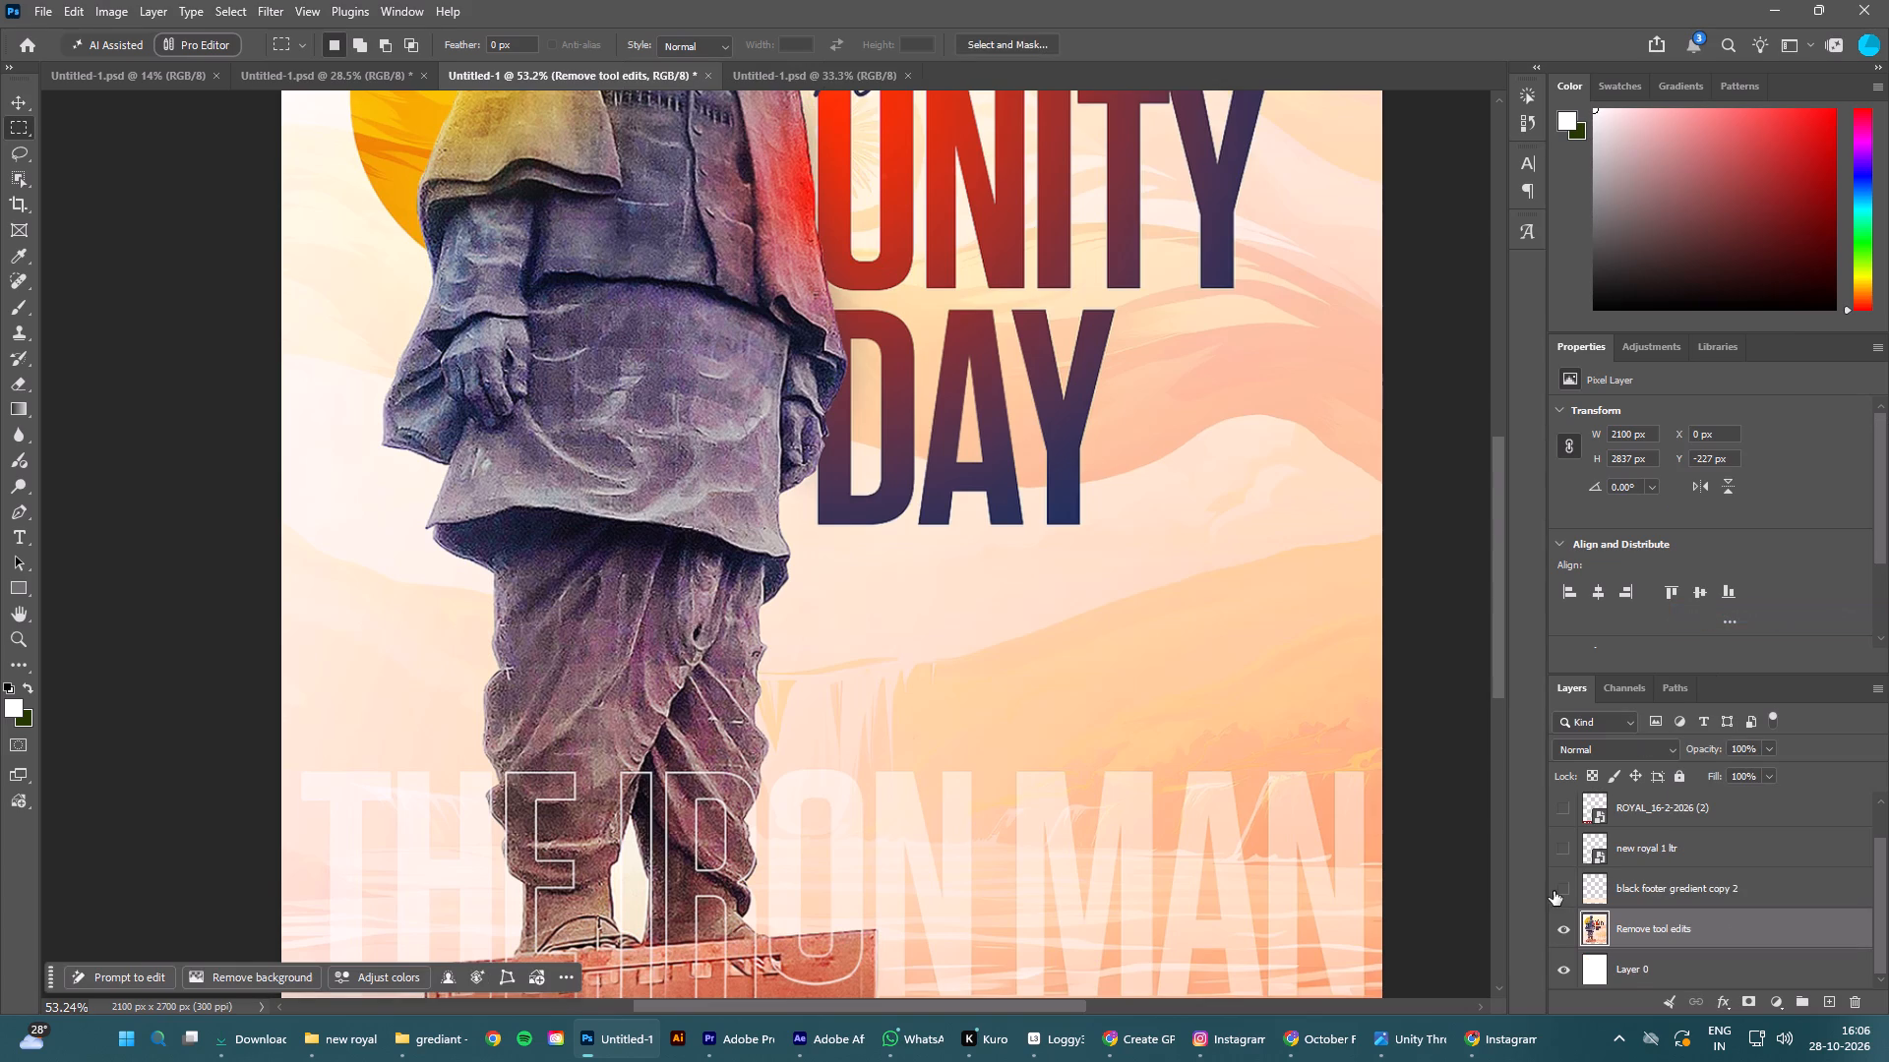
Show the black footer gredient copy 2, new royal 1 ltr, ROYAL_16-2-2026 (2) and RB logo layers again.
click(1559, 887)
click(1565, 859)
click(1567, 809)
scroll(1624, 844, up, 5)
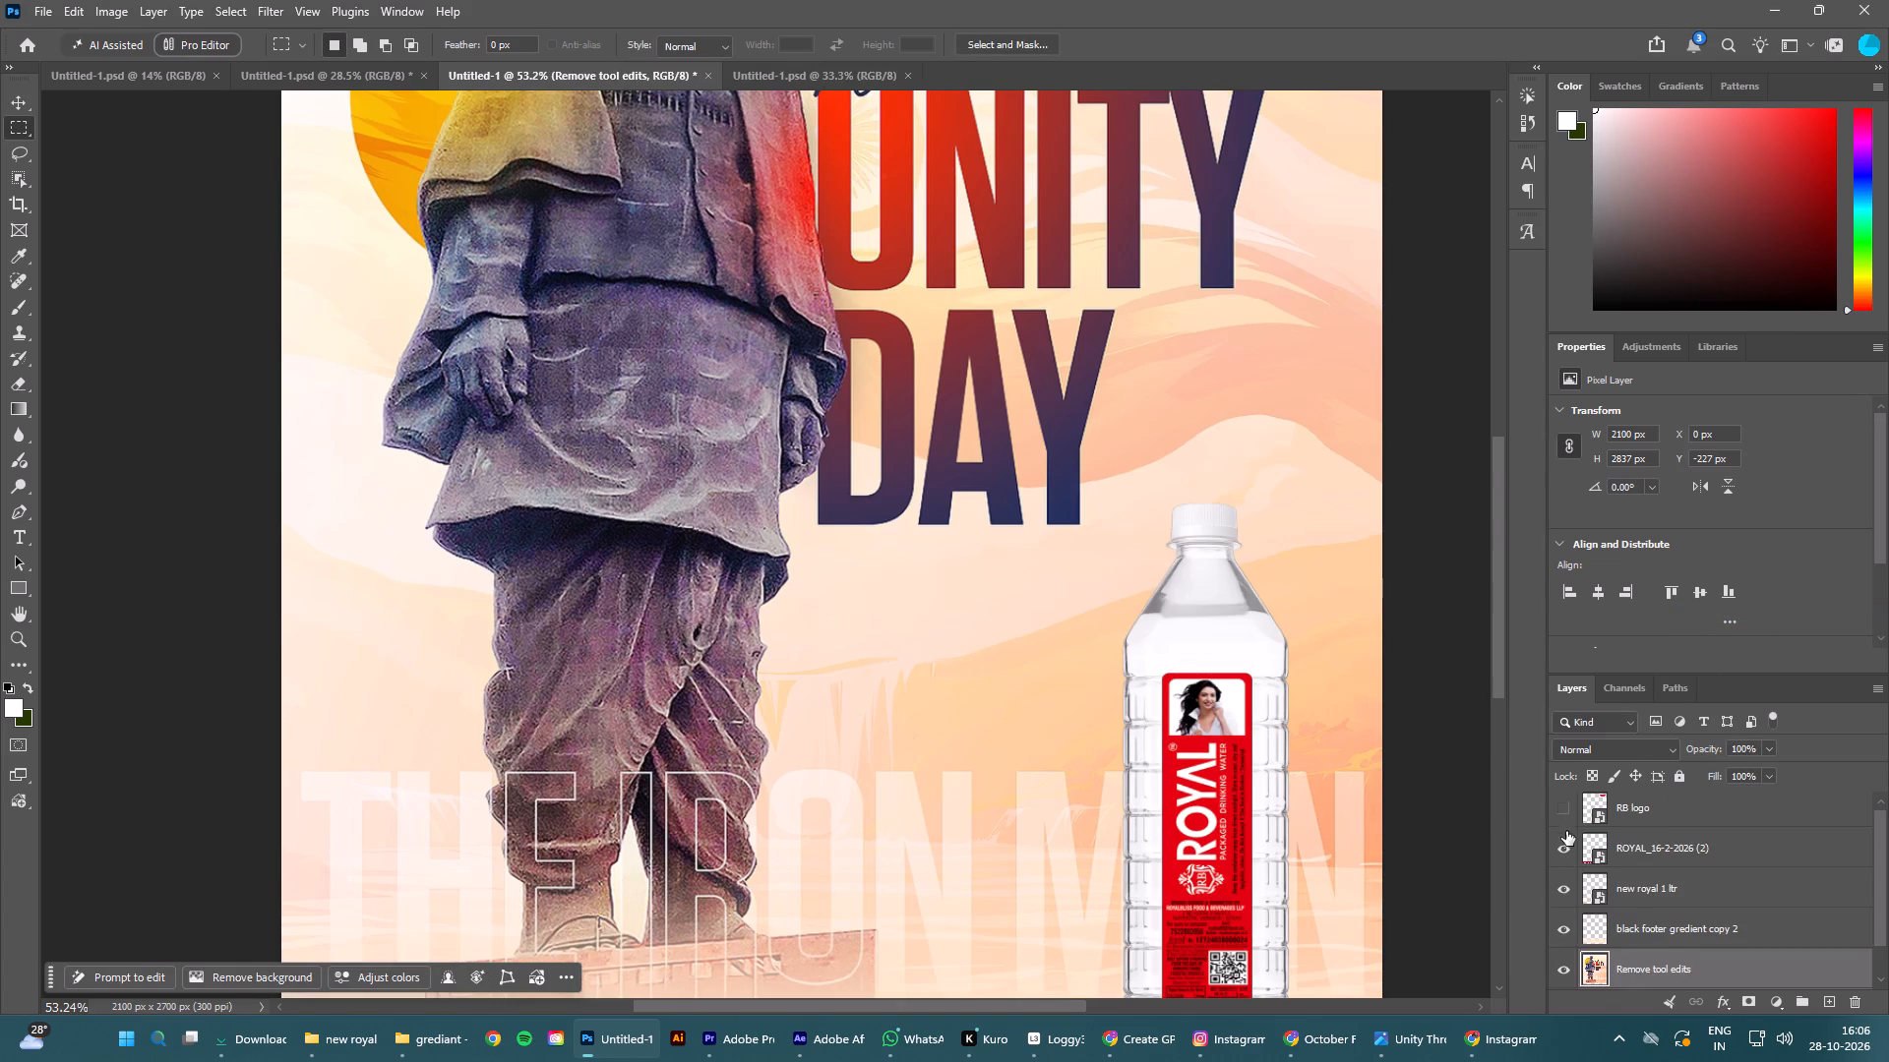
click(1566, 816)
scroll(1627, 859, up, 5)
scroll(1628, 855, down, 12)
scroll(1626, 847, up, 13)
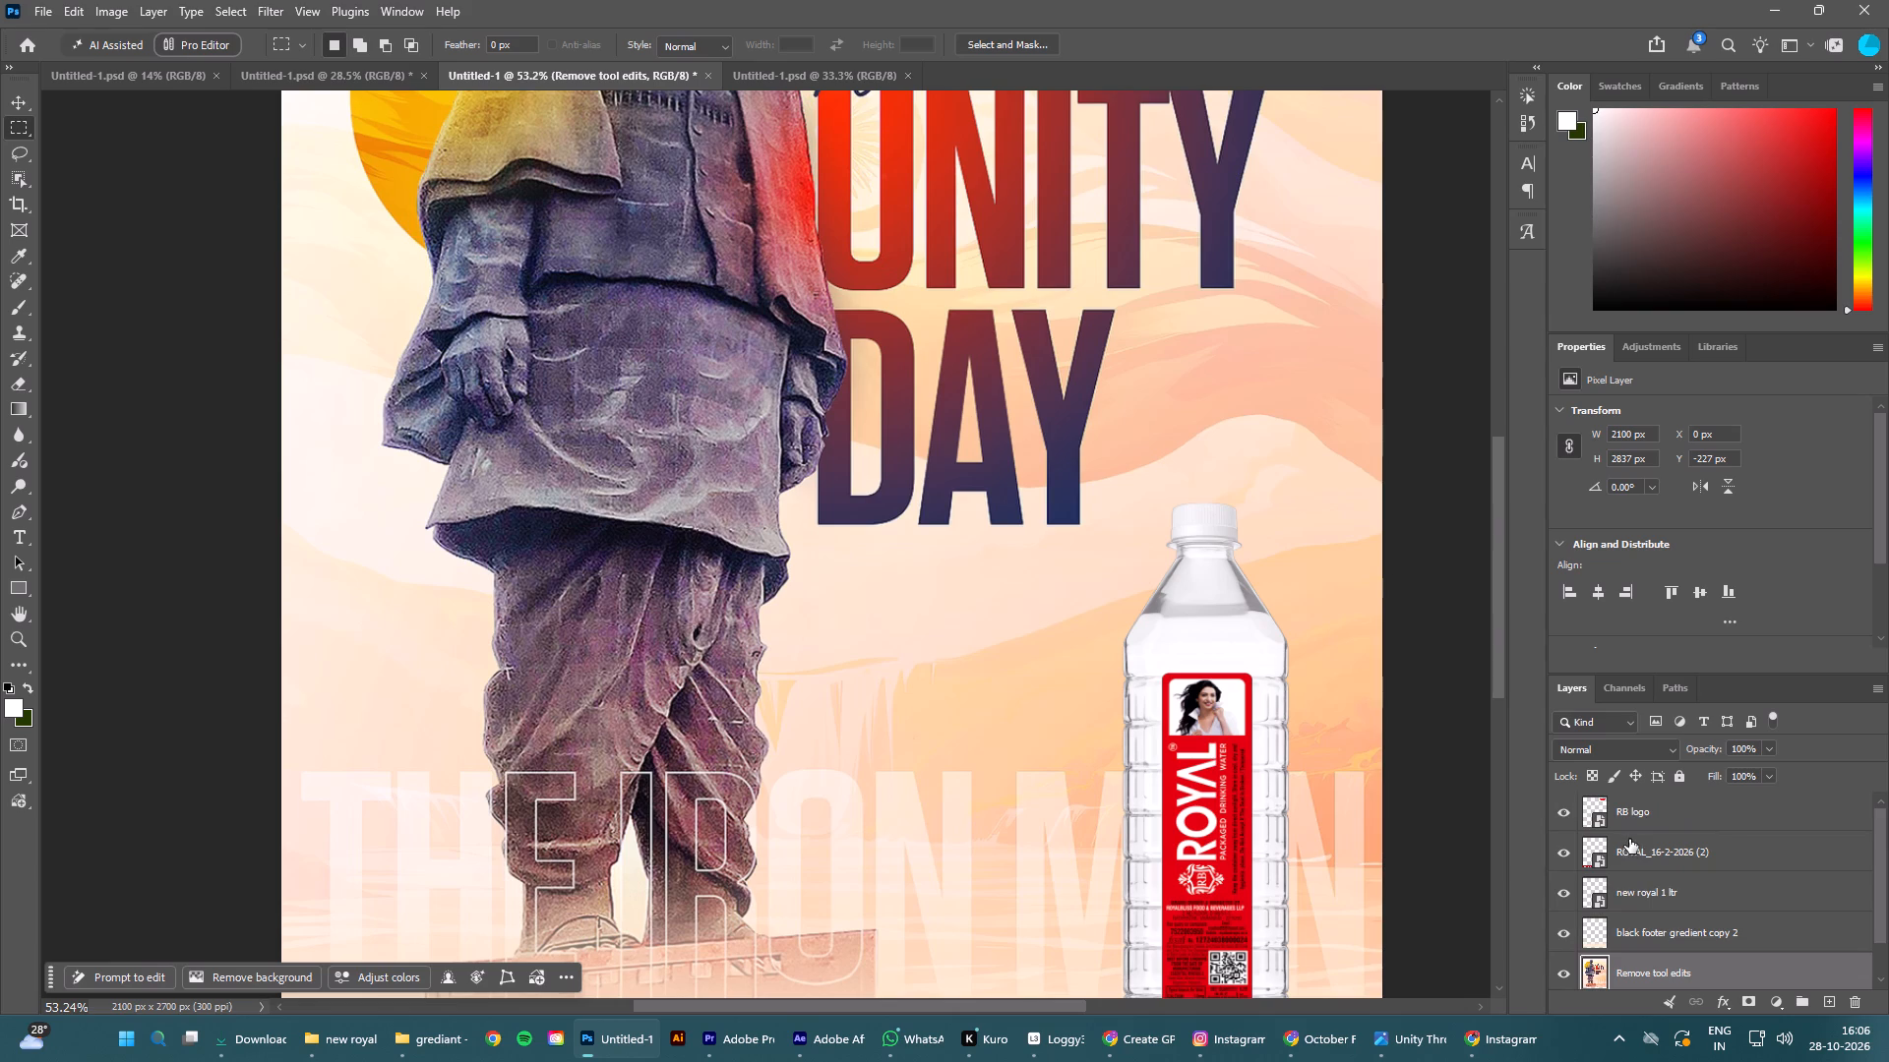
scroll(1629, 839, up, 6)
Nudge the new royal 1 ltr bottle to about X 1277 px, Y 1384 px, keeping its base just behind the footer.
click(23, 103)
click(197, 392)
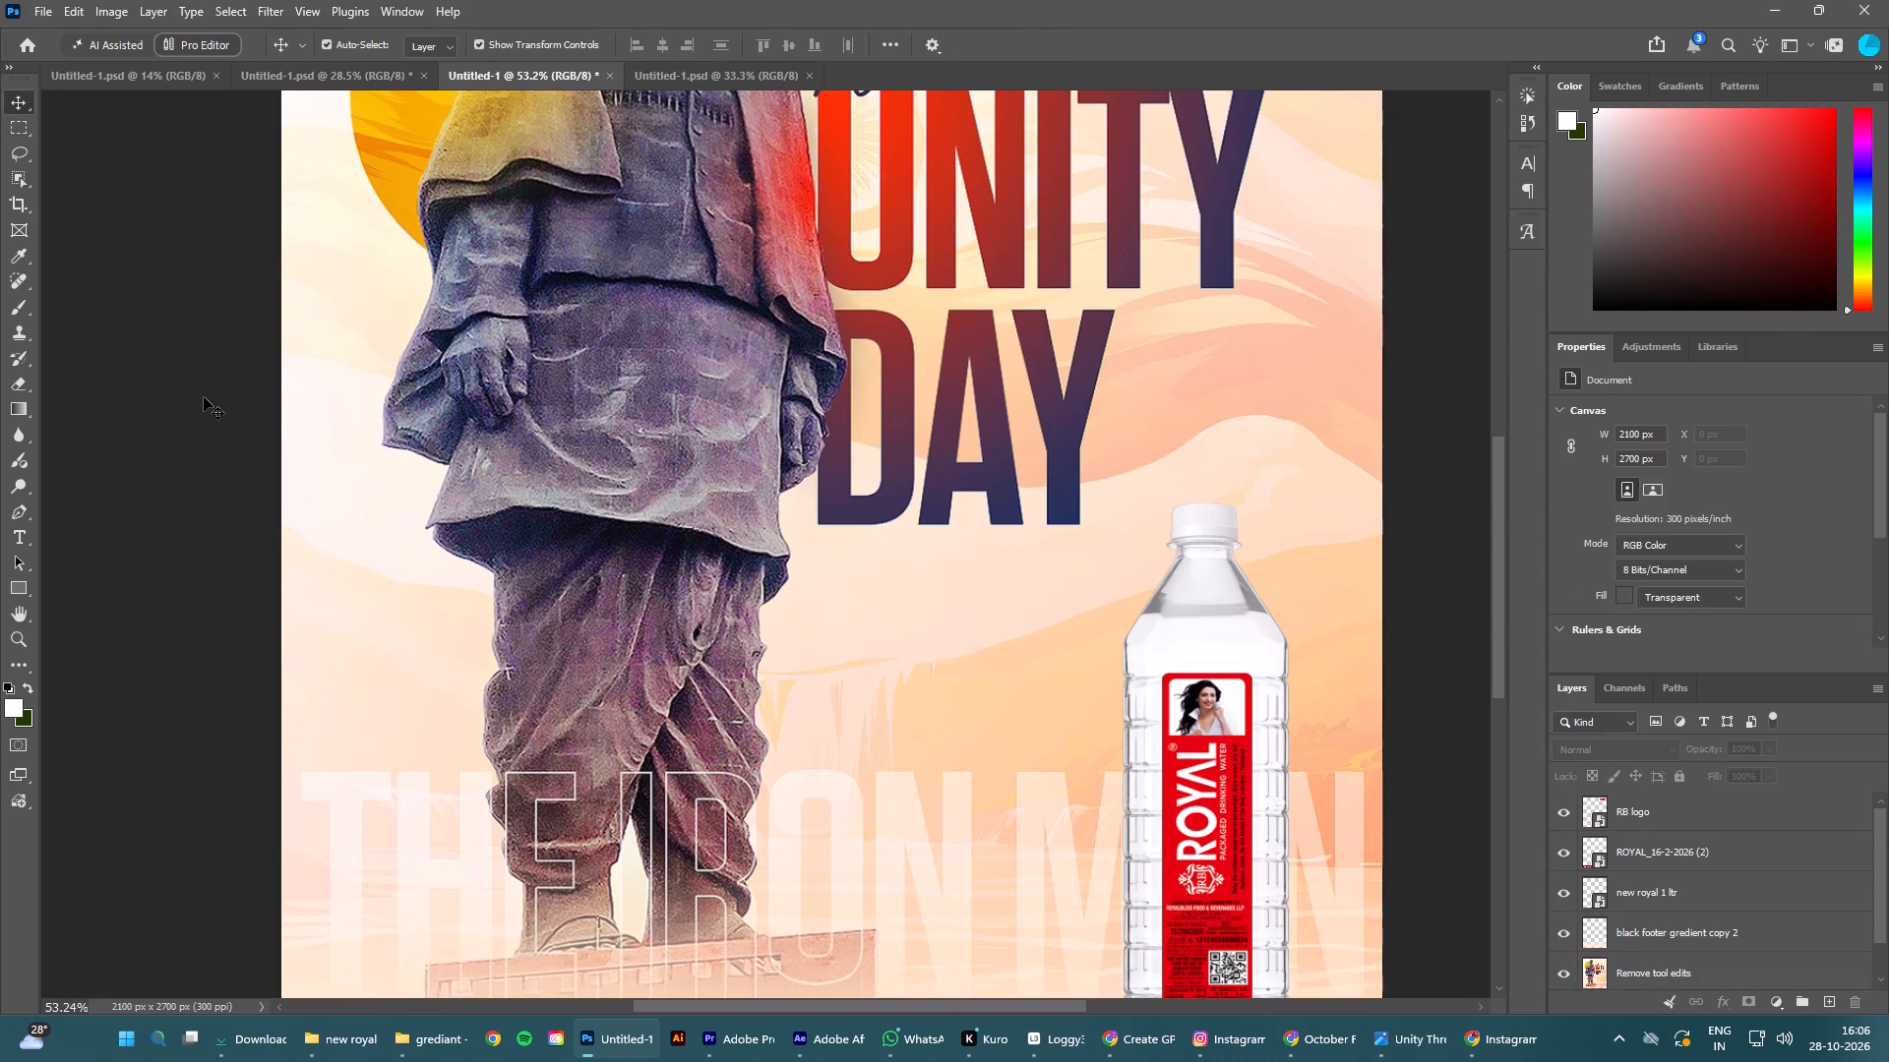
click(1202, 643)
key(shift+Right)
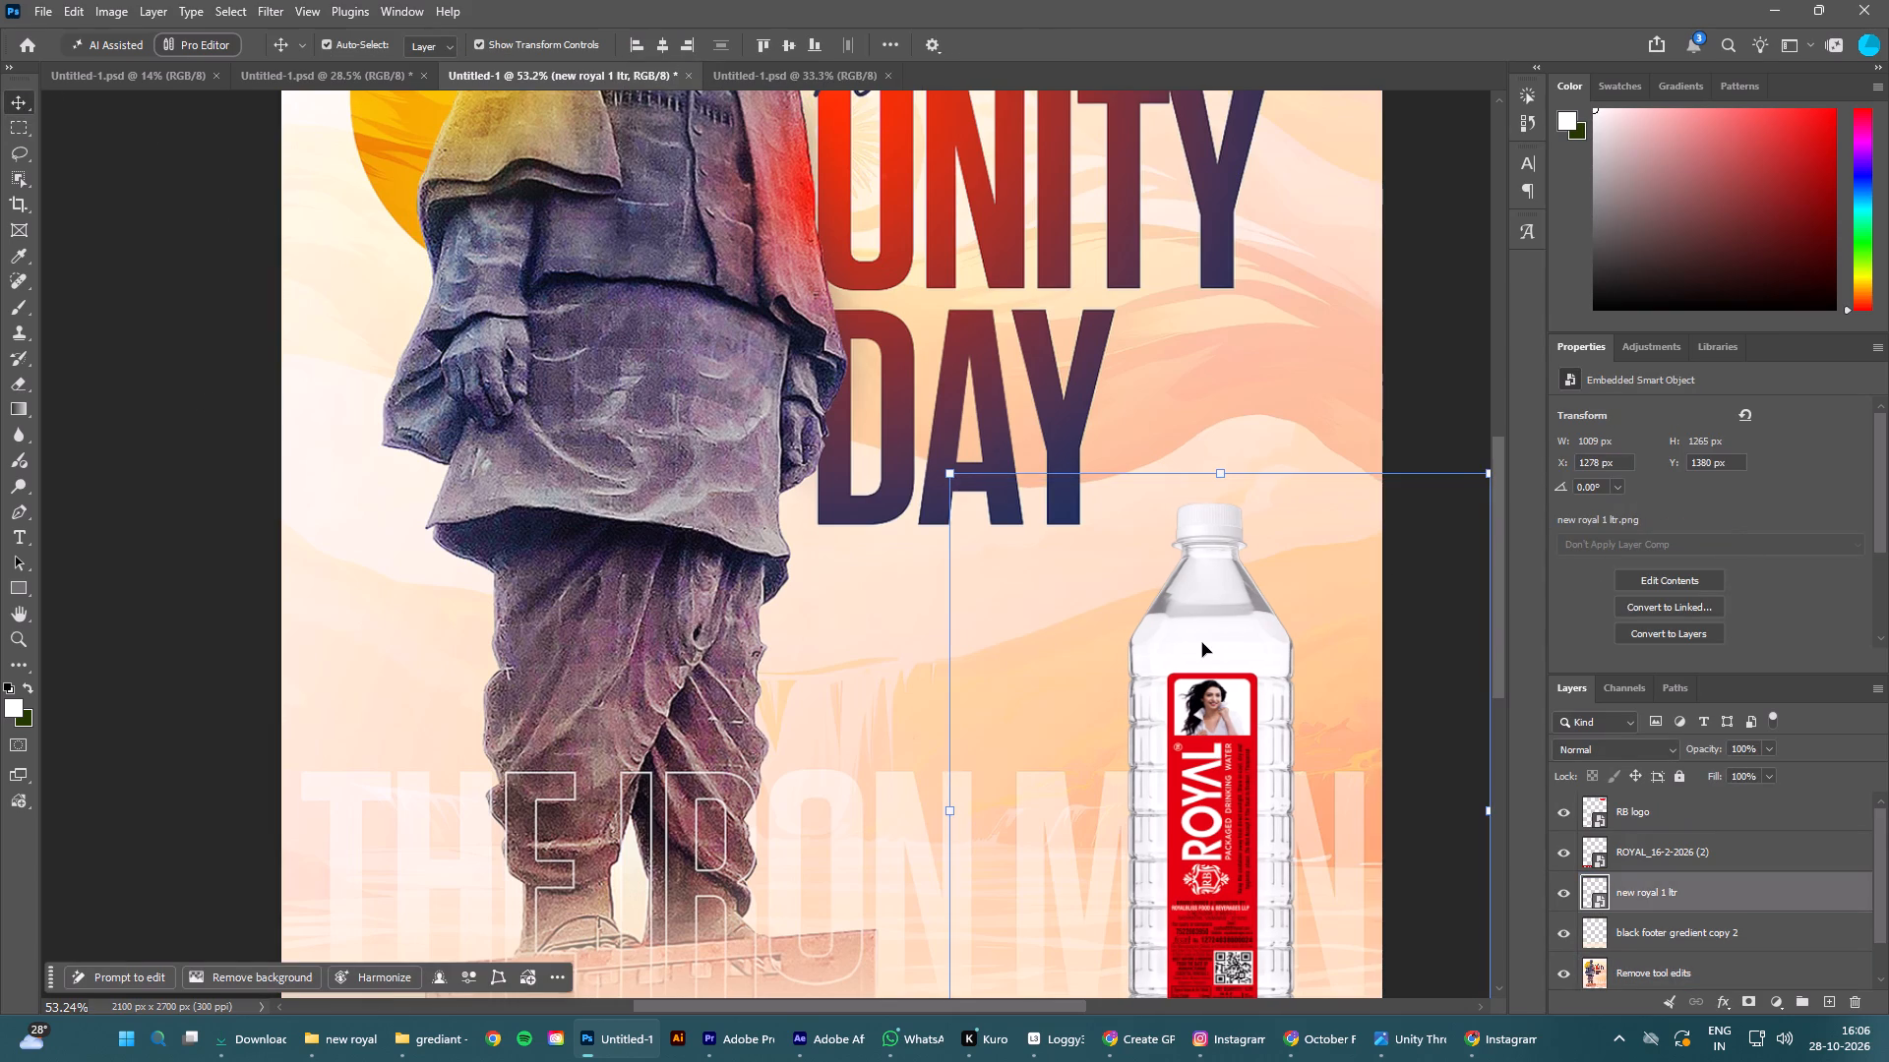
key(shift+Right)
key(shift+Left)
key(shift+Up)
scroll(1083, 596, down, 1)
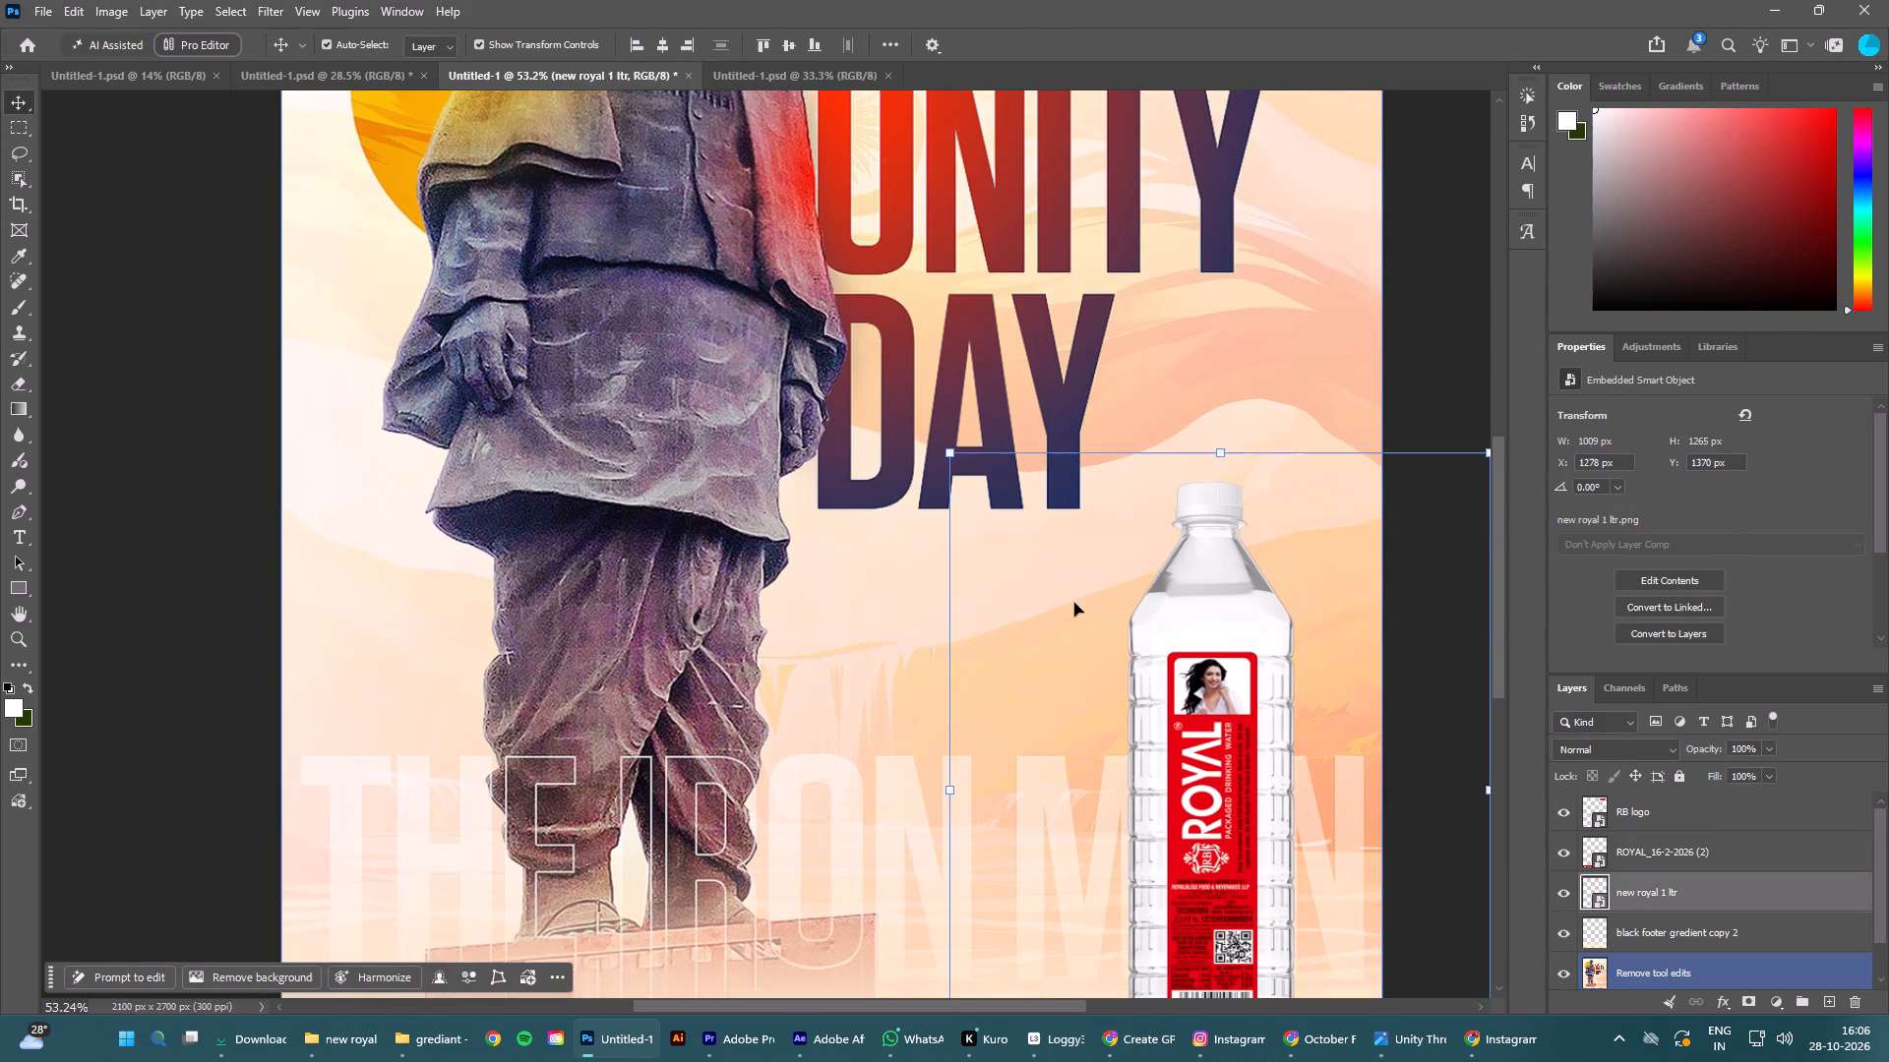
alt+scroll(1063, 619, down, 4)
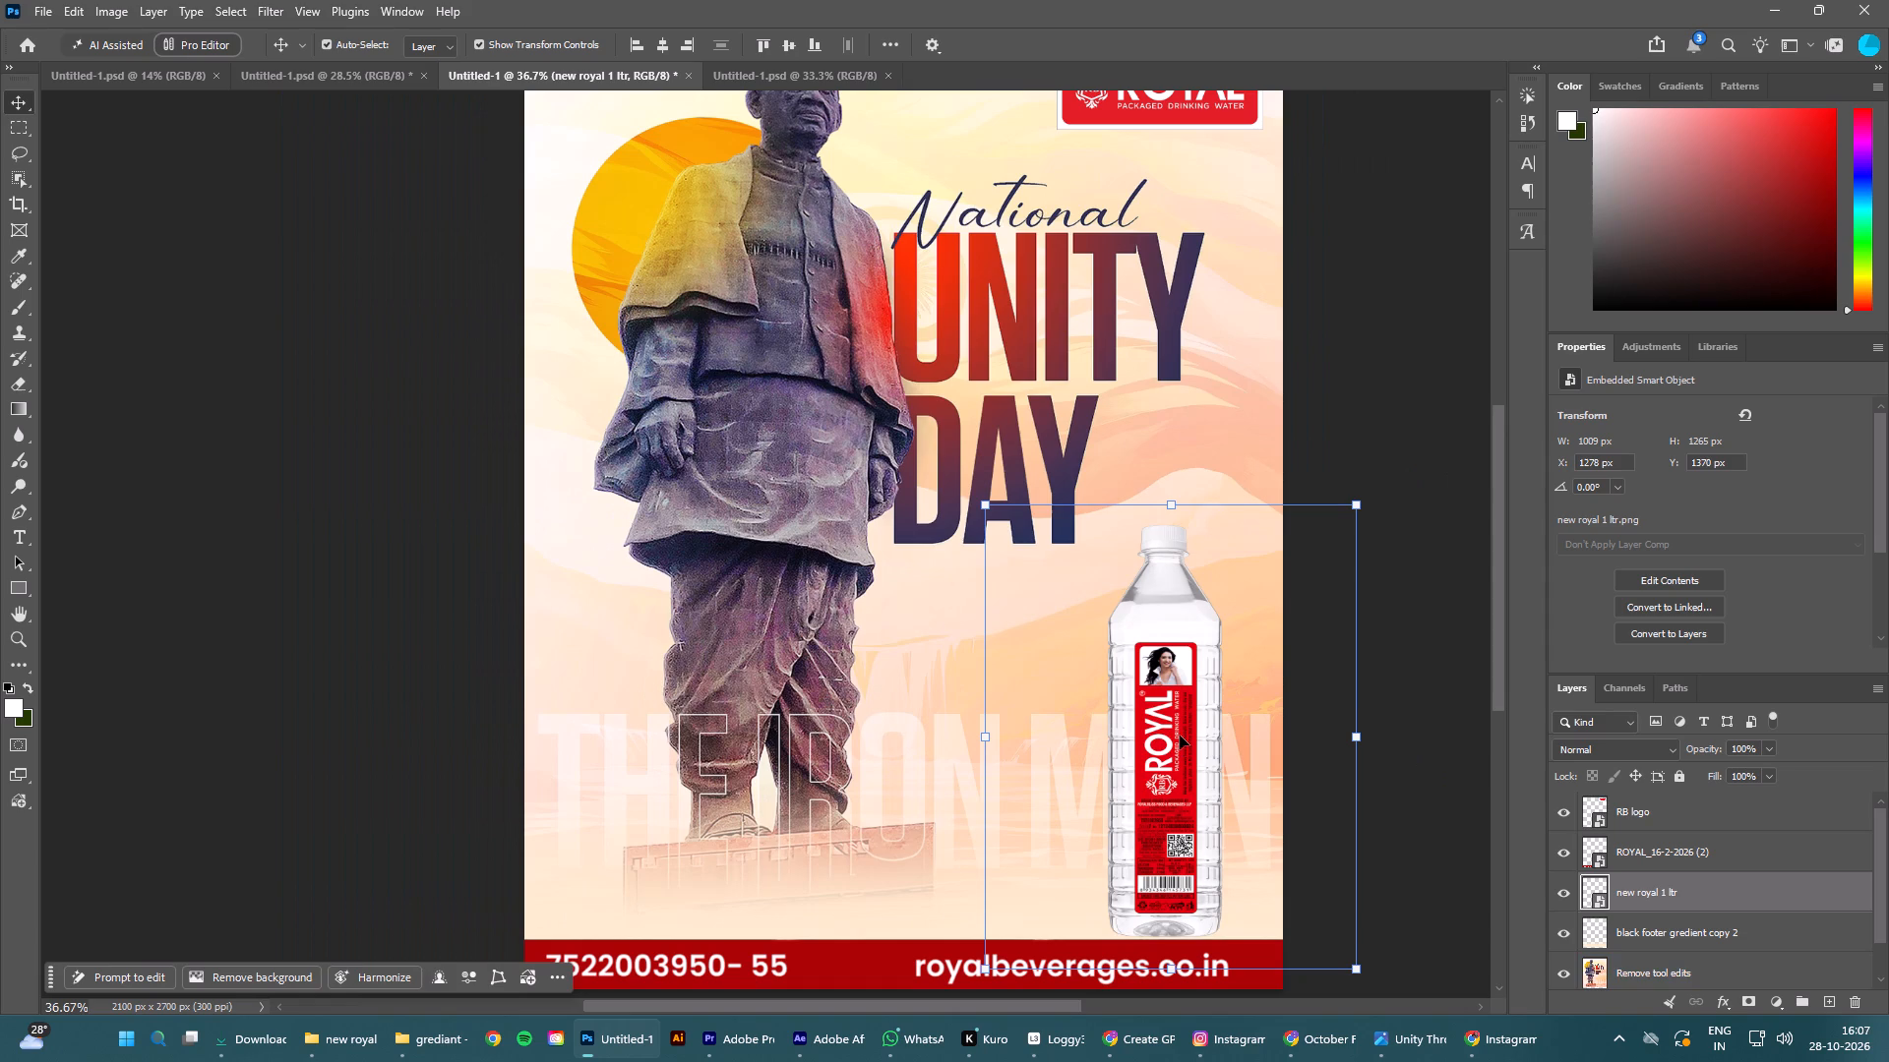
key(shift+Down)
key(Down)
key(Right)
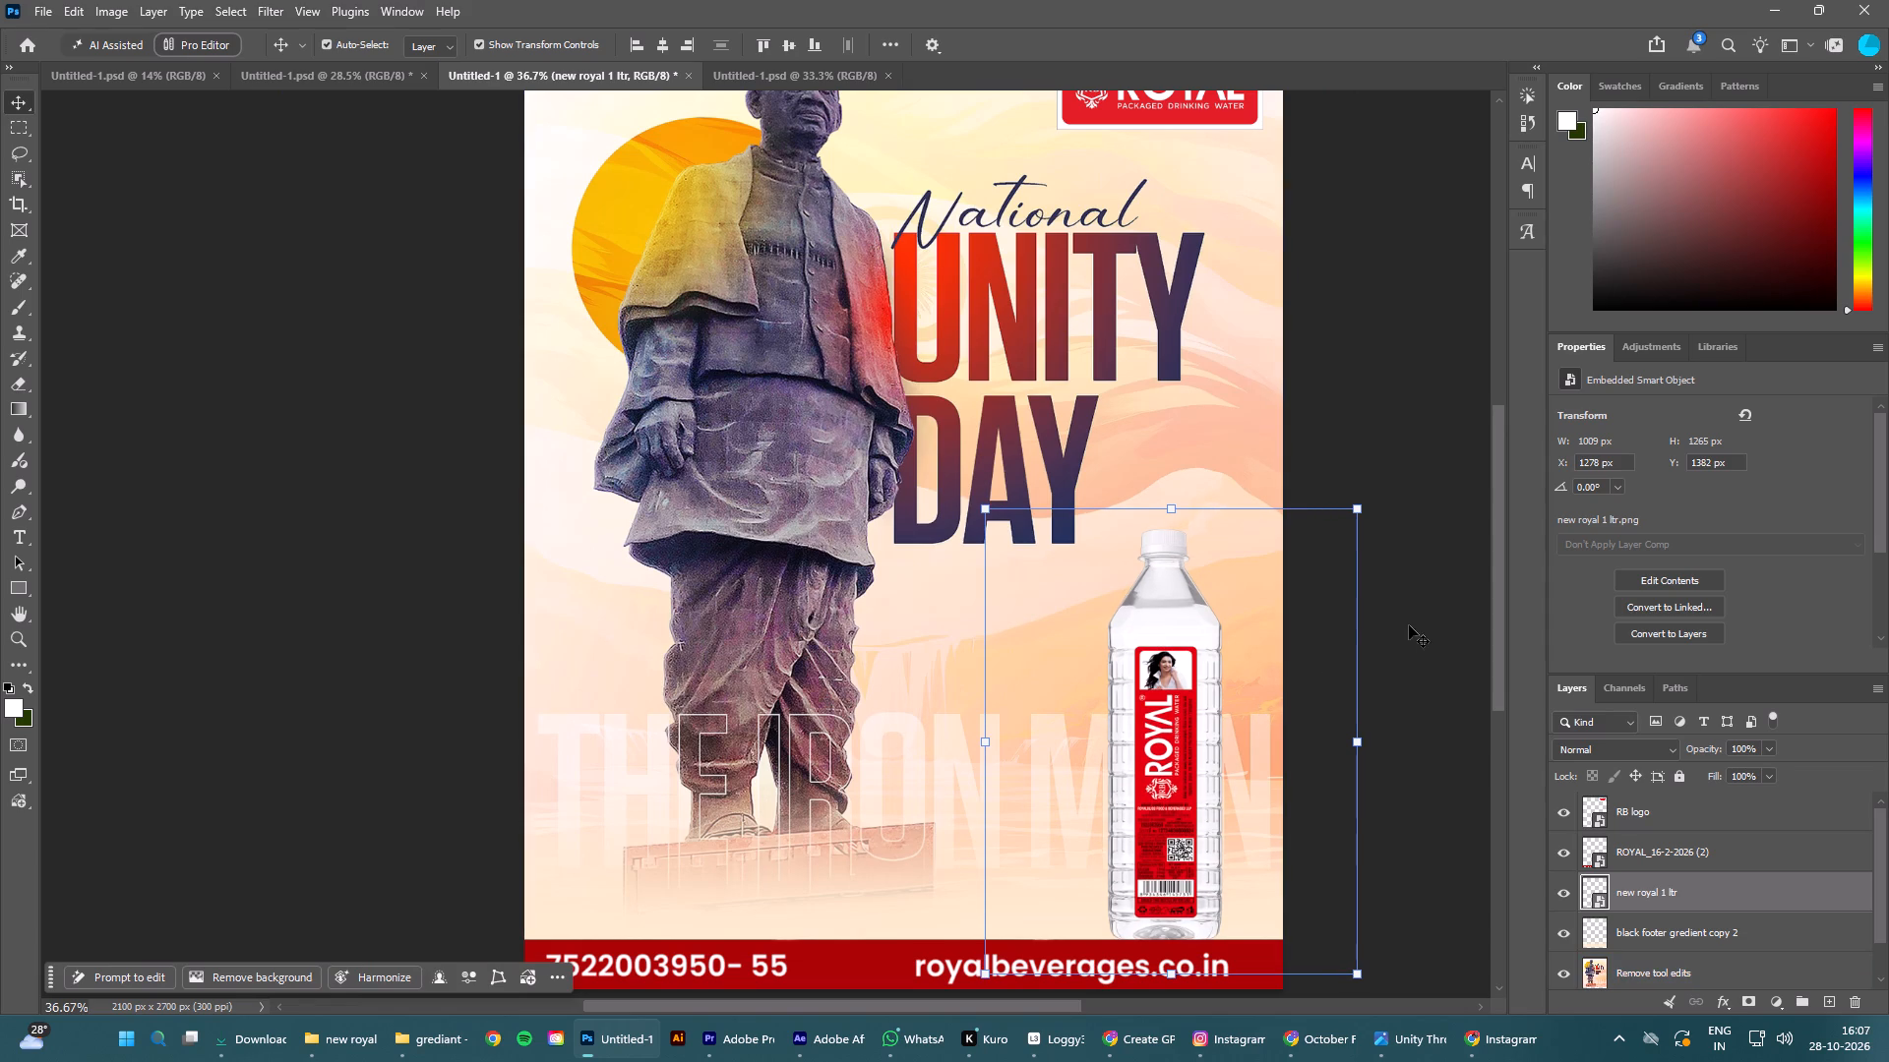
key(Down)
key(Right)
key(Right)
key(Right)
key(Right)
key(Right)
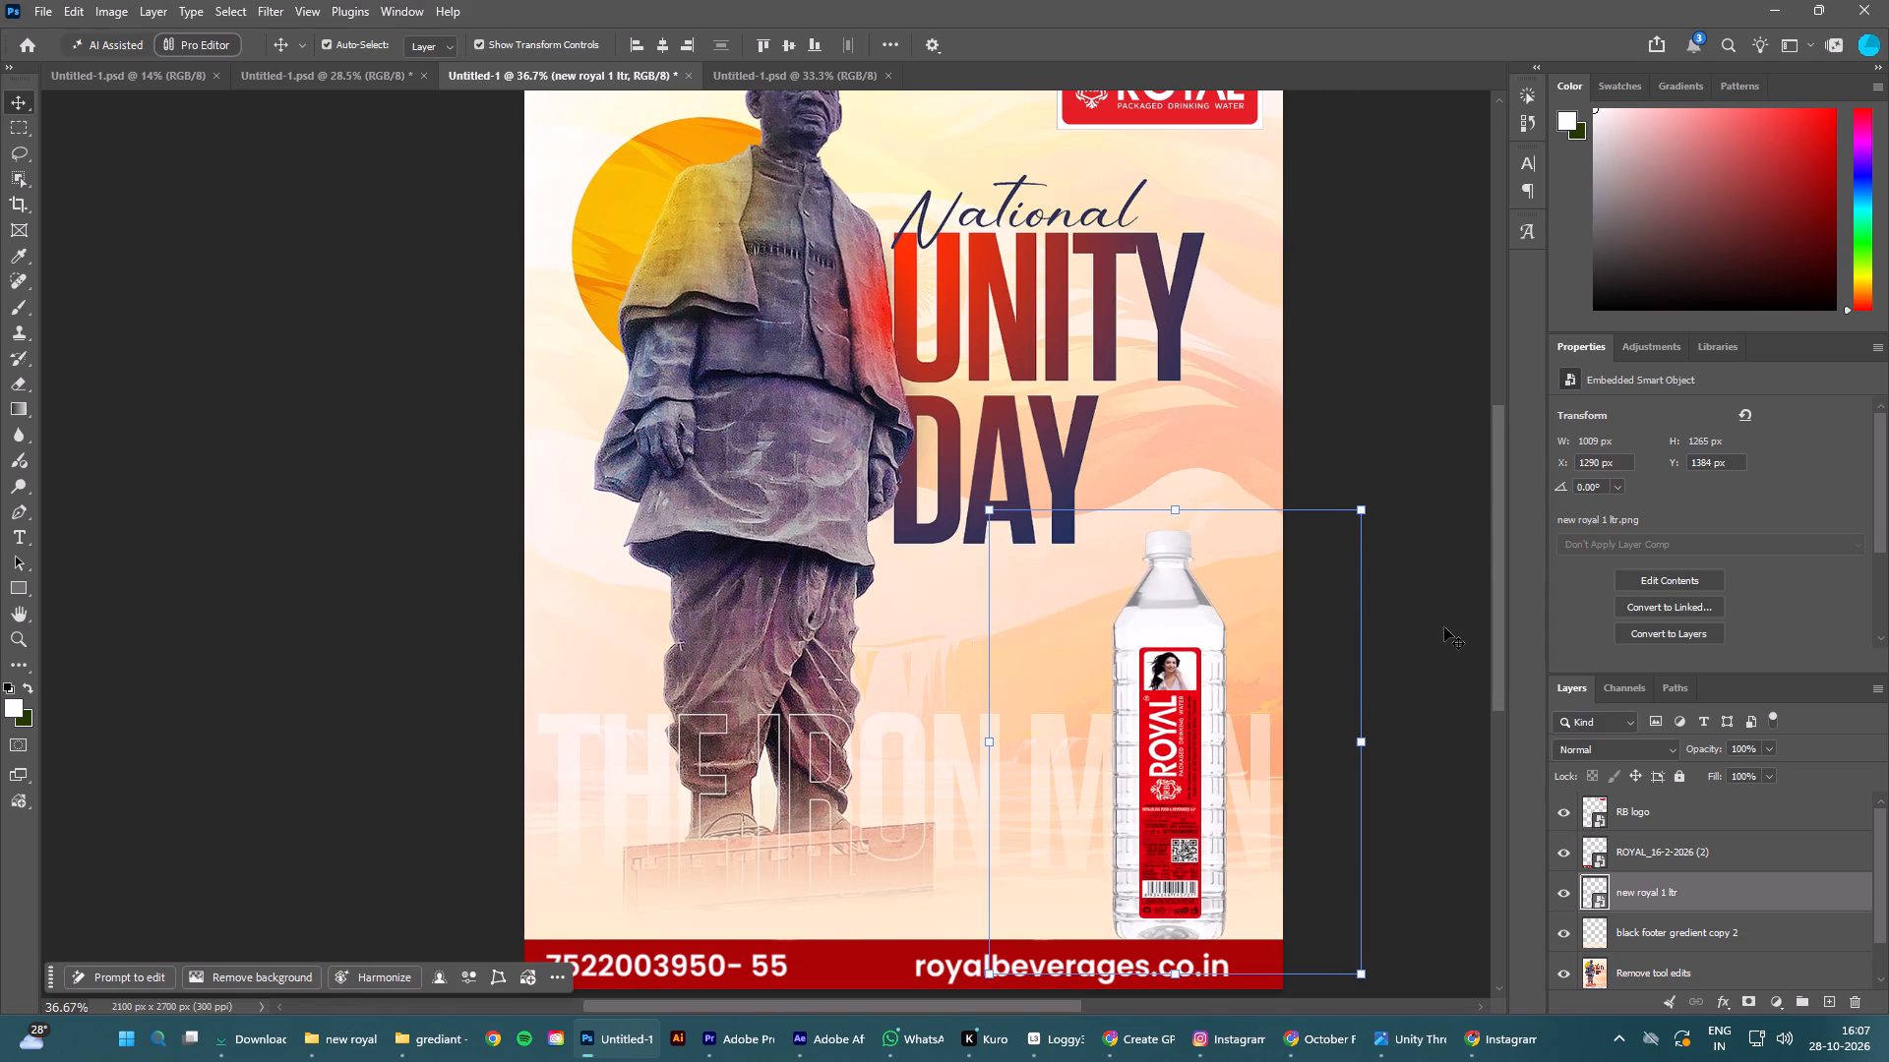
key(Right)
key(Left)
key(Left)
key(Left)
key(Left)
key(Left)
click(1395, 594)
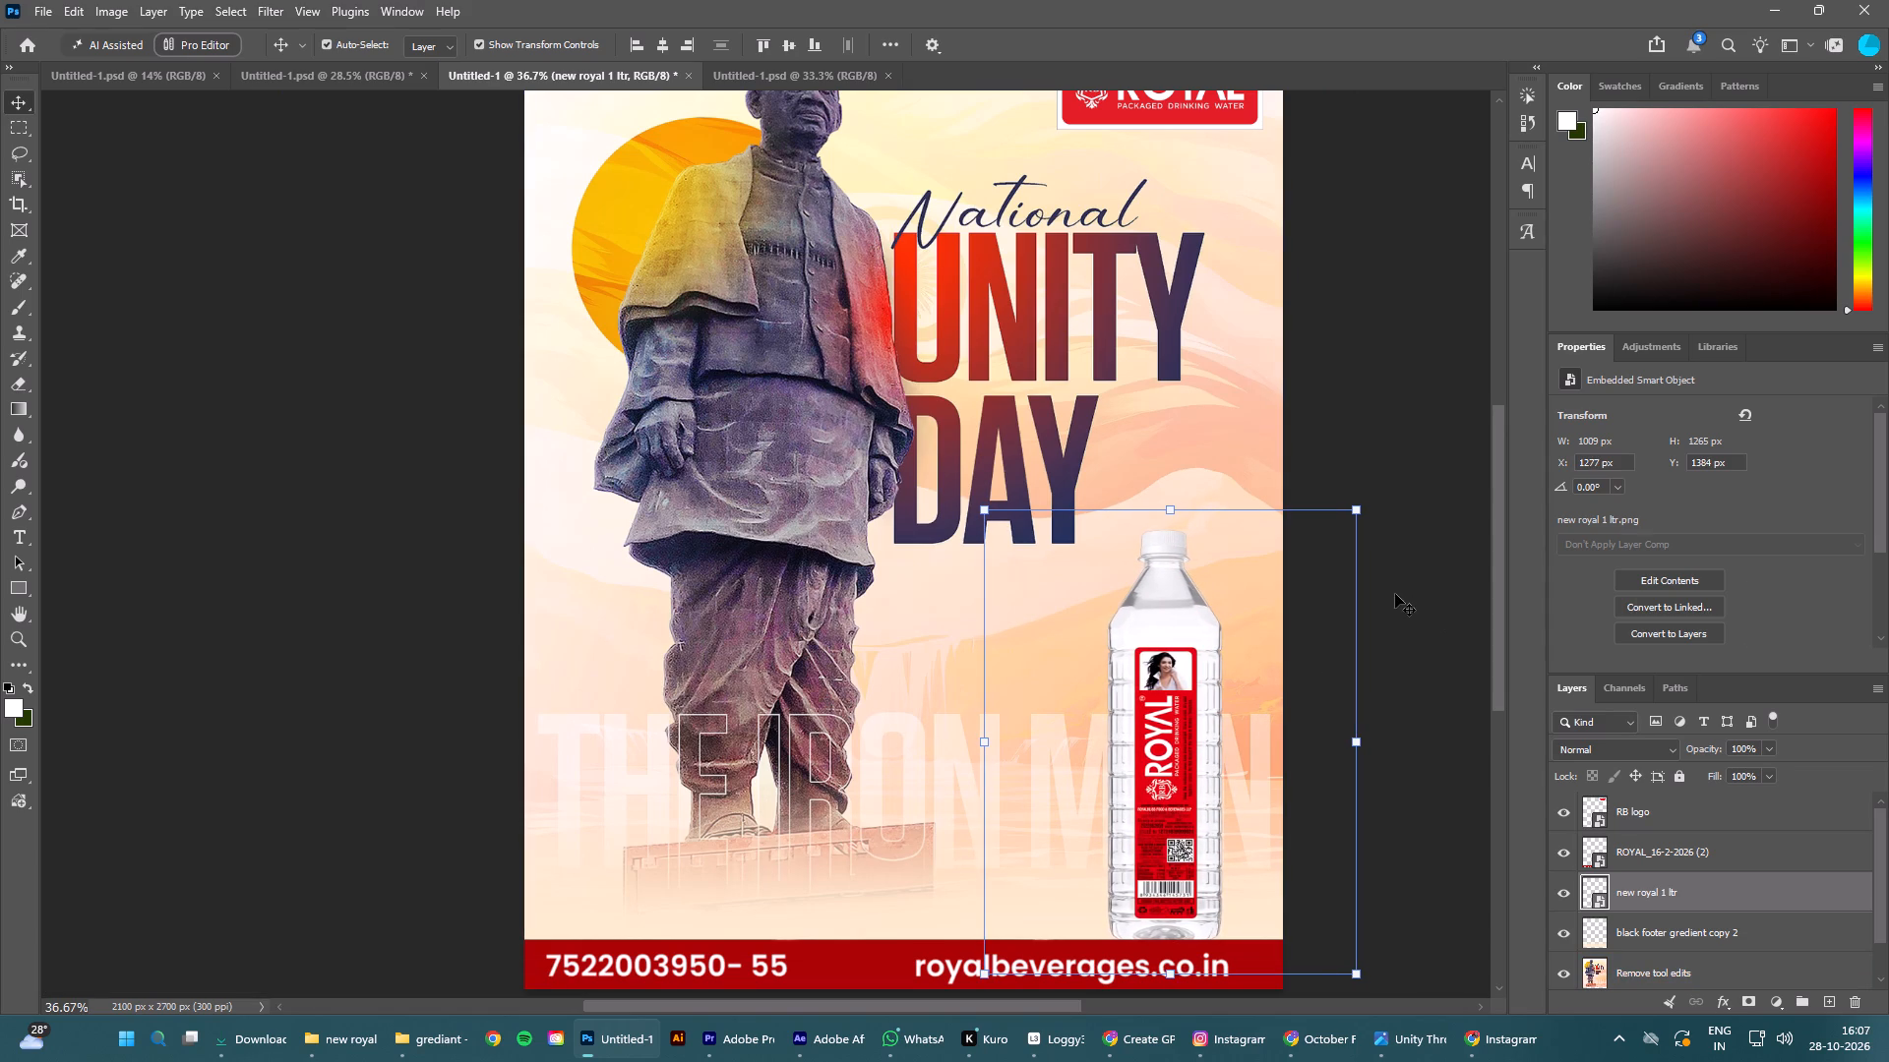
Nudge the RB logo slightly up from its current spot and a little closer to the poster's right edge, then deselect it.
alt+scroll(1005, 709, down, 2)
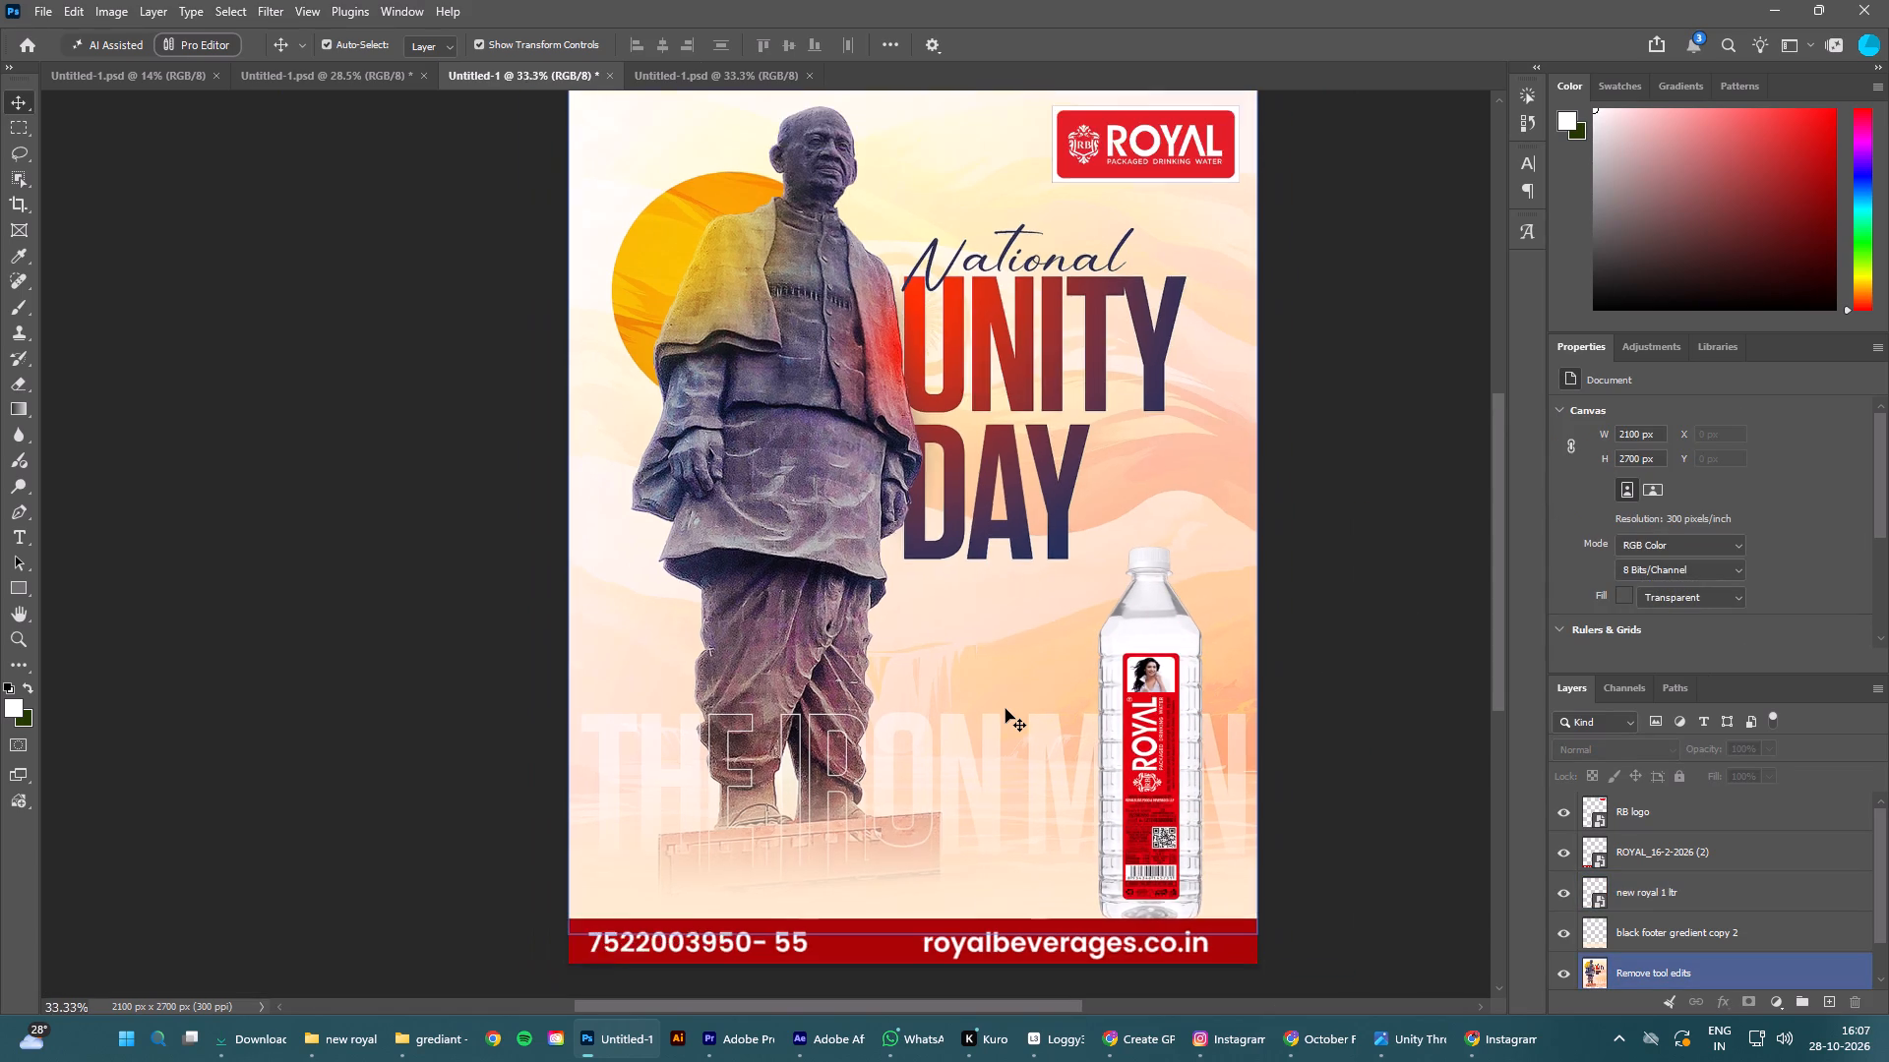
alt+scroll(1005, 709, down, 1)
scroll(1005, 709, up, 1)
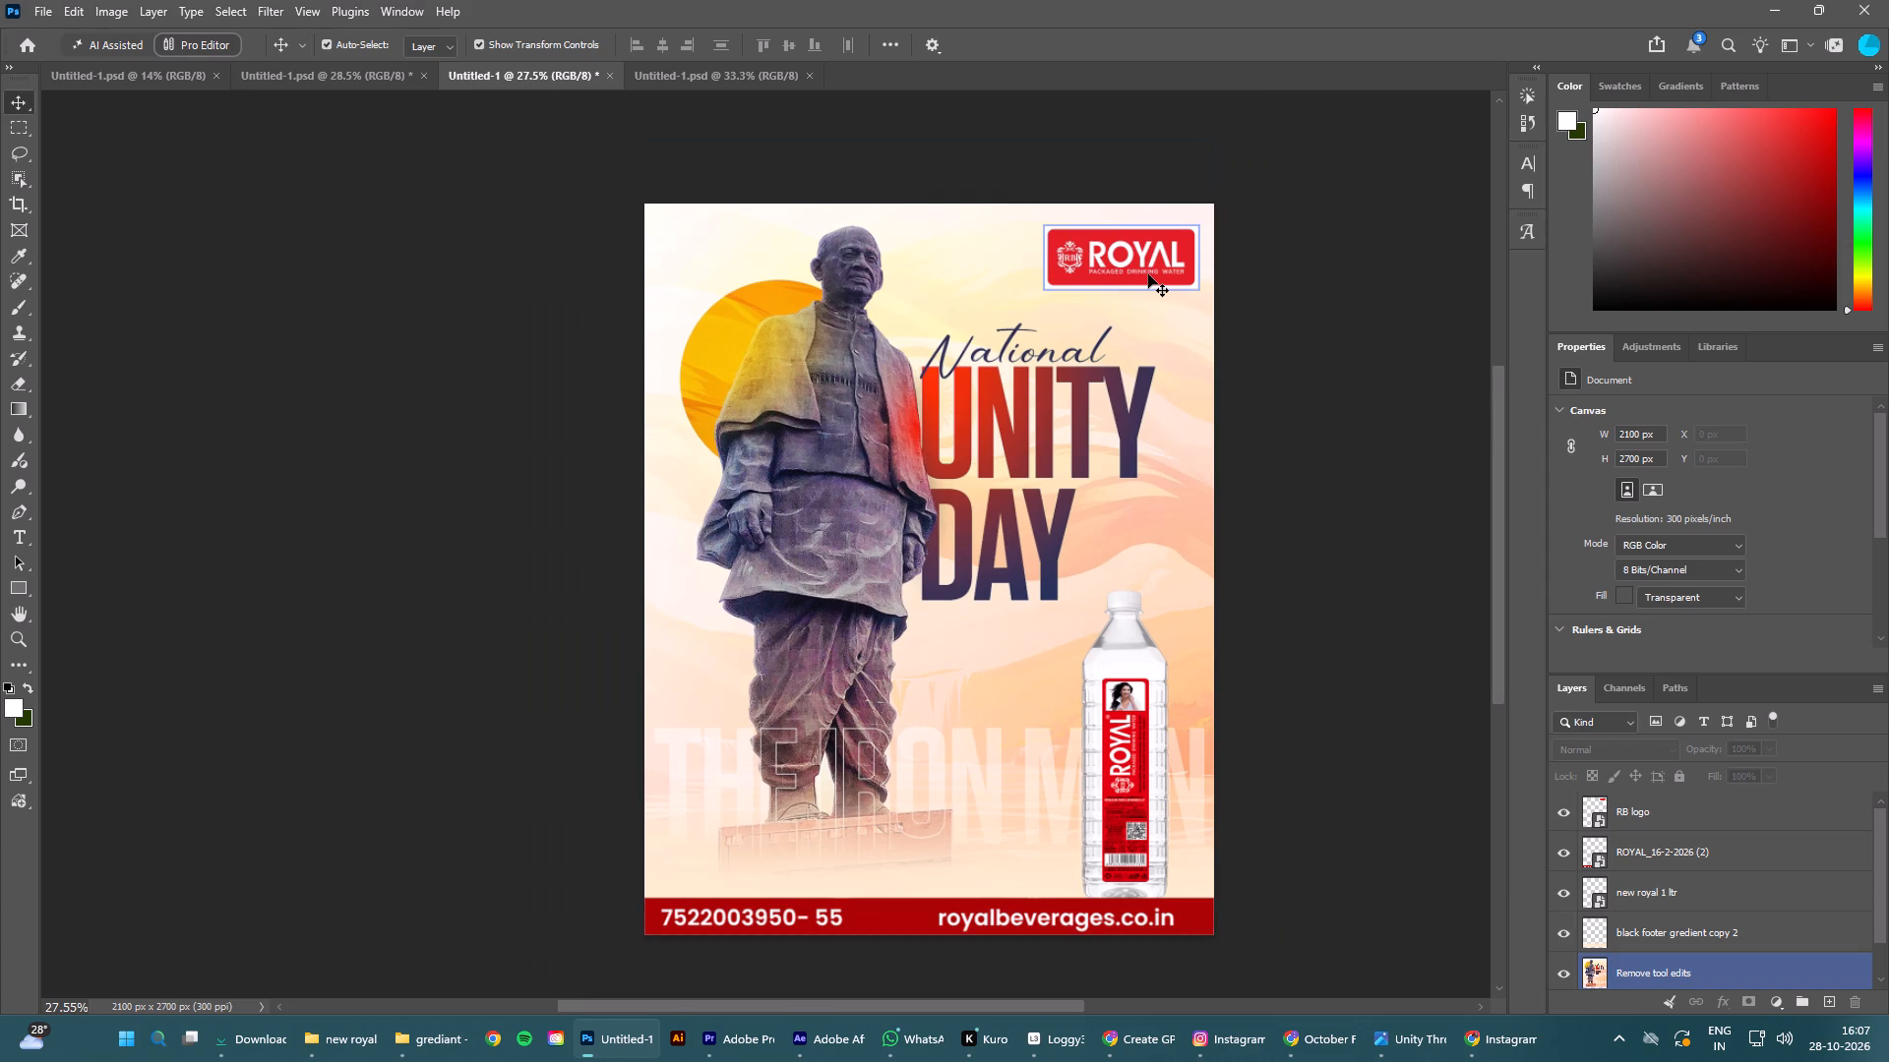
click(1148, 274)
key(shift+Up)
key(shift+Up)
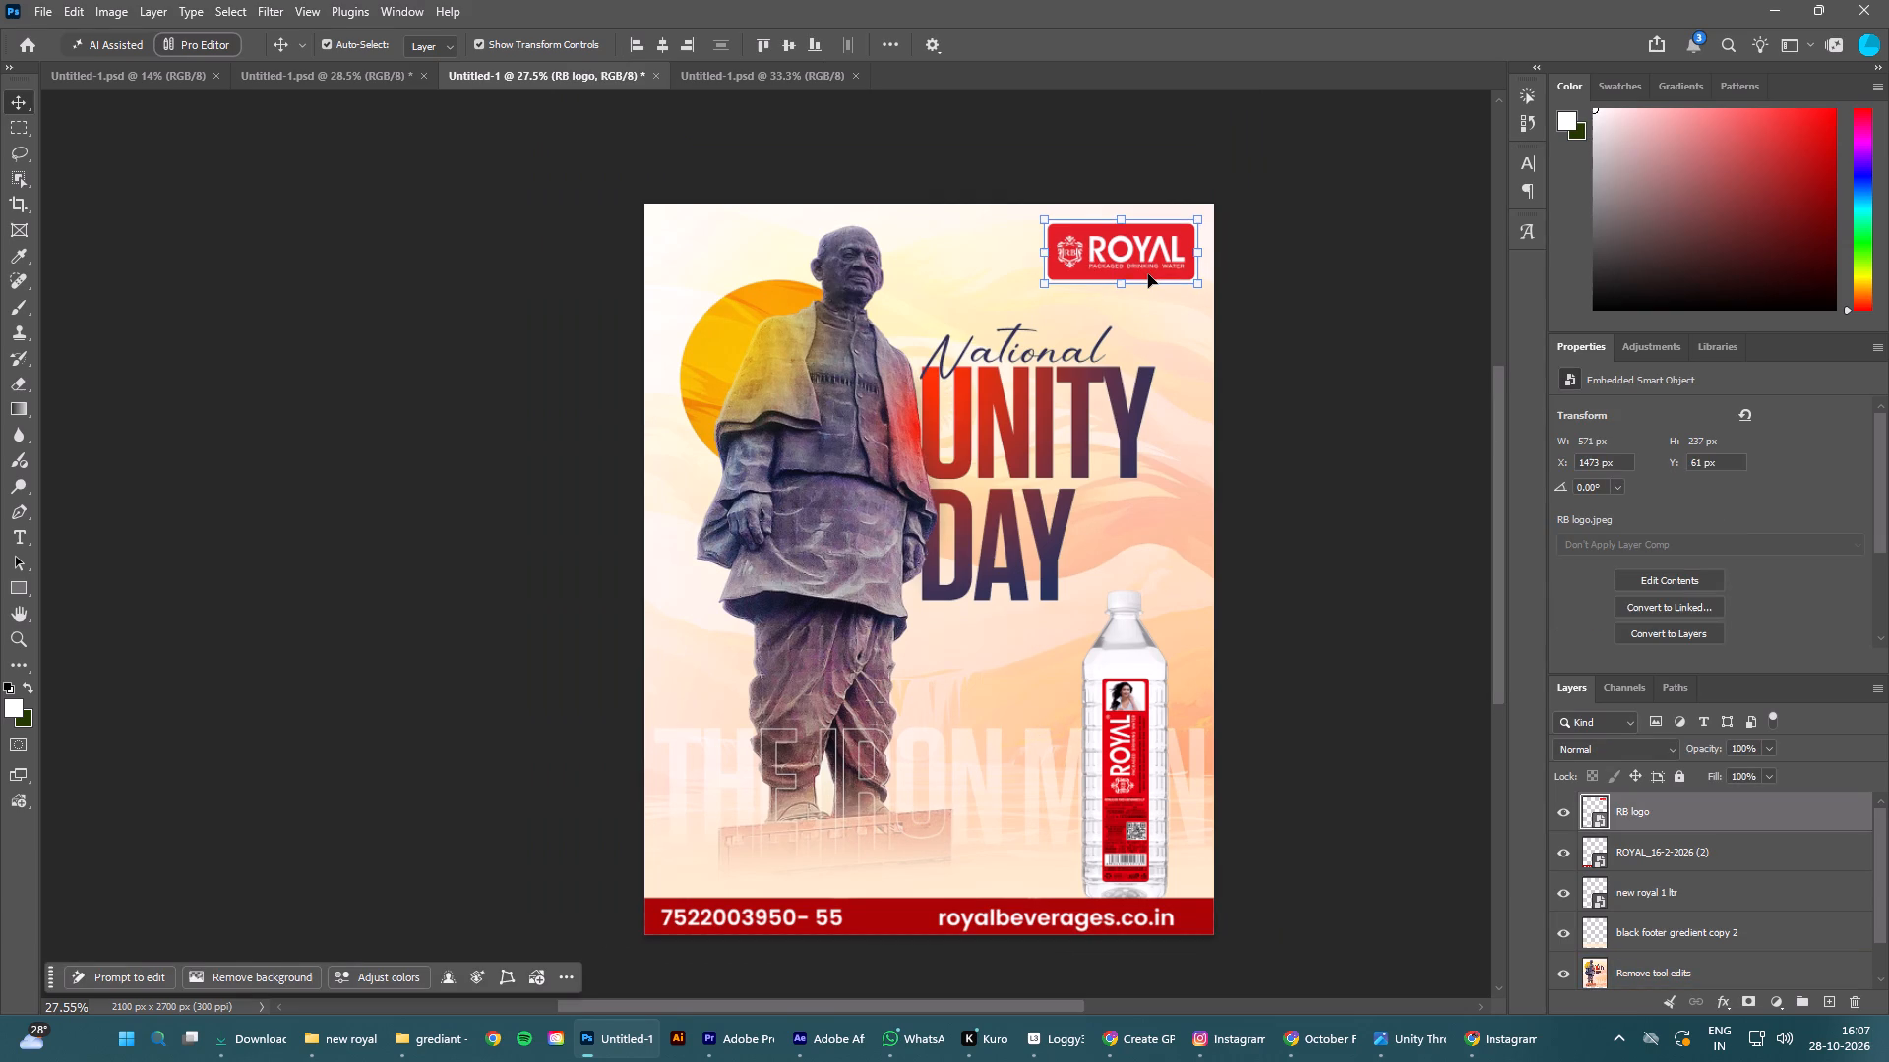
key(Right)
key(Right)
key(Right)
click(1327, 293)
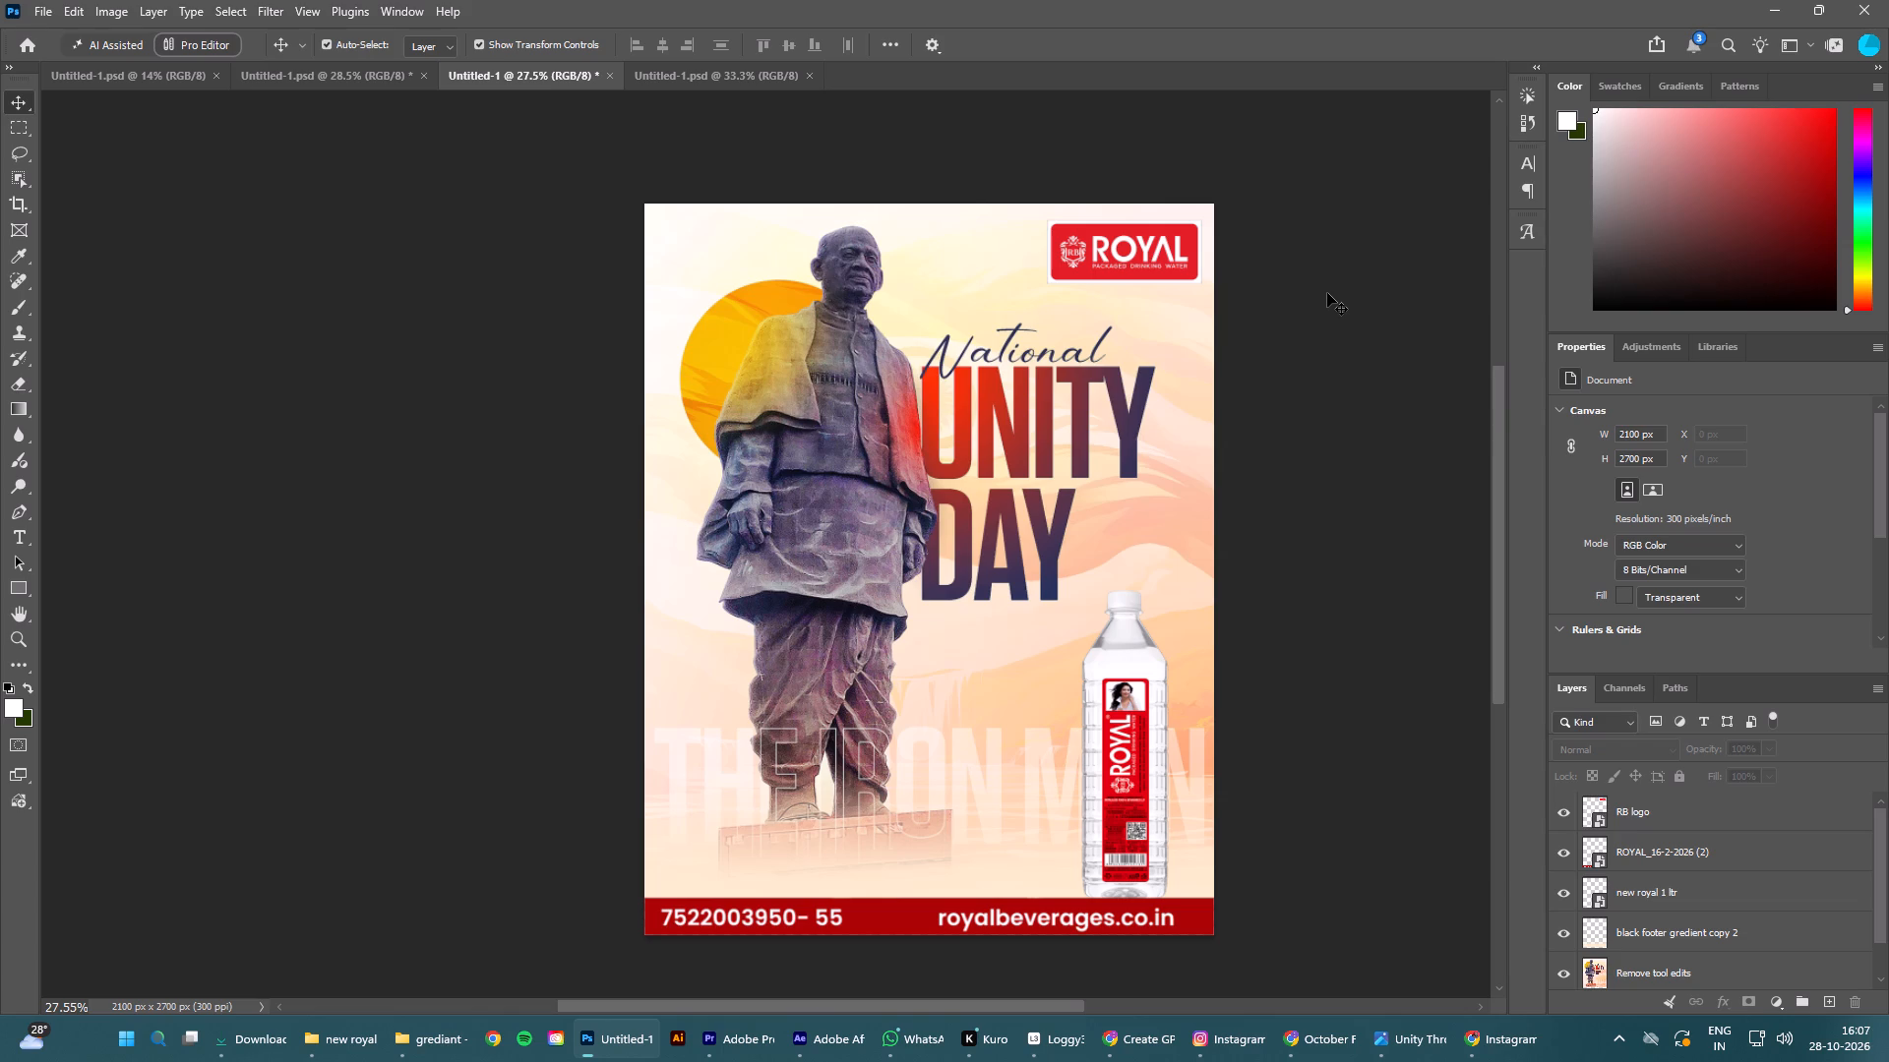
click(1173, 232)
key(Up)
key(Up)
click(1413, 290)
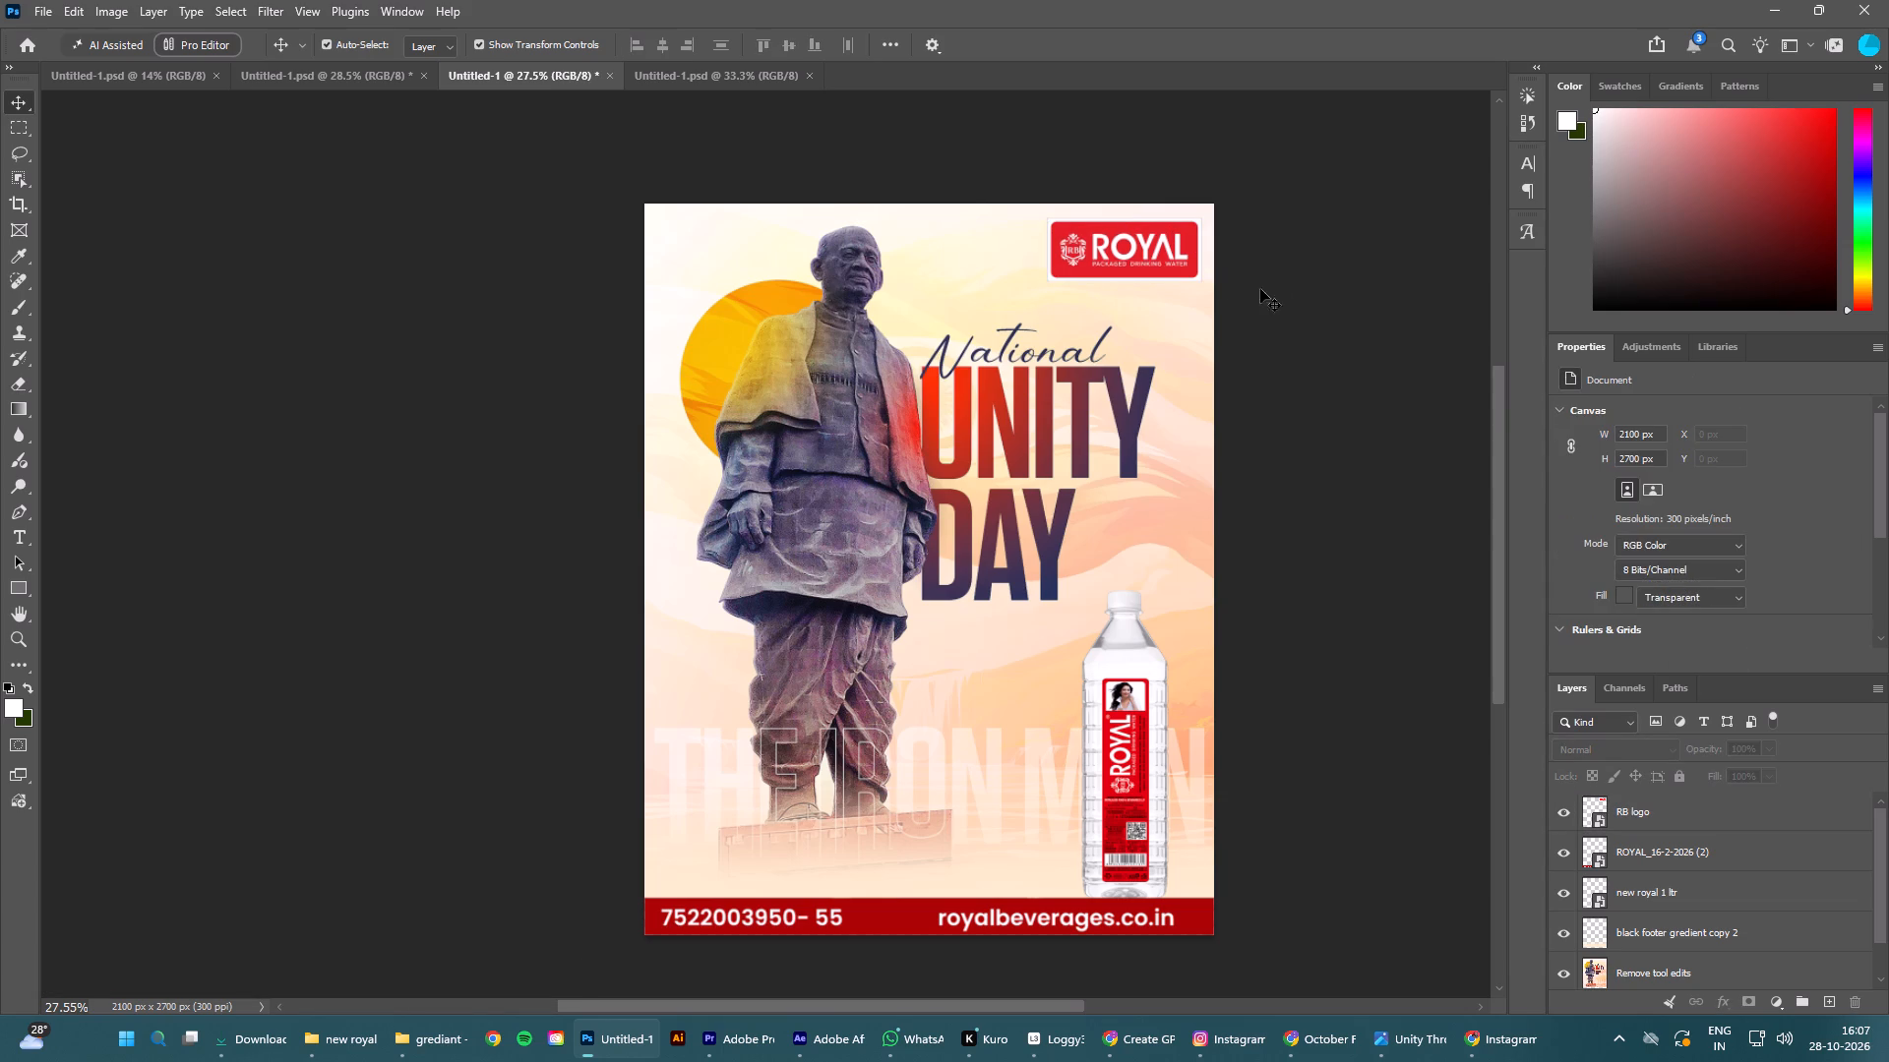
click(1169, 259)
key(Down)
click(1340, 243)
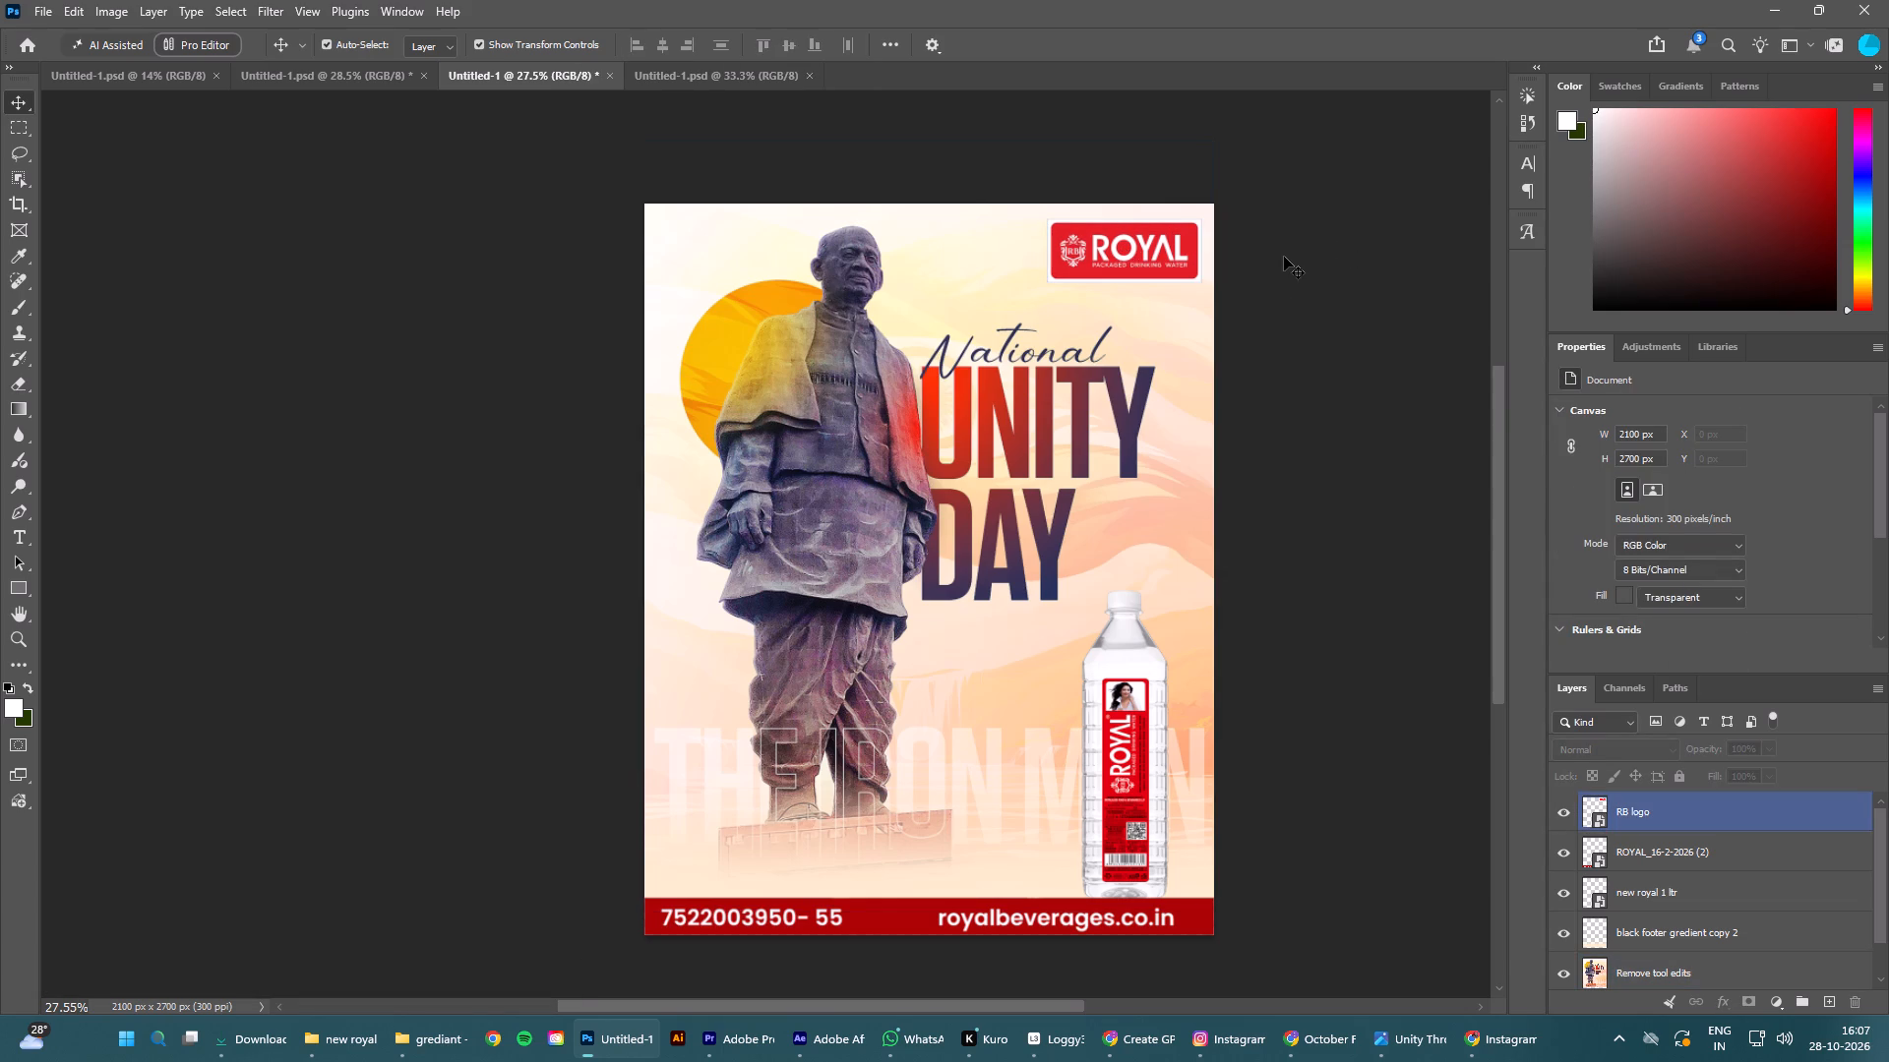
click(1284, 257)
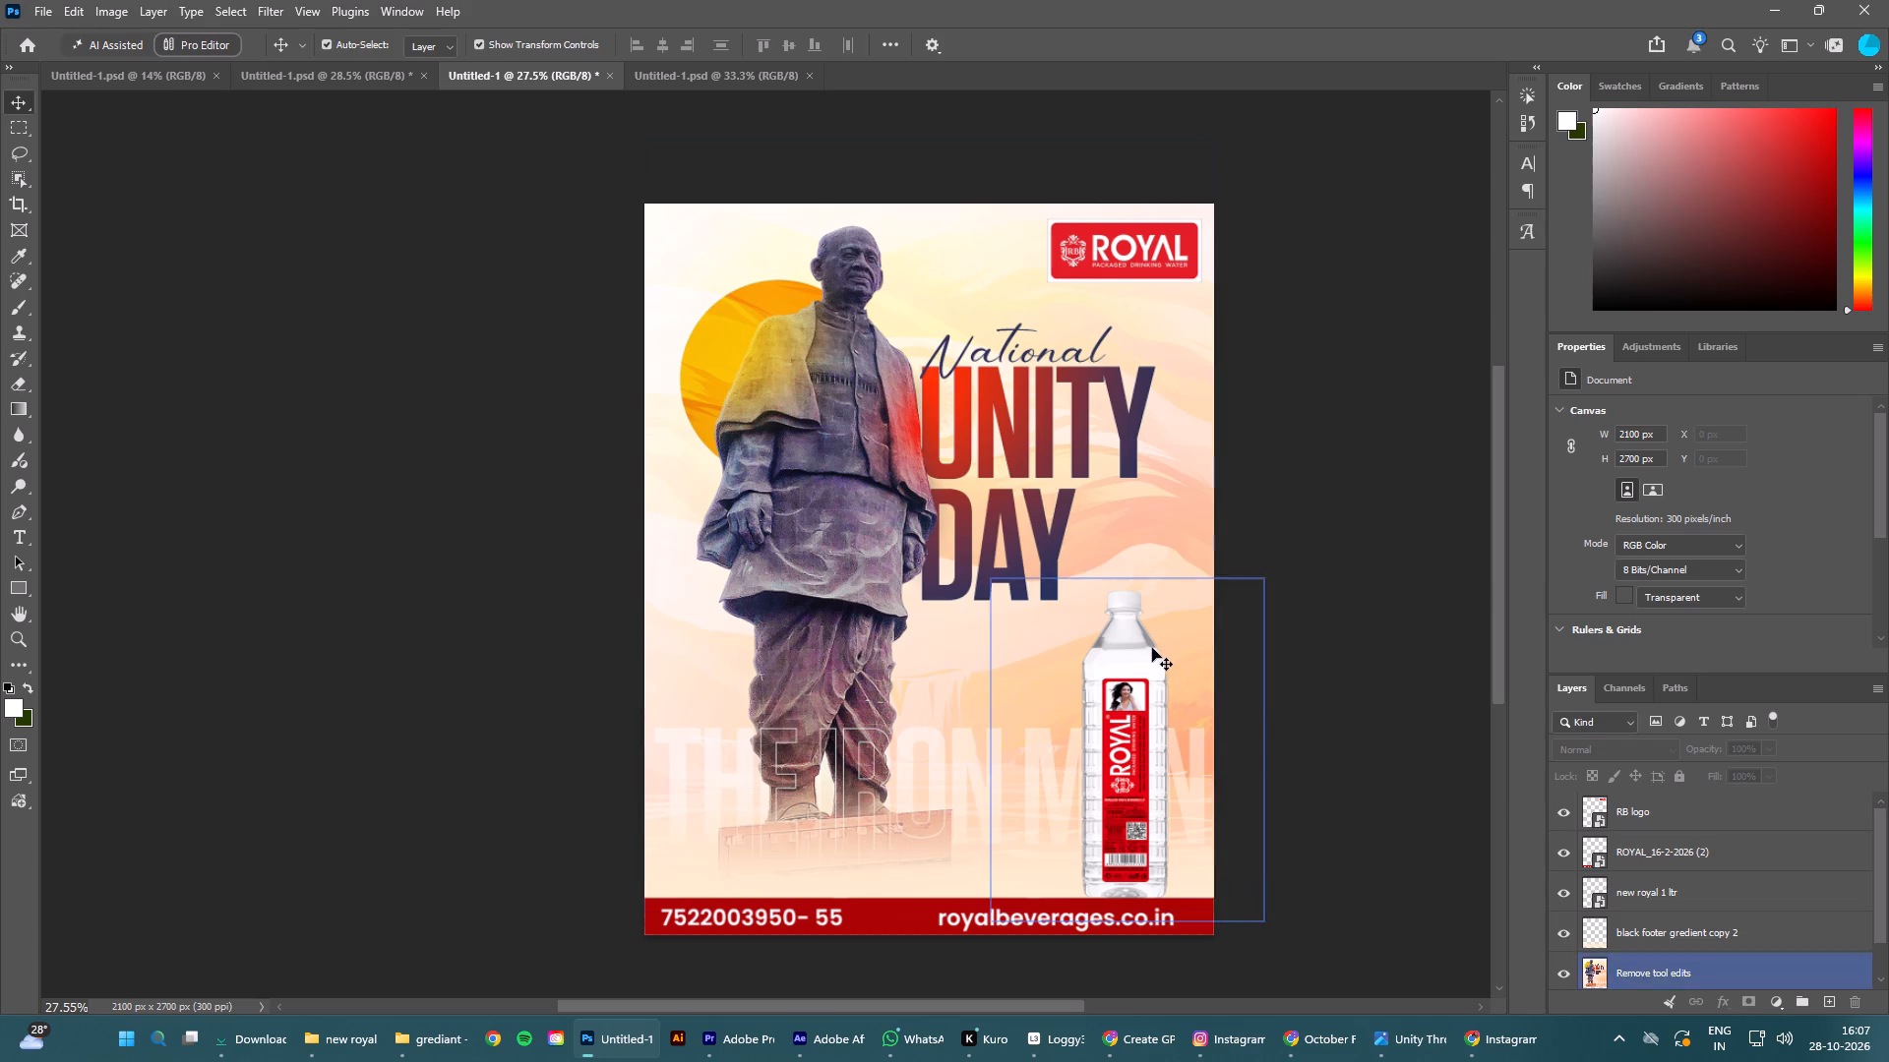
click(1323, 638)
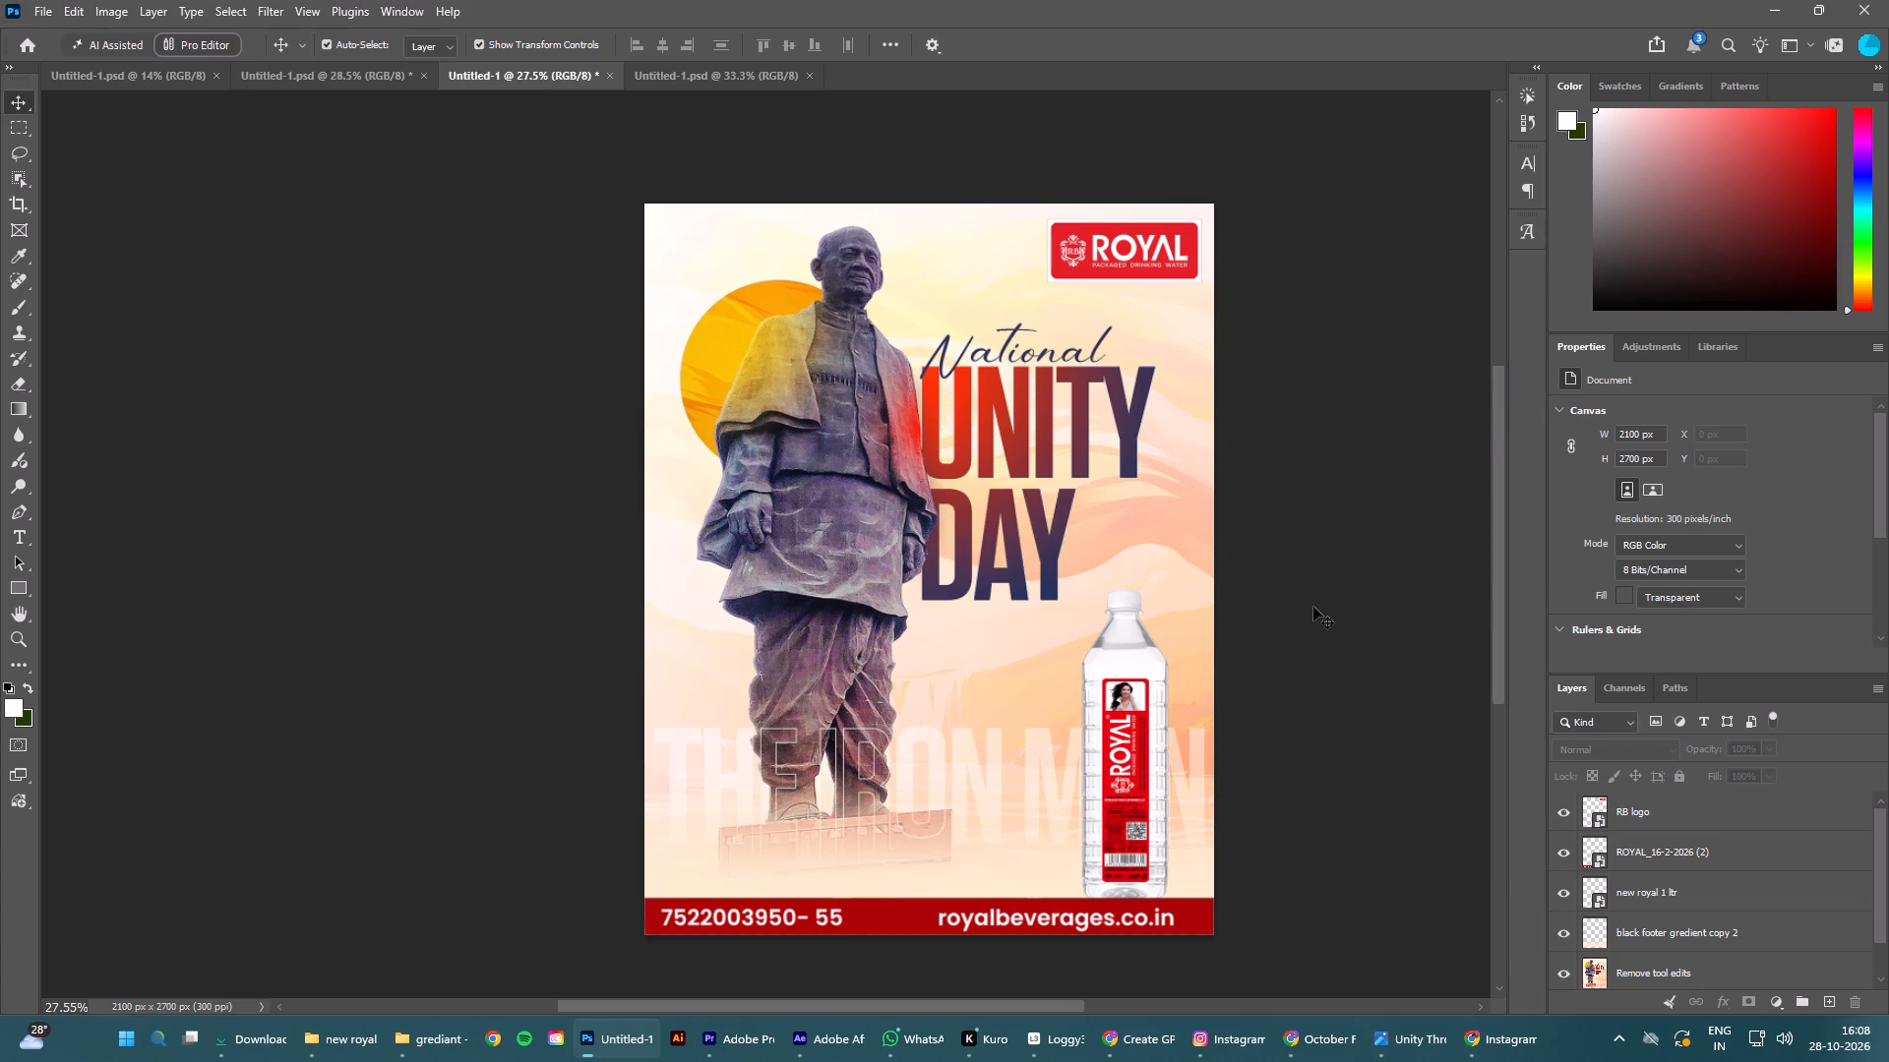
Open the Camera Raw Filter on the Remove tool edits layer and set Vignette to -2 and Dehaze to +30.
click(1026, 549)
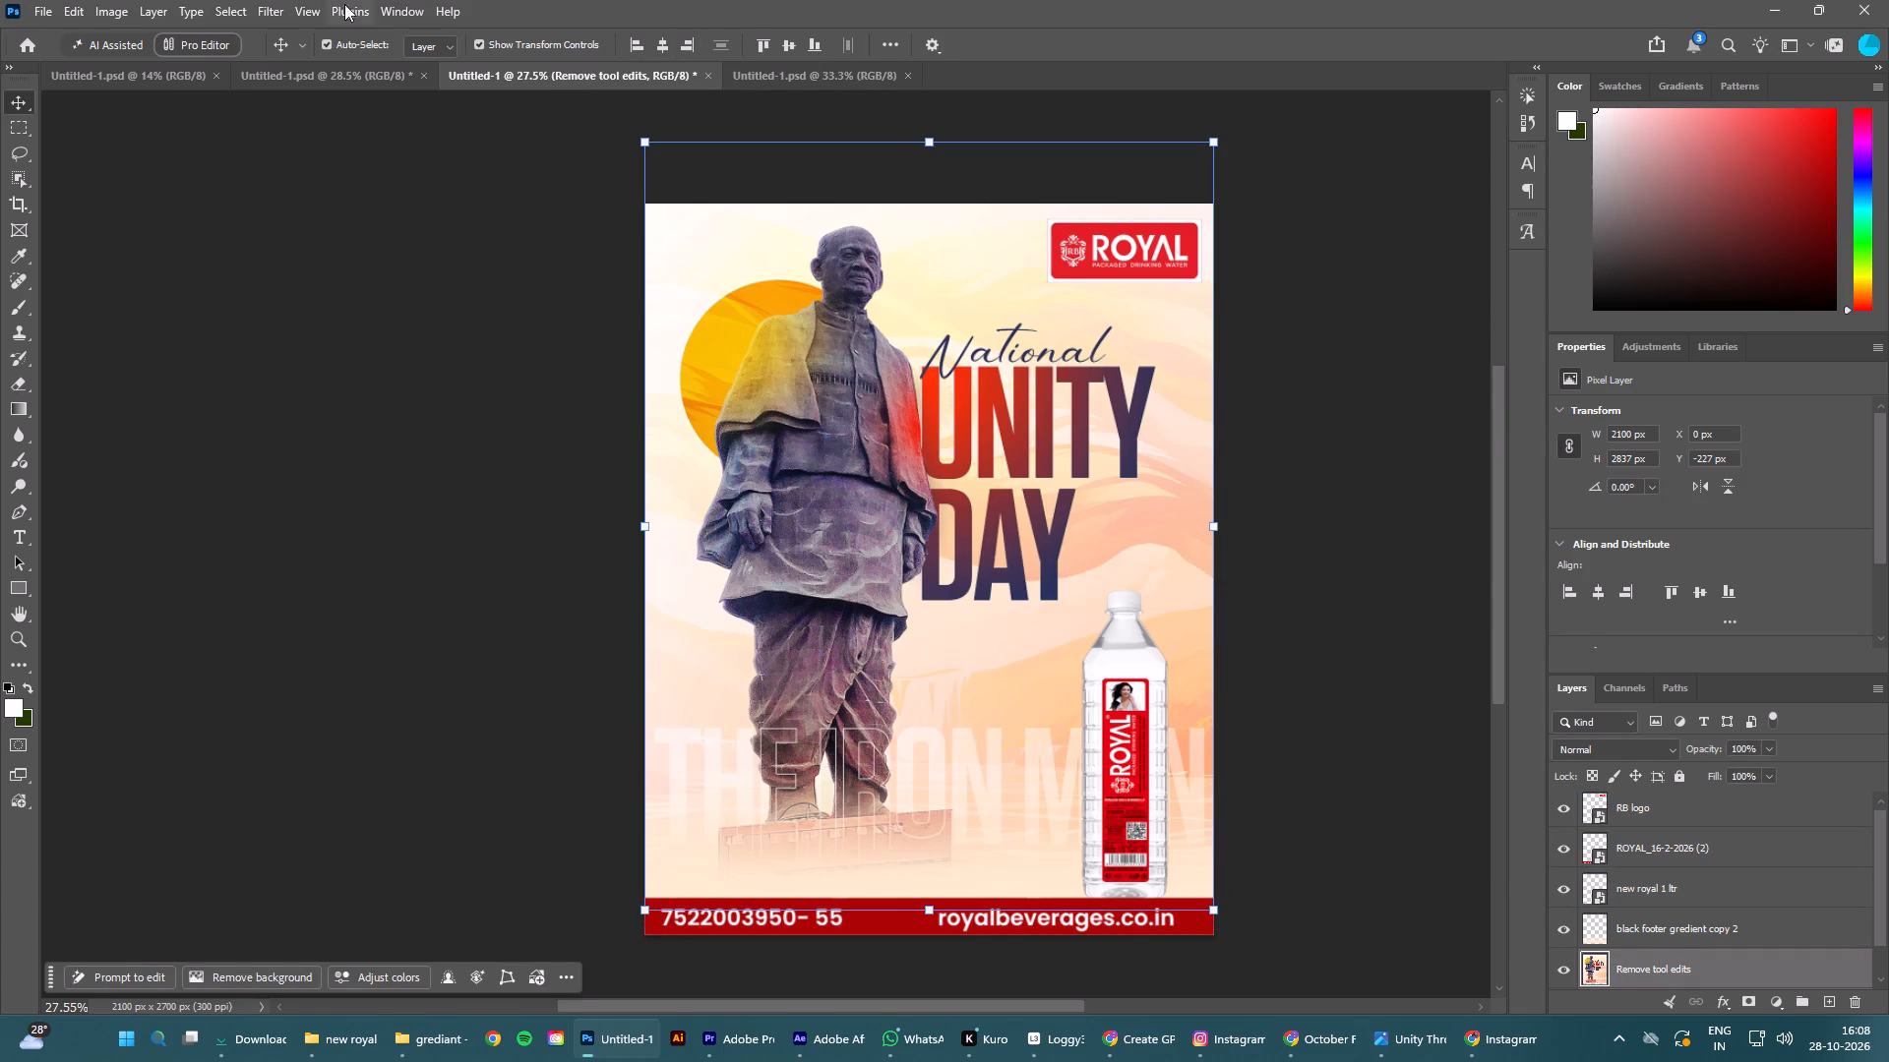
click(272, 7)
click(323, 160)
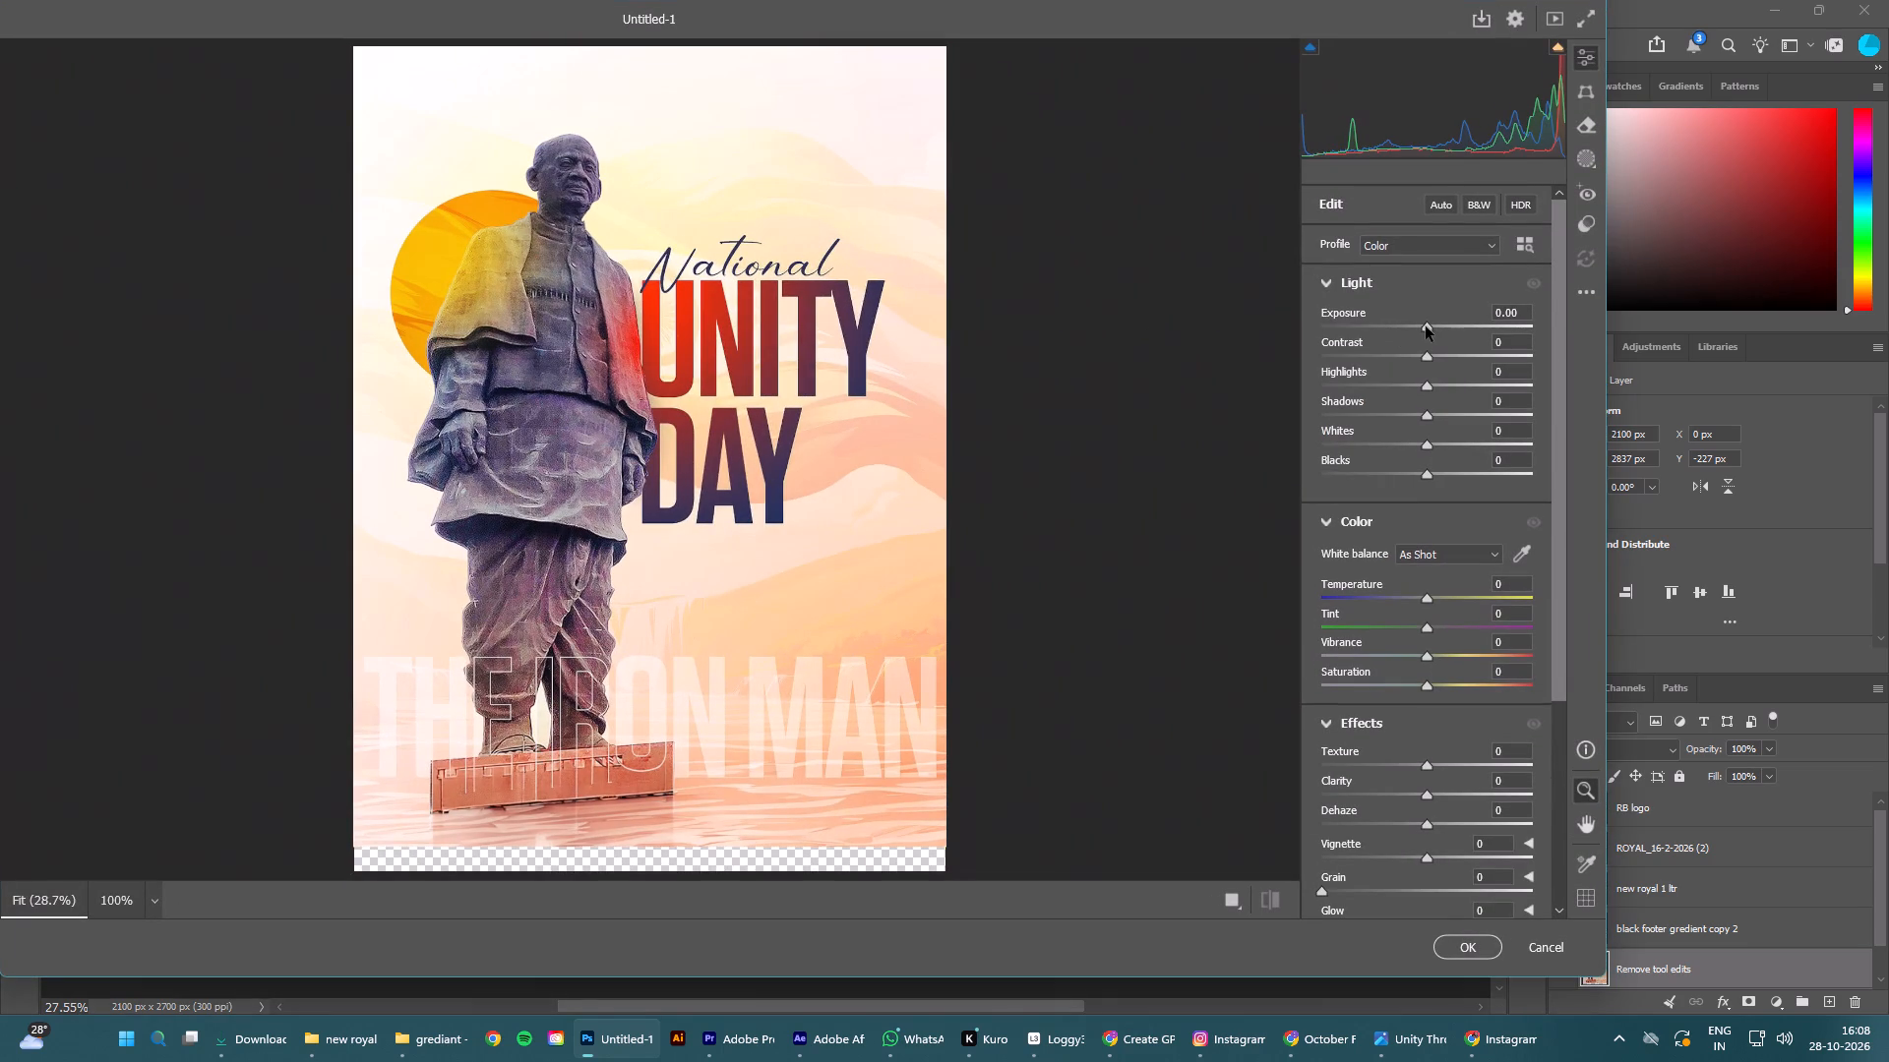
click(1427, 326)
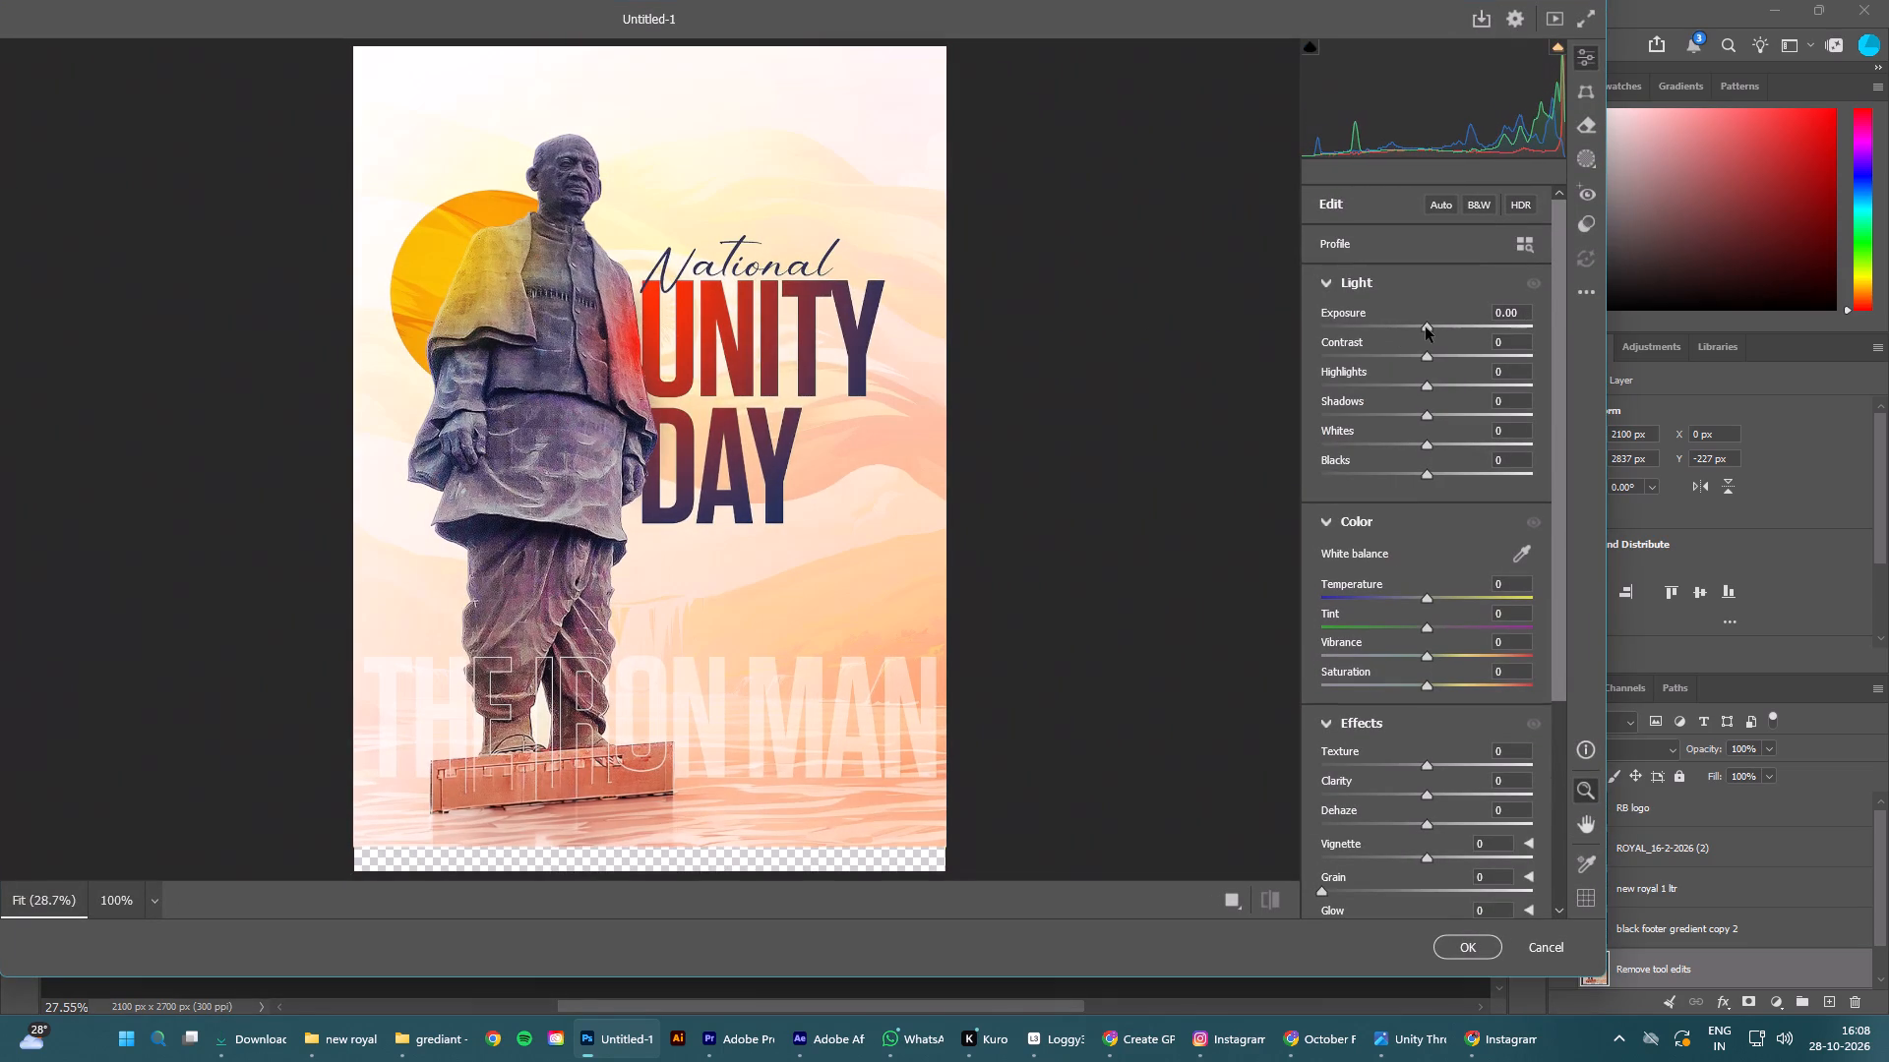
click(1427, 858)
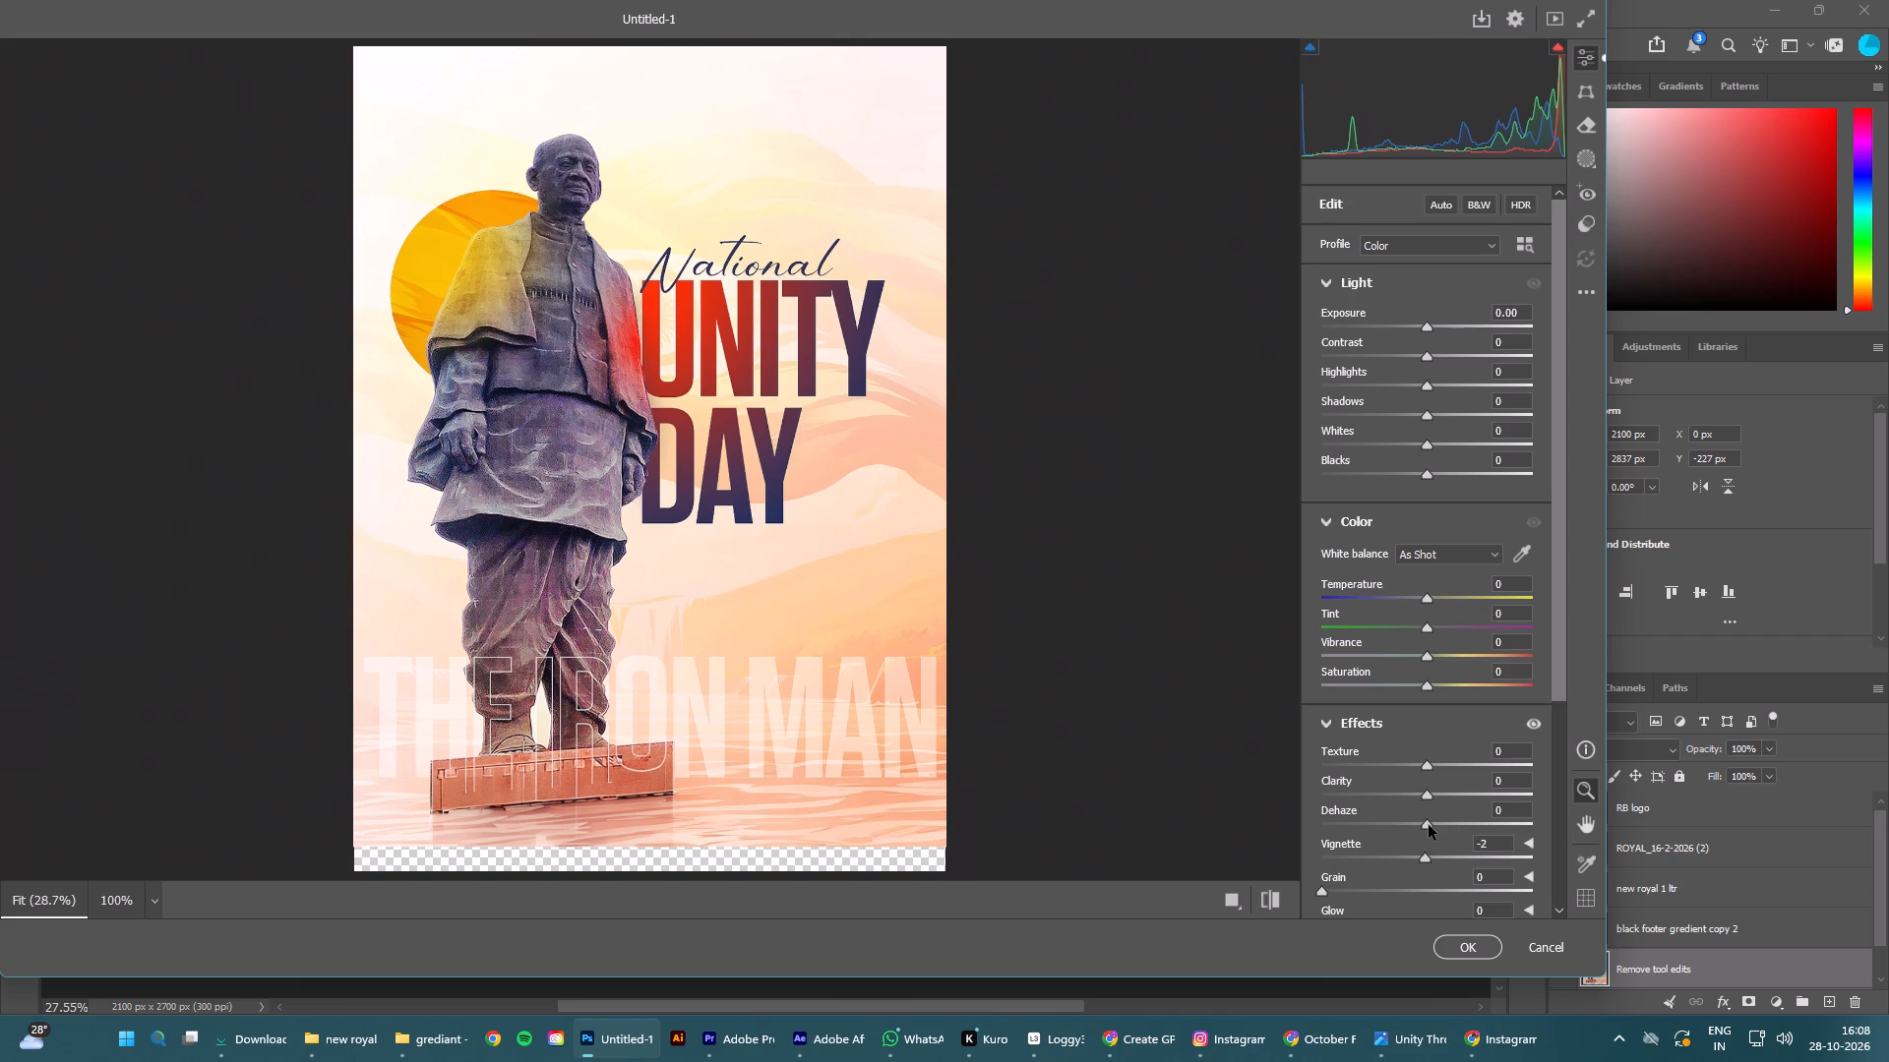
drag(1428, 824, 1433, 824)
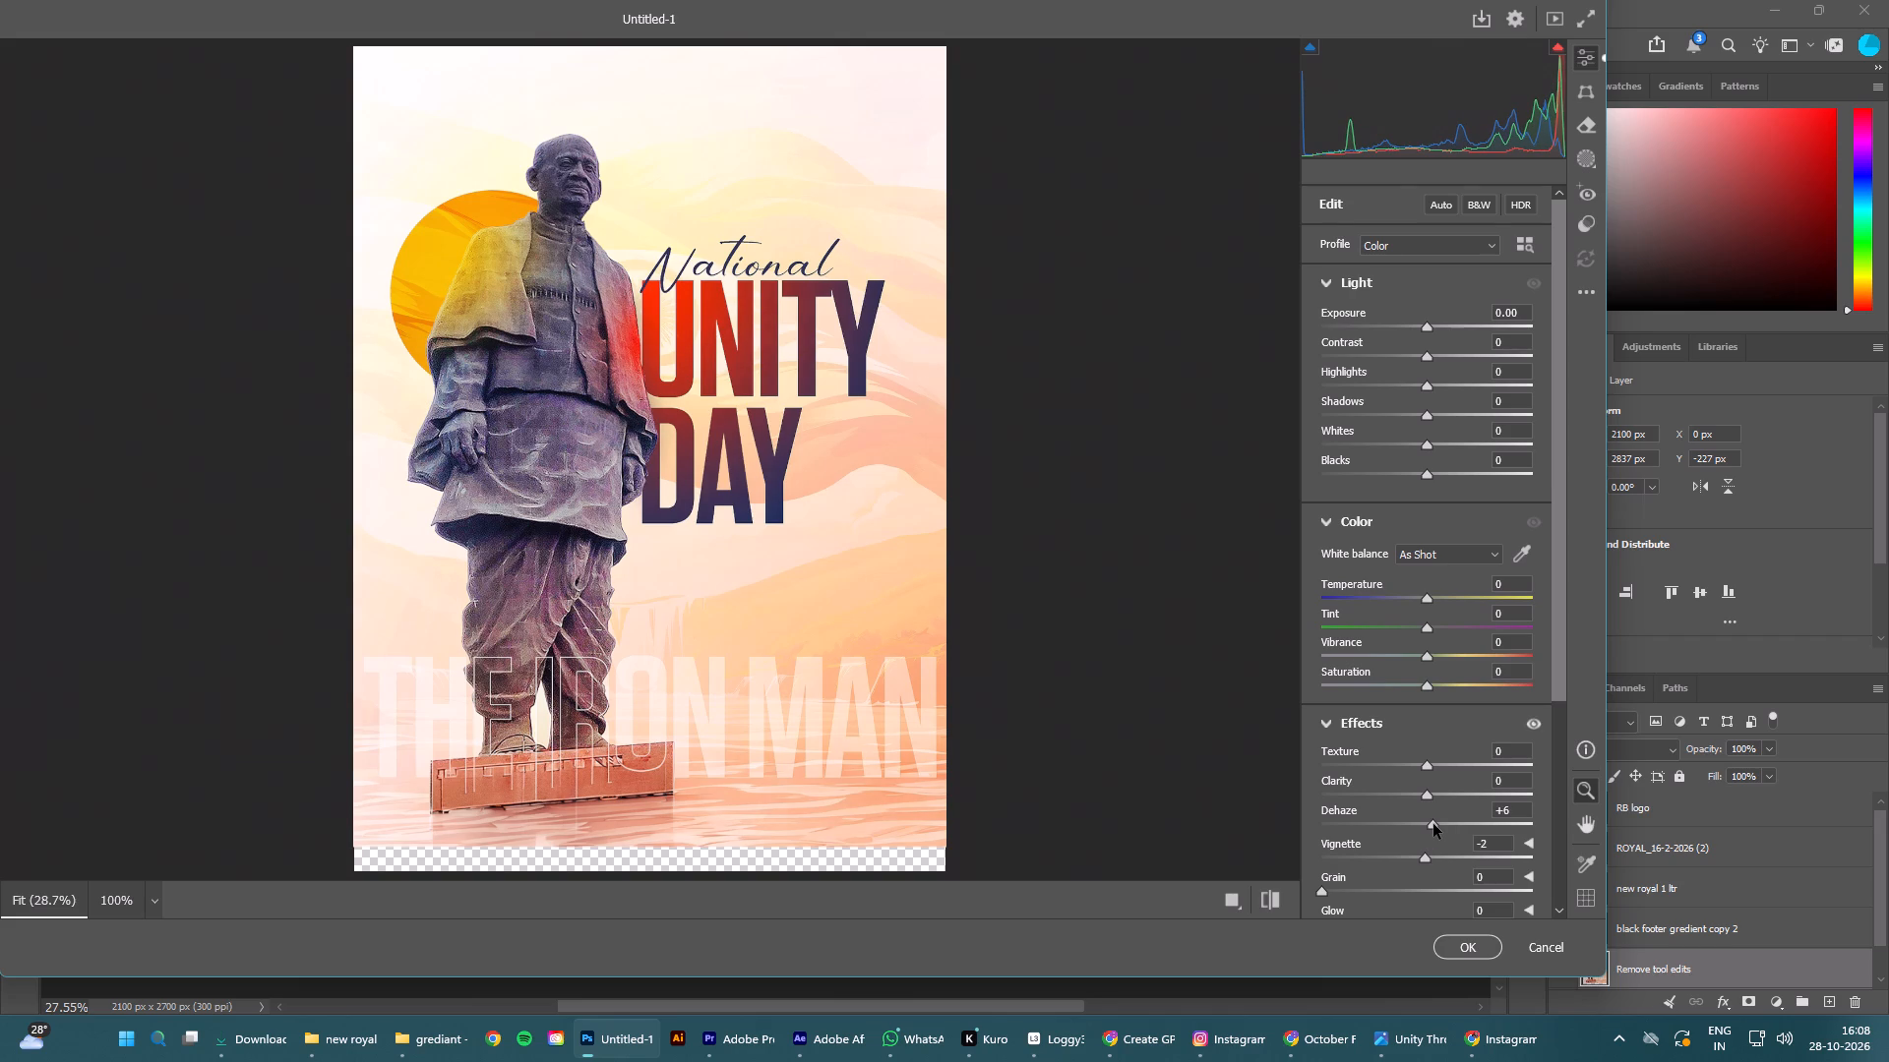
drag(1433, 824, 1437, 826)
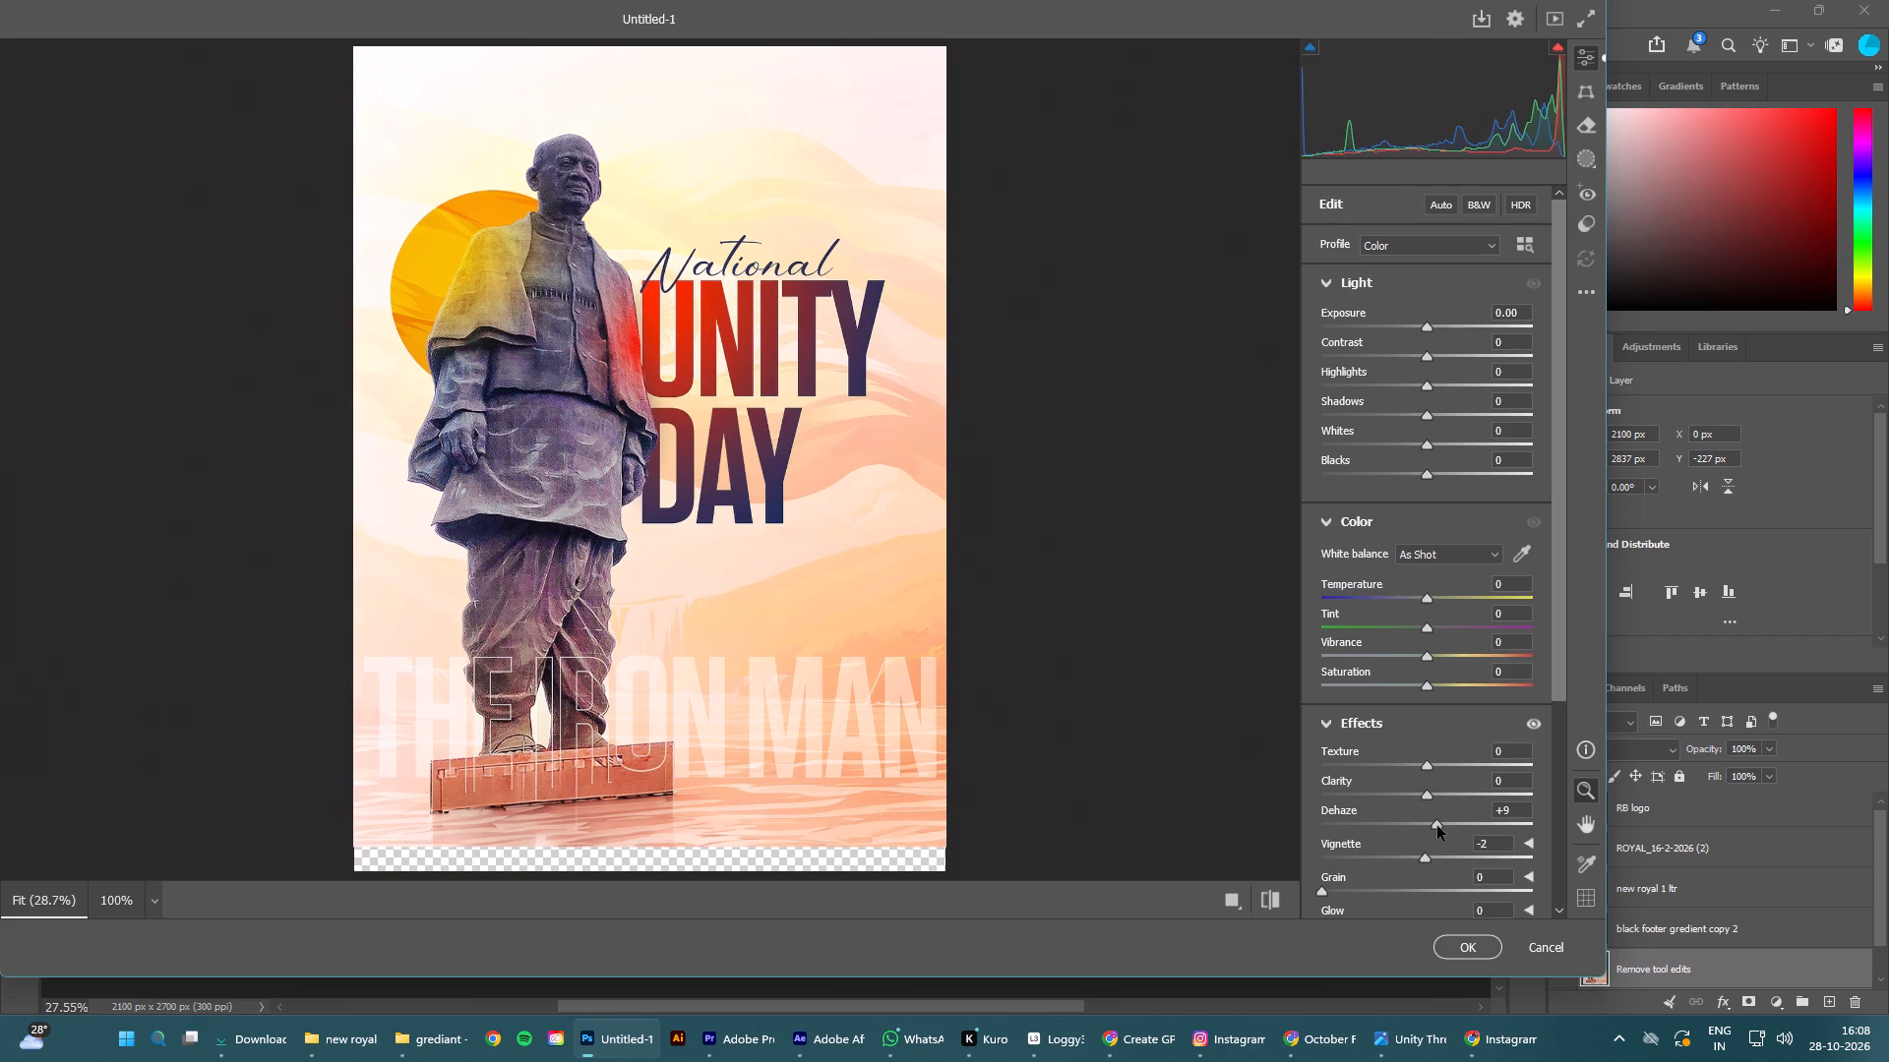
drag(1437, 826, 1460, 828)
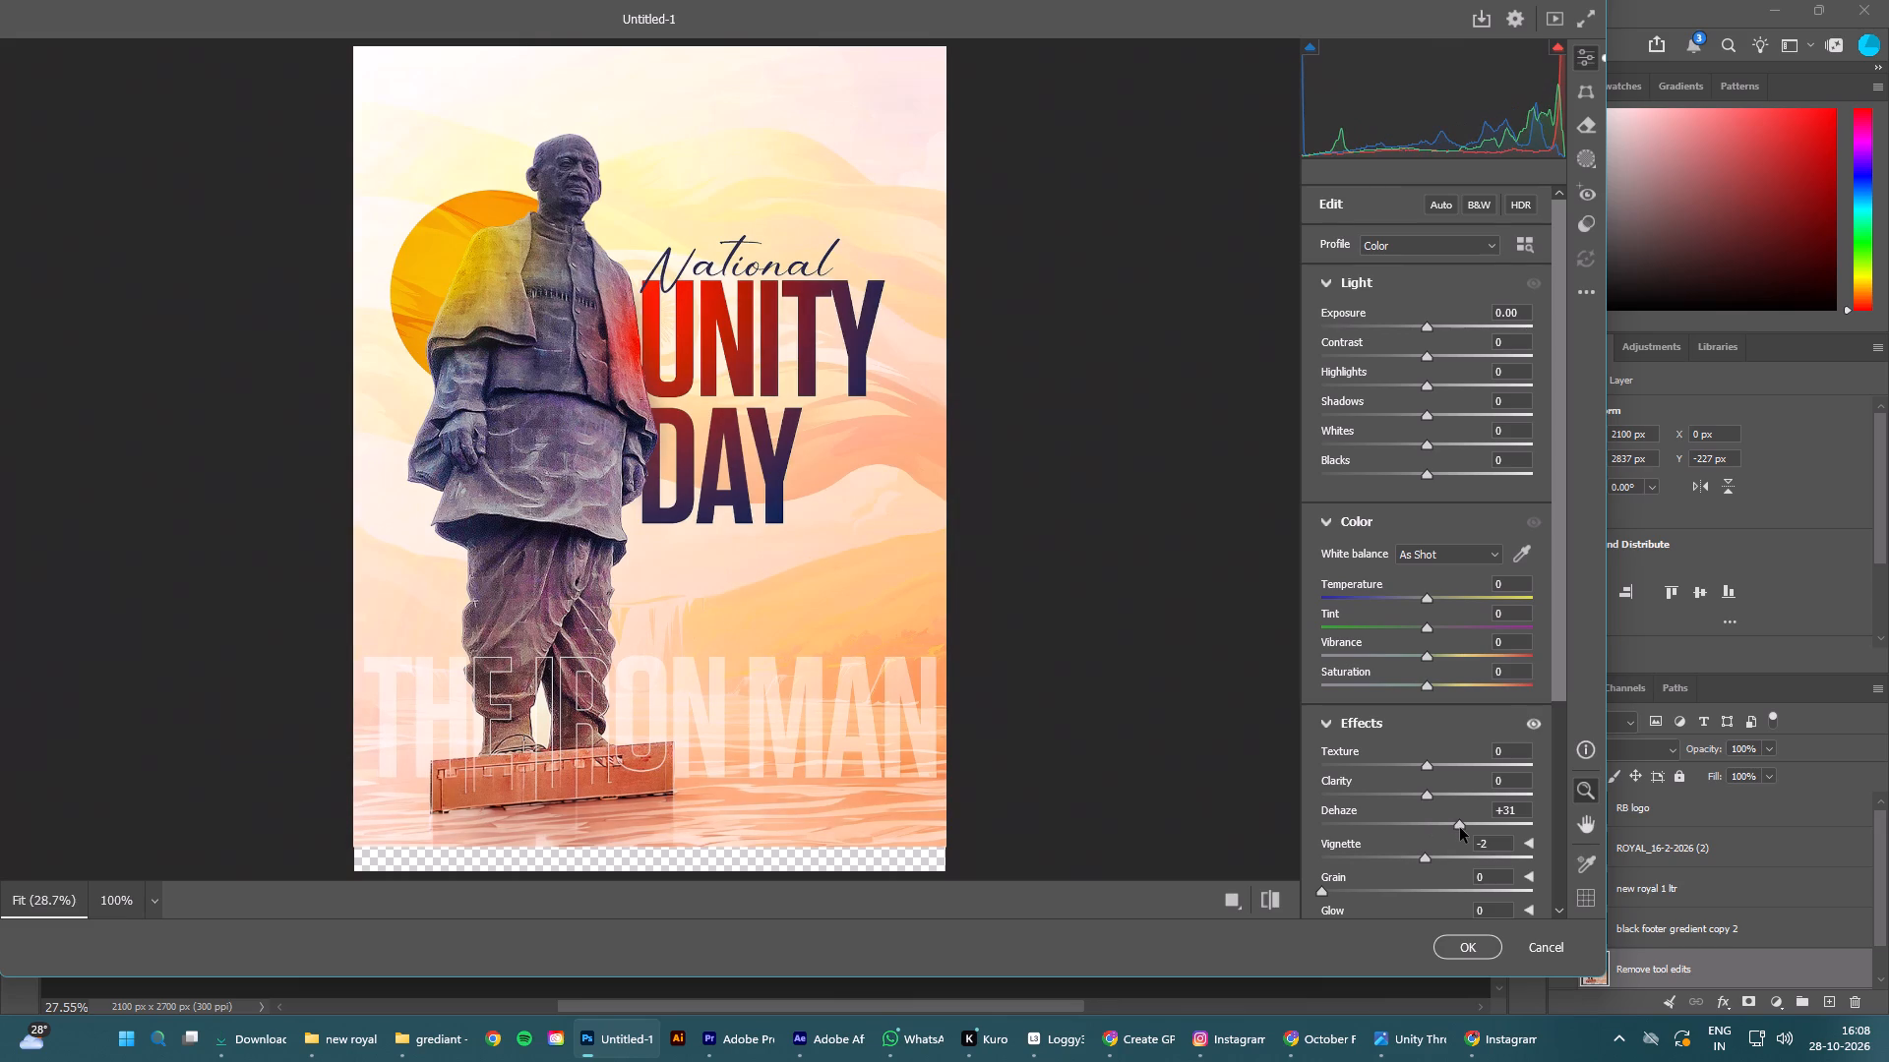
drag(1460, 828, 1459, 829)
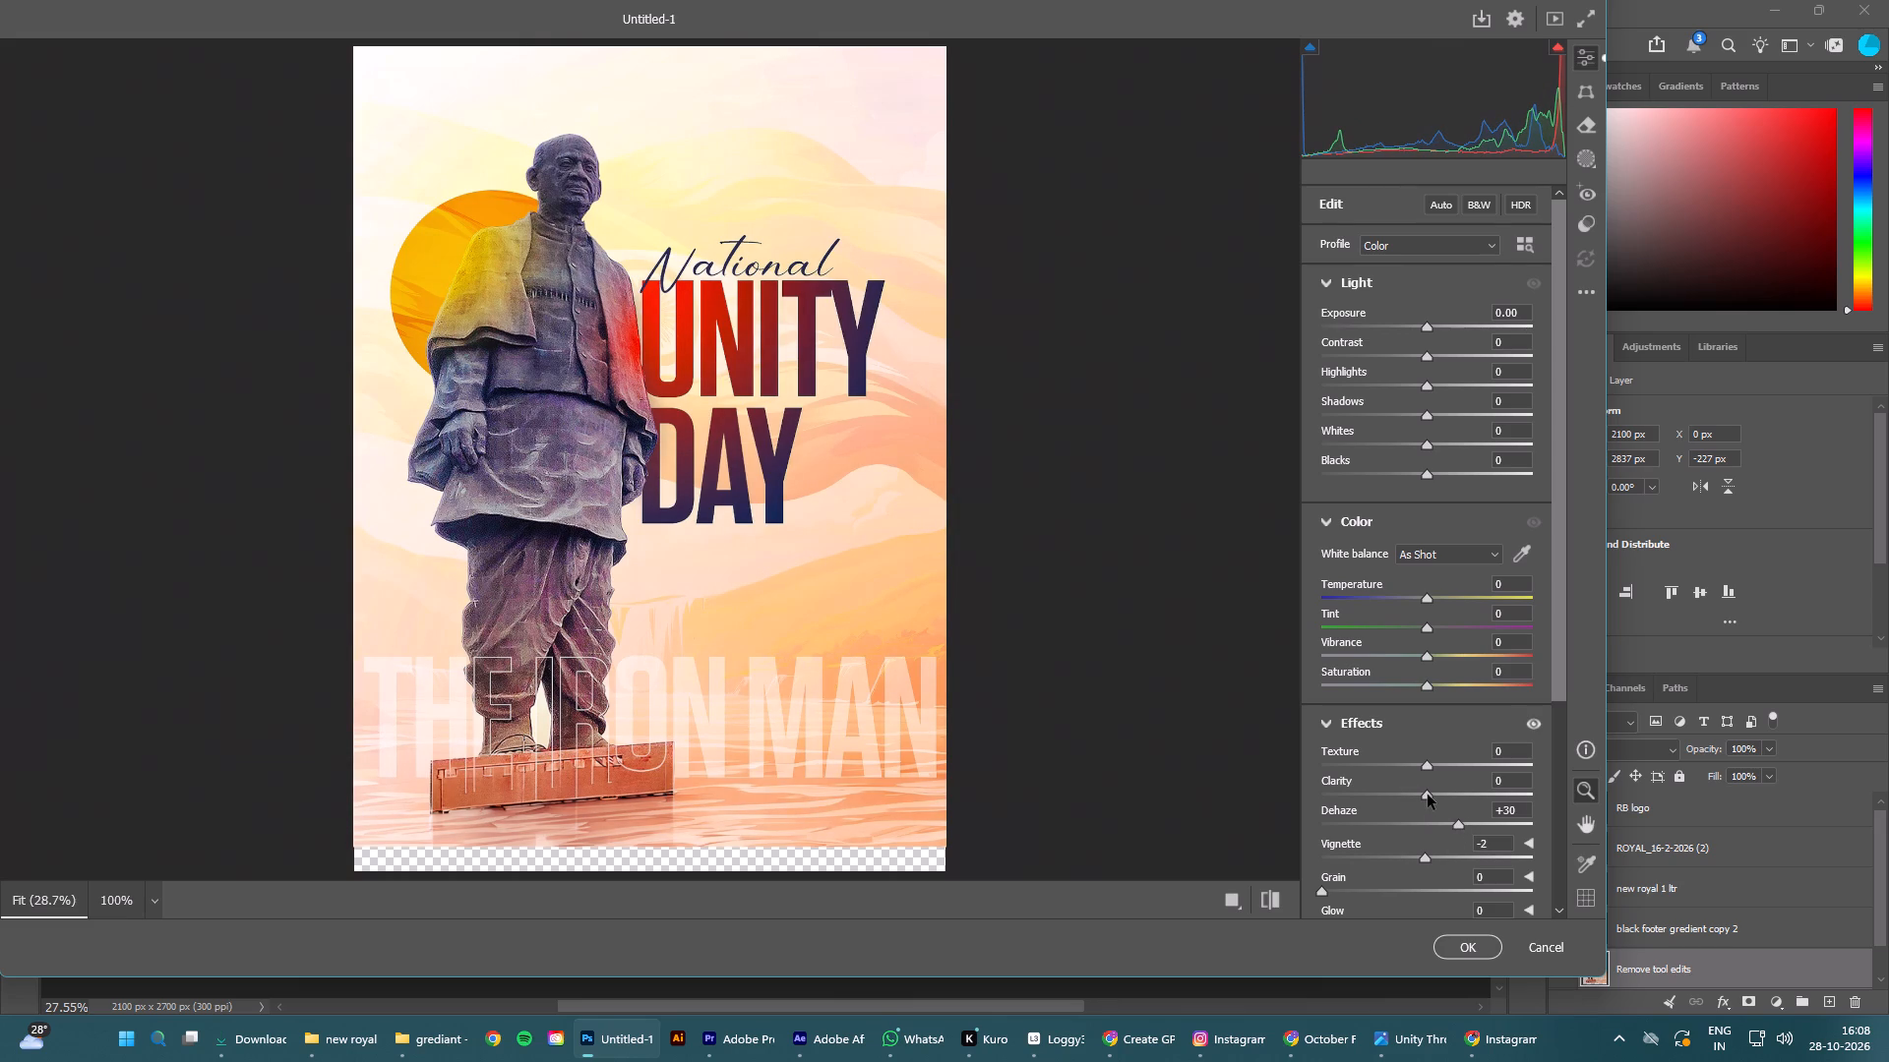
Set the Clarity of the poster artwork to +32 in the Camera Raw effects.
drag(1428, 795, 1493, 804)
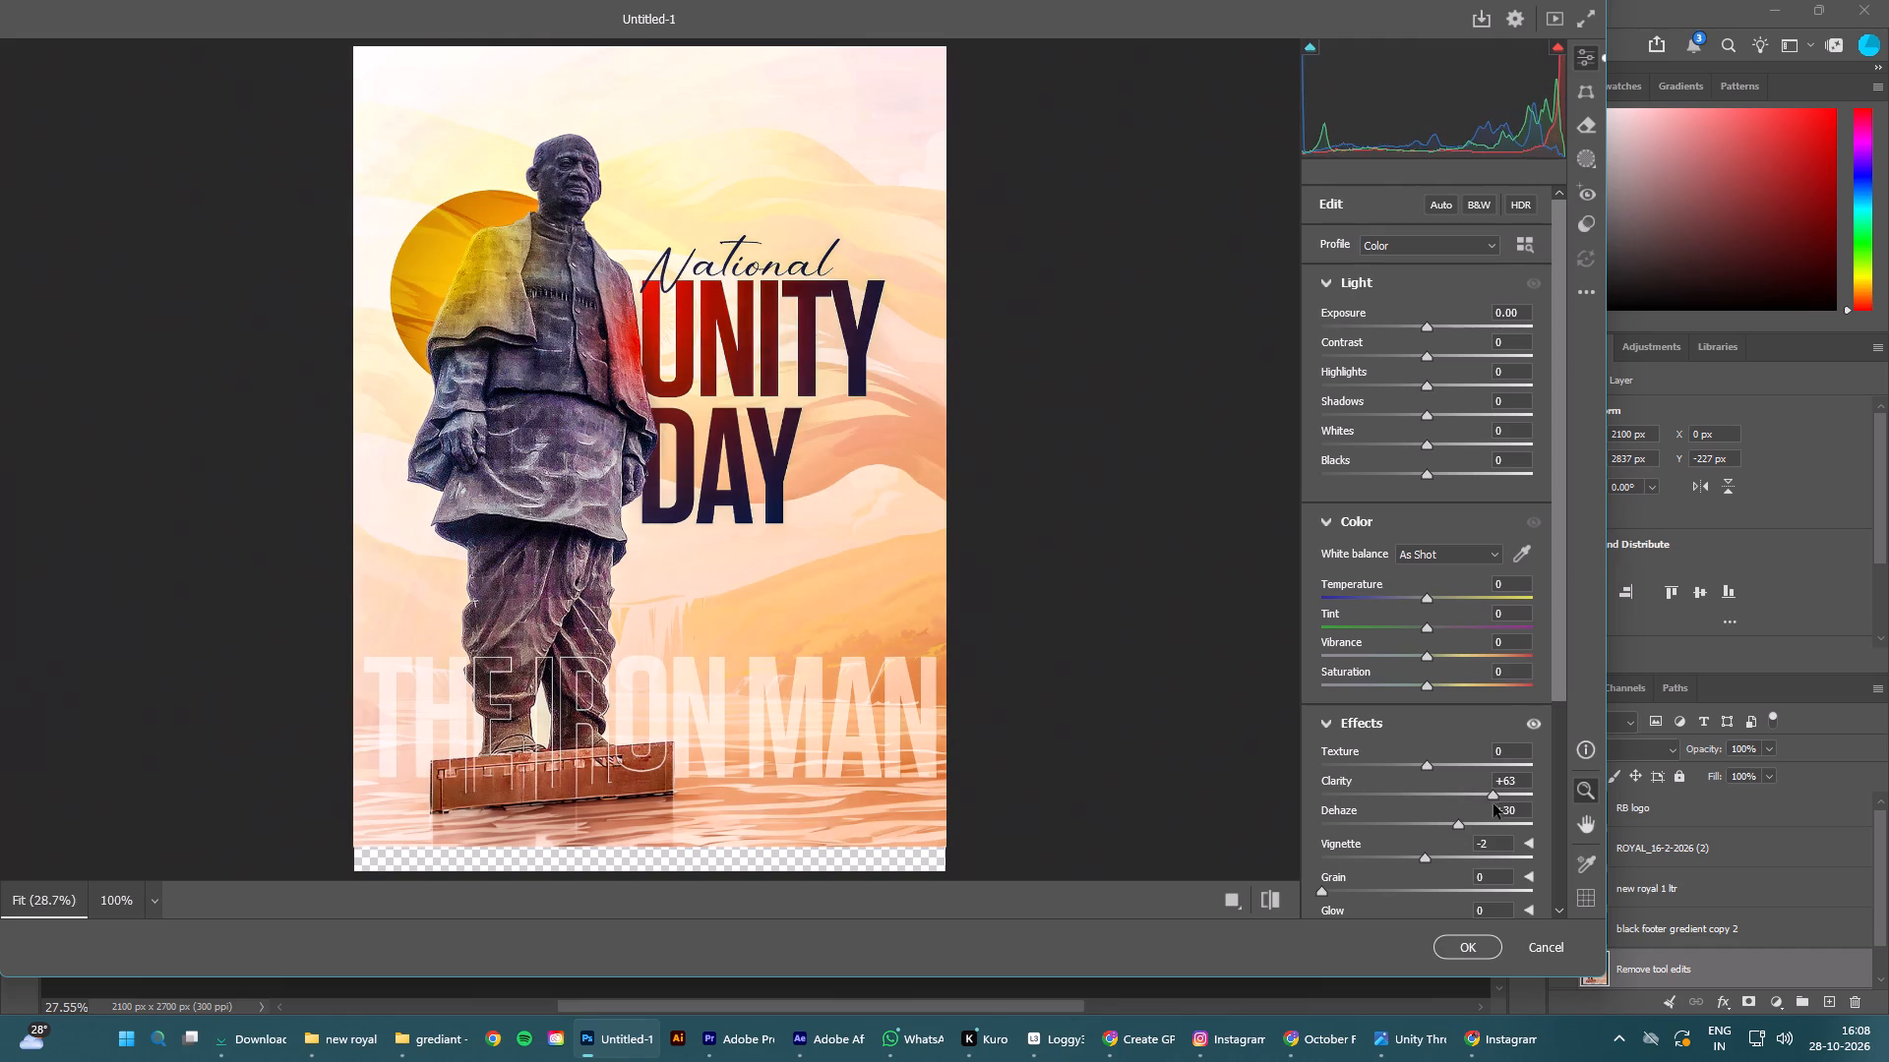
drag(1493, 804, 1438, 805)
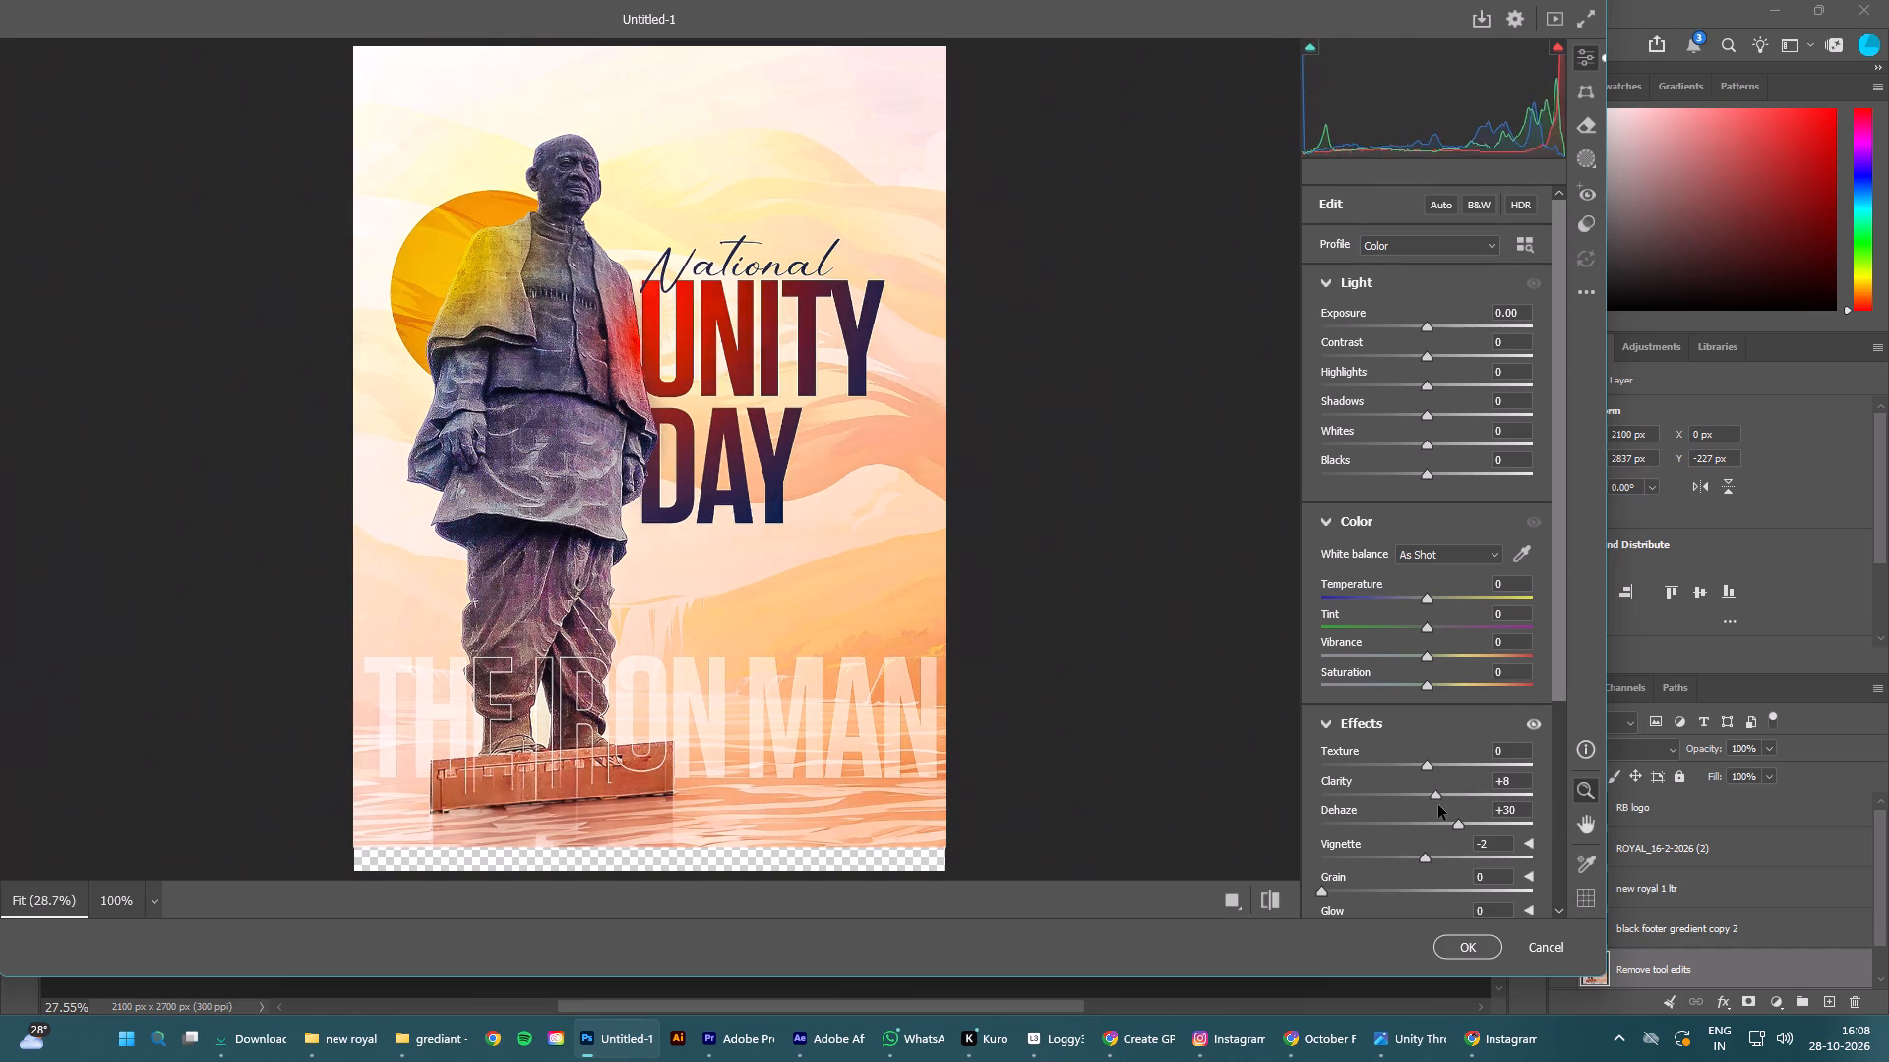
drag(1438, 805, 1455, 805)
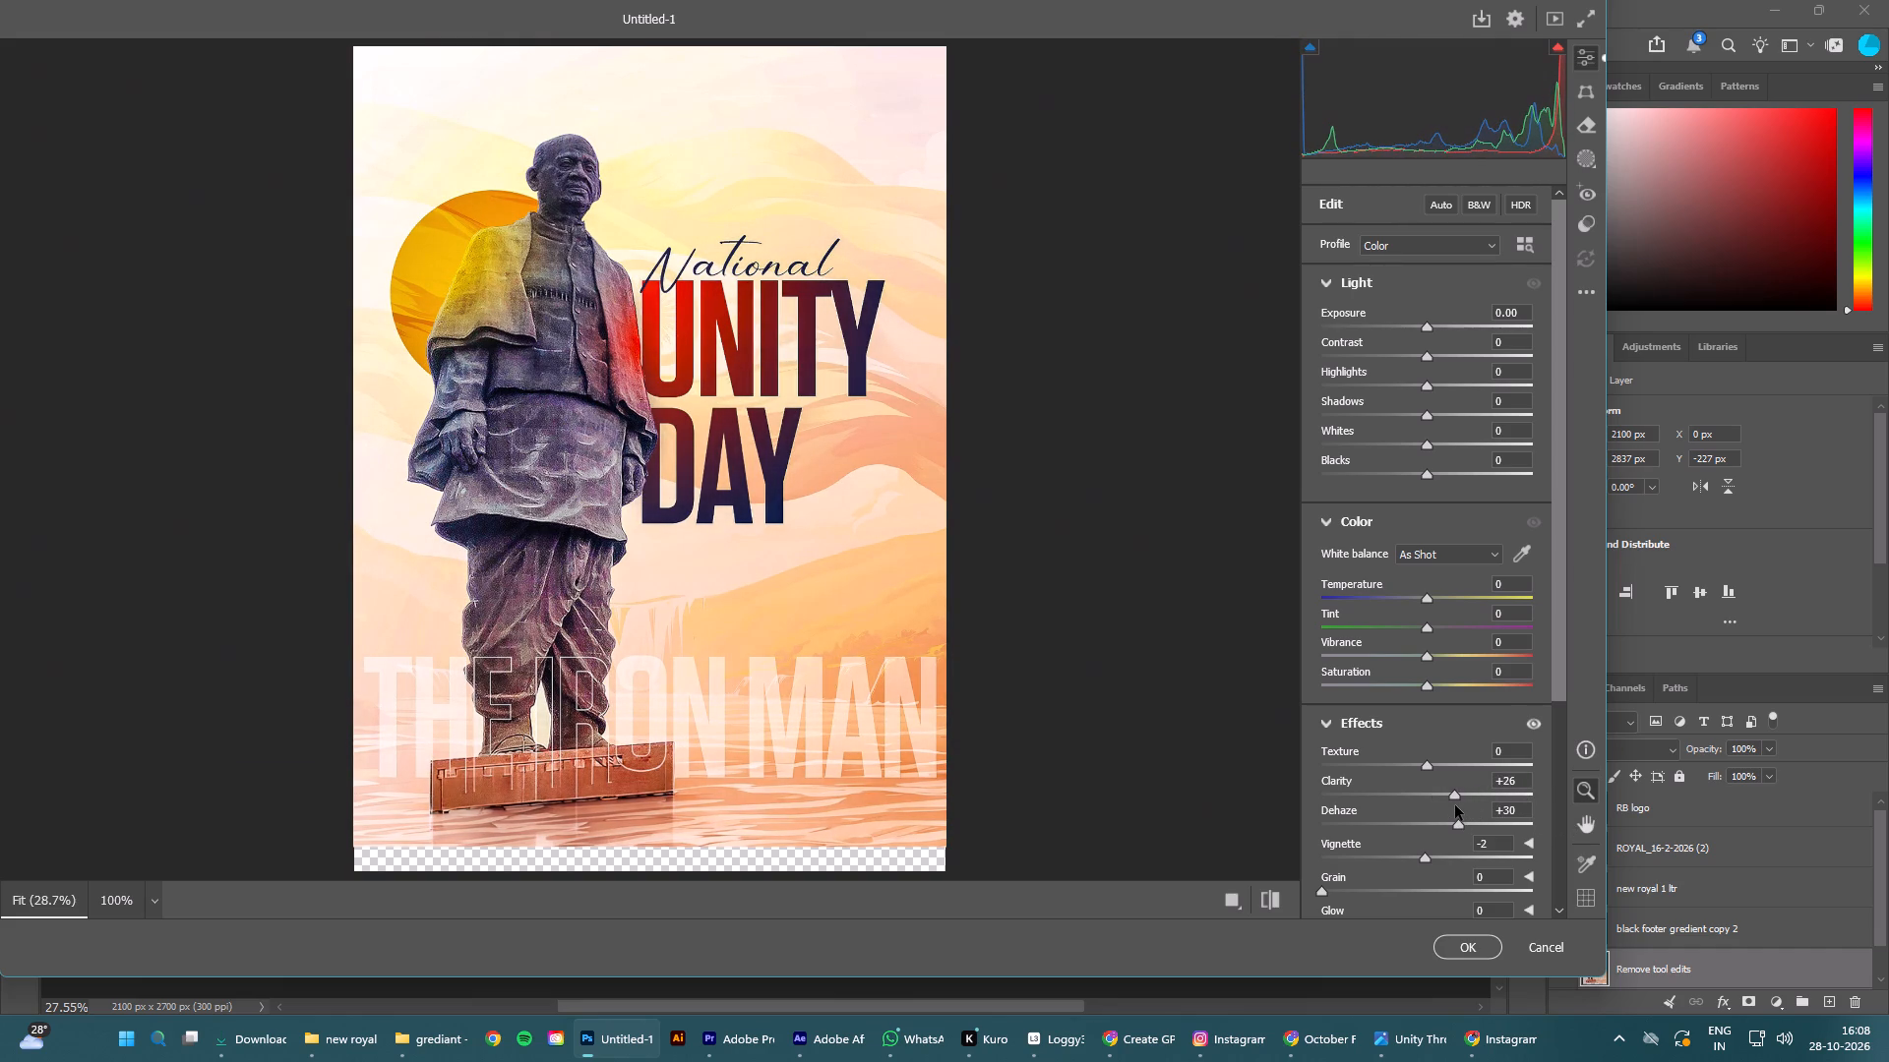
drag(1455, 805, 1460, 806)
drag(1460, 806, 1461, 807)
Set the Texture of the poster artwork to +15 in the Camera Raw effects.
drag(1430, 762, 1440, 772)
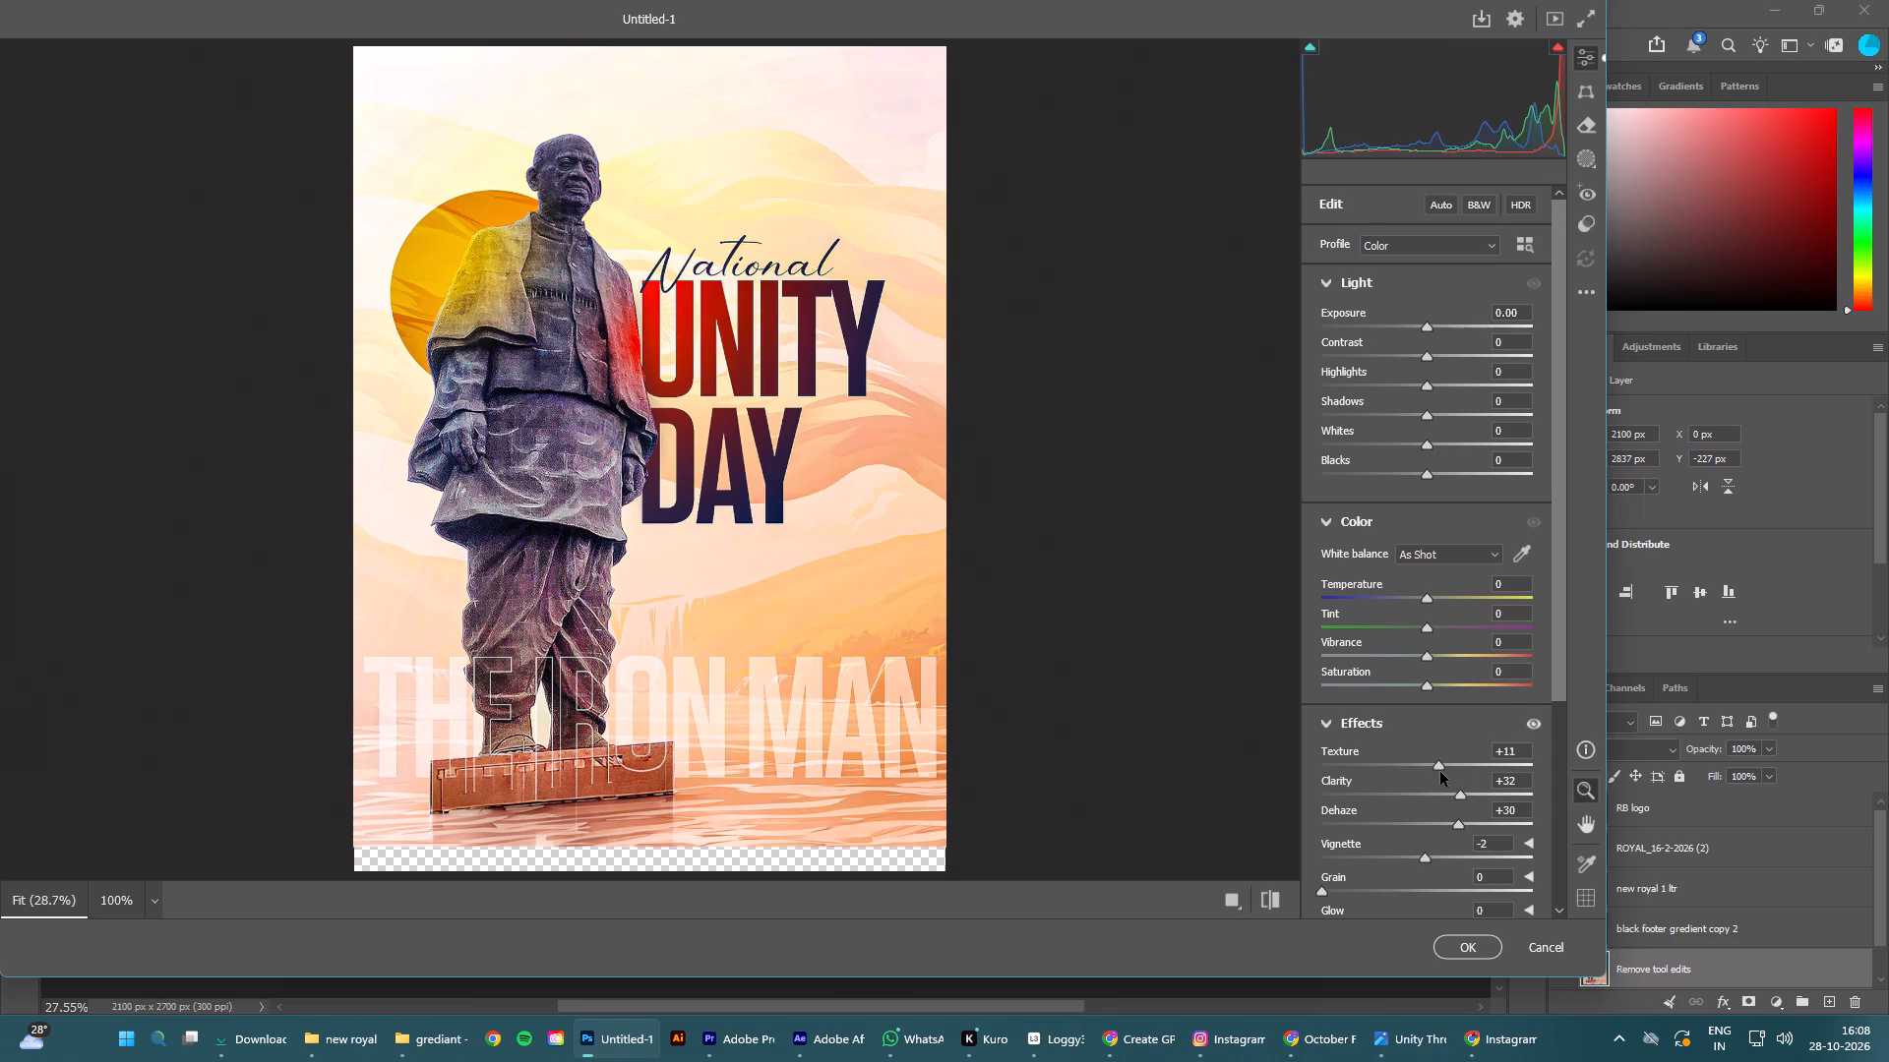
drag(1440, 772, 1446, 781)
drag(1446, 781, 1446, 787)
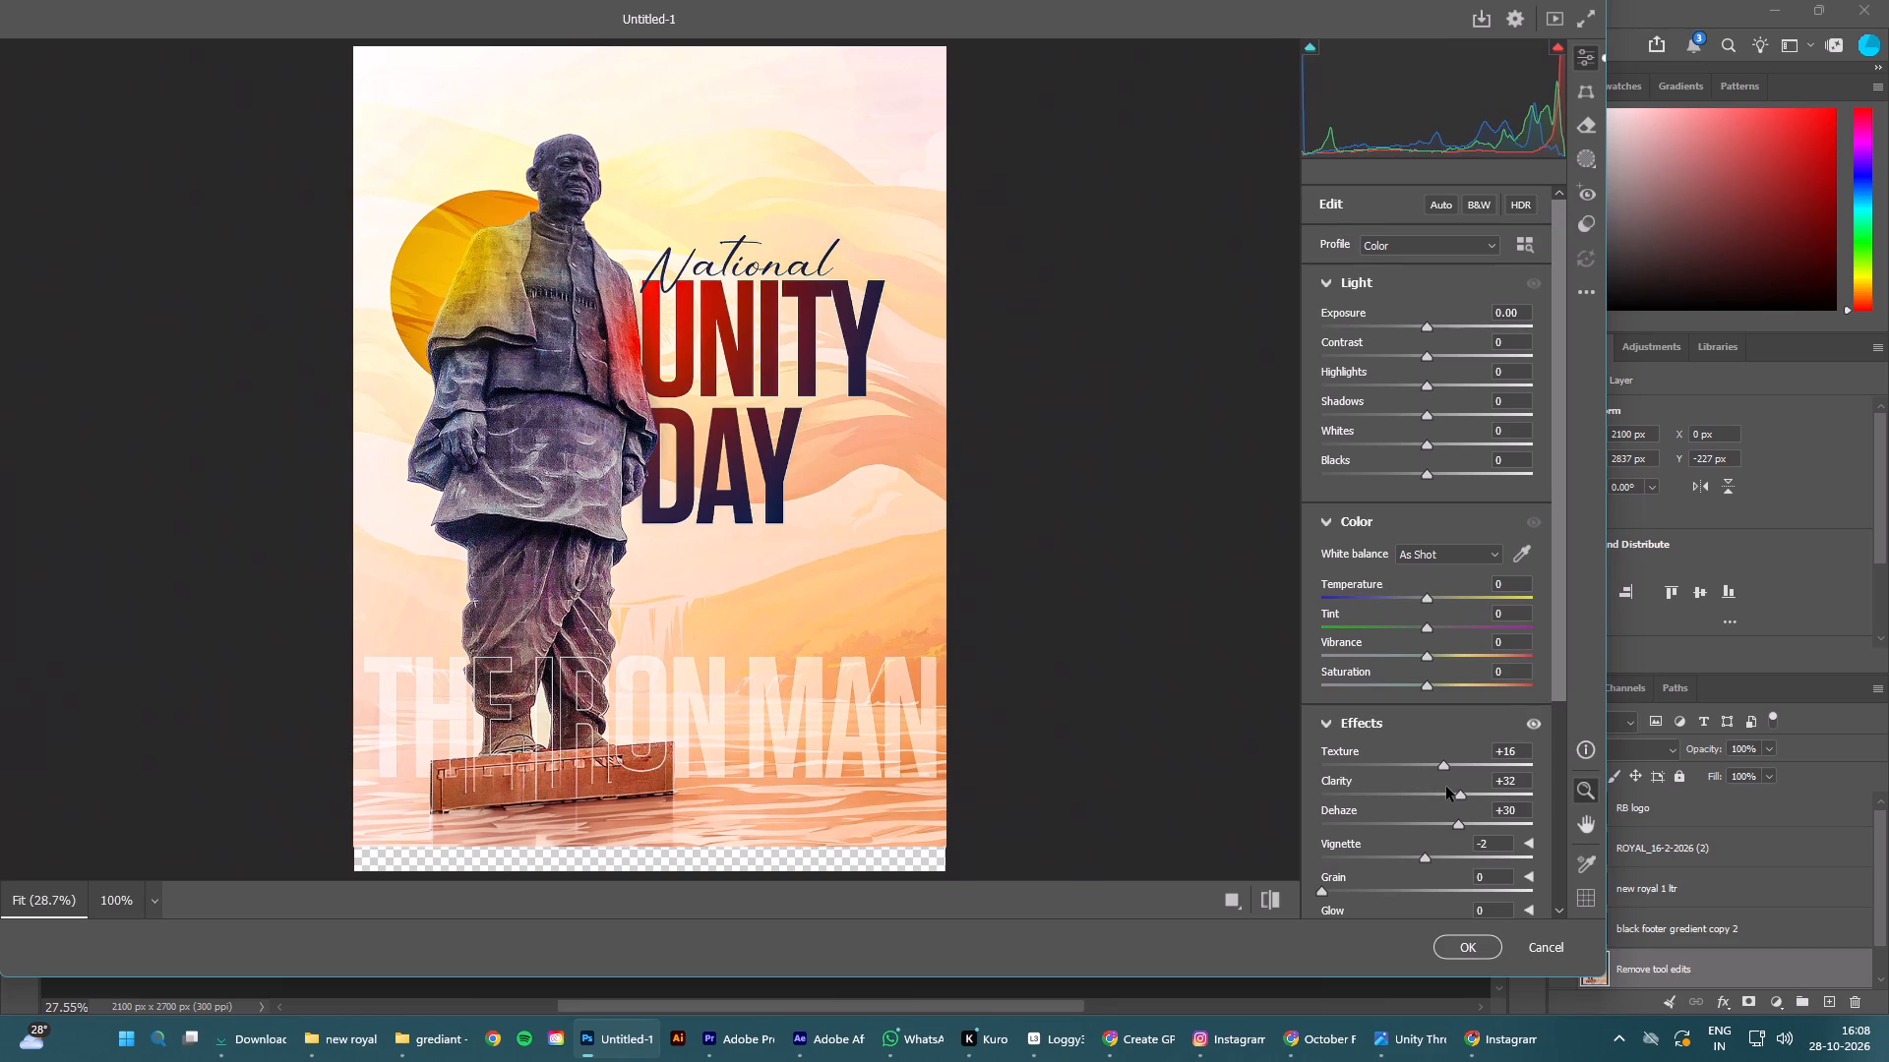
drag(1446, 787, 1446, 786)
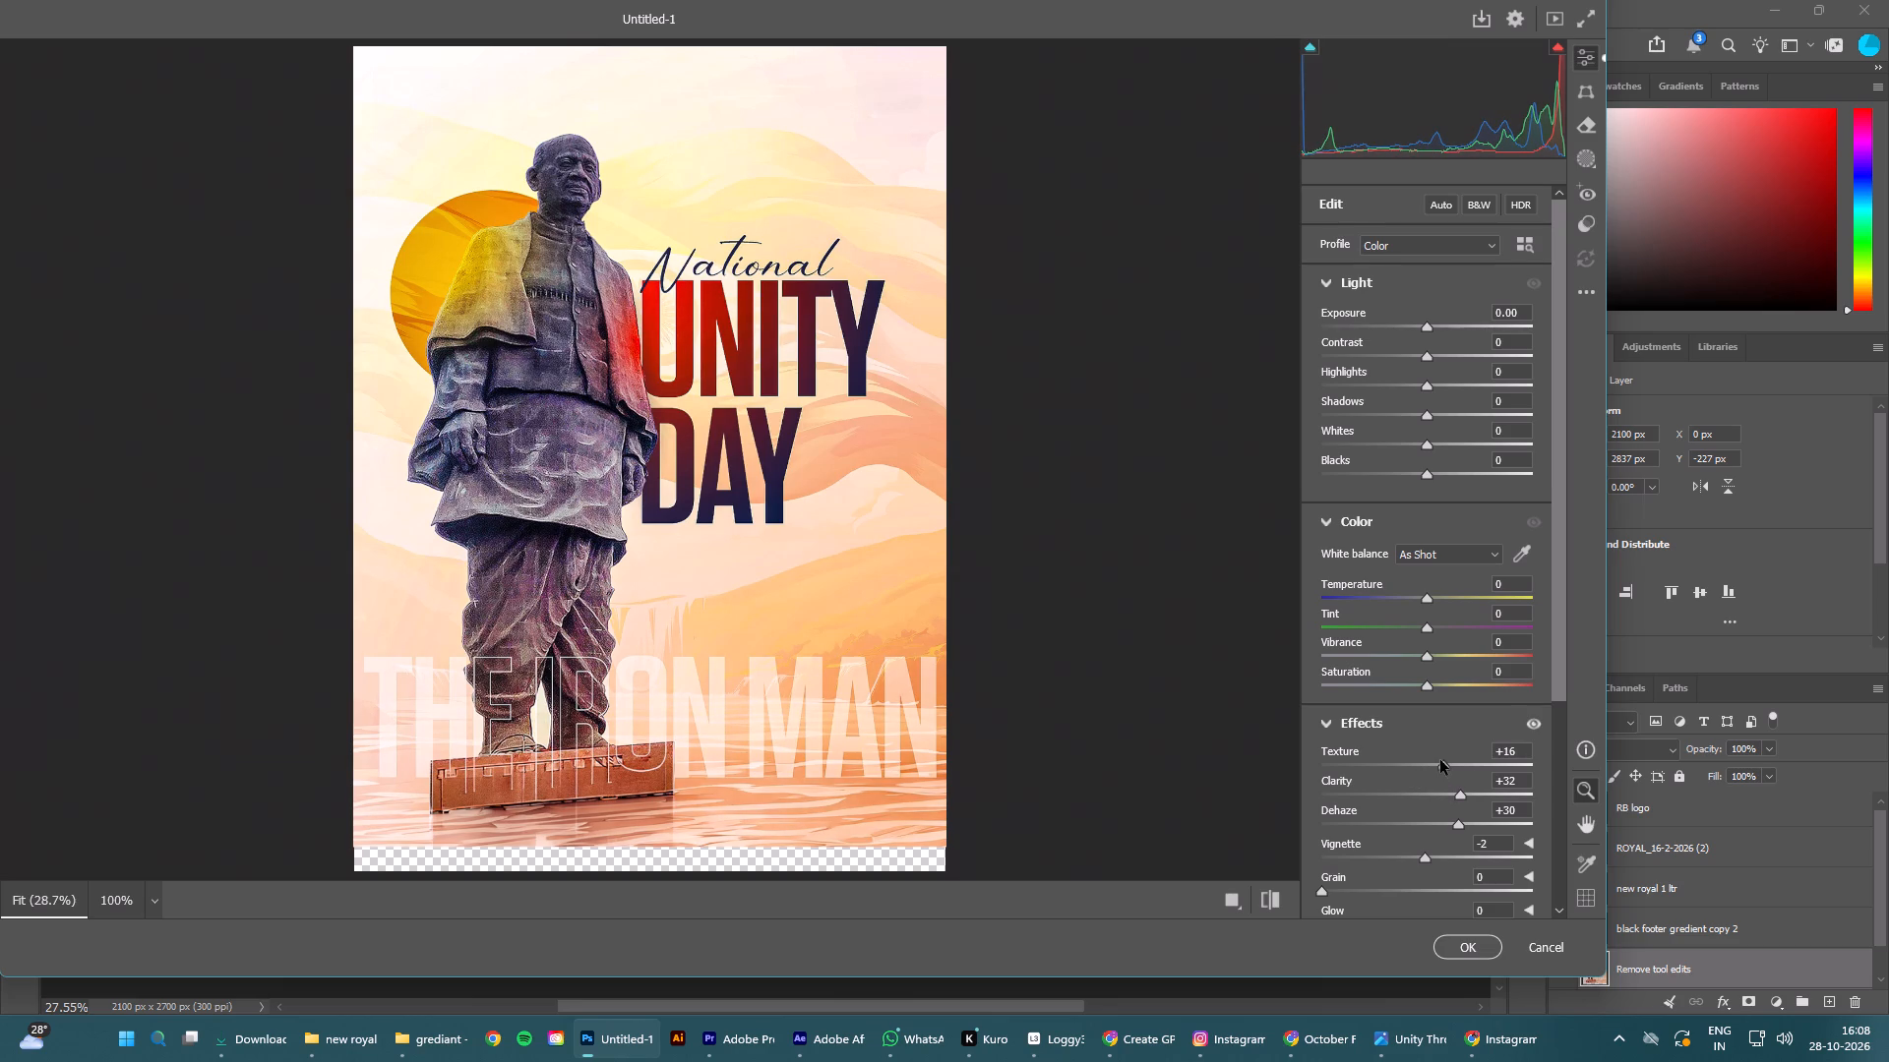
click(1442, 764)
Set the Saturation of the poster artwork to +1 in the Camera Raw color adjustments.
click(1428, 689)
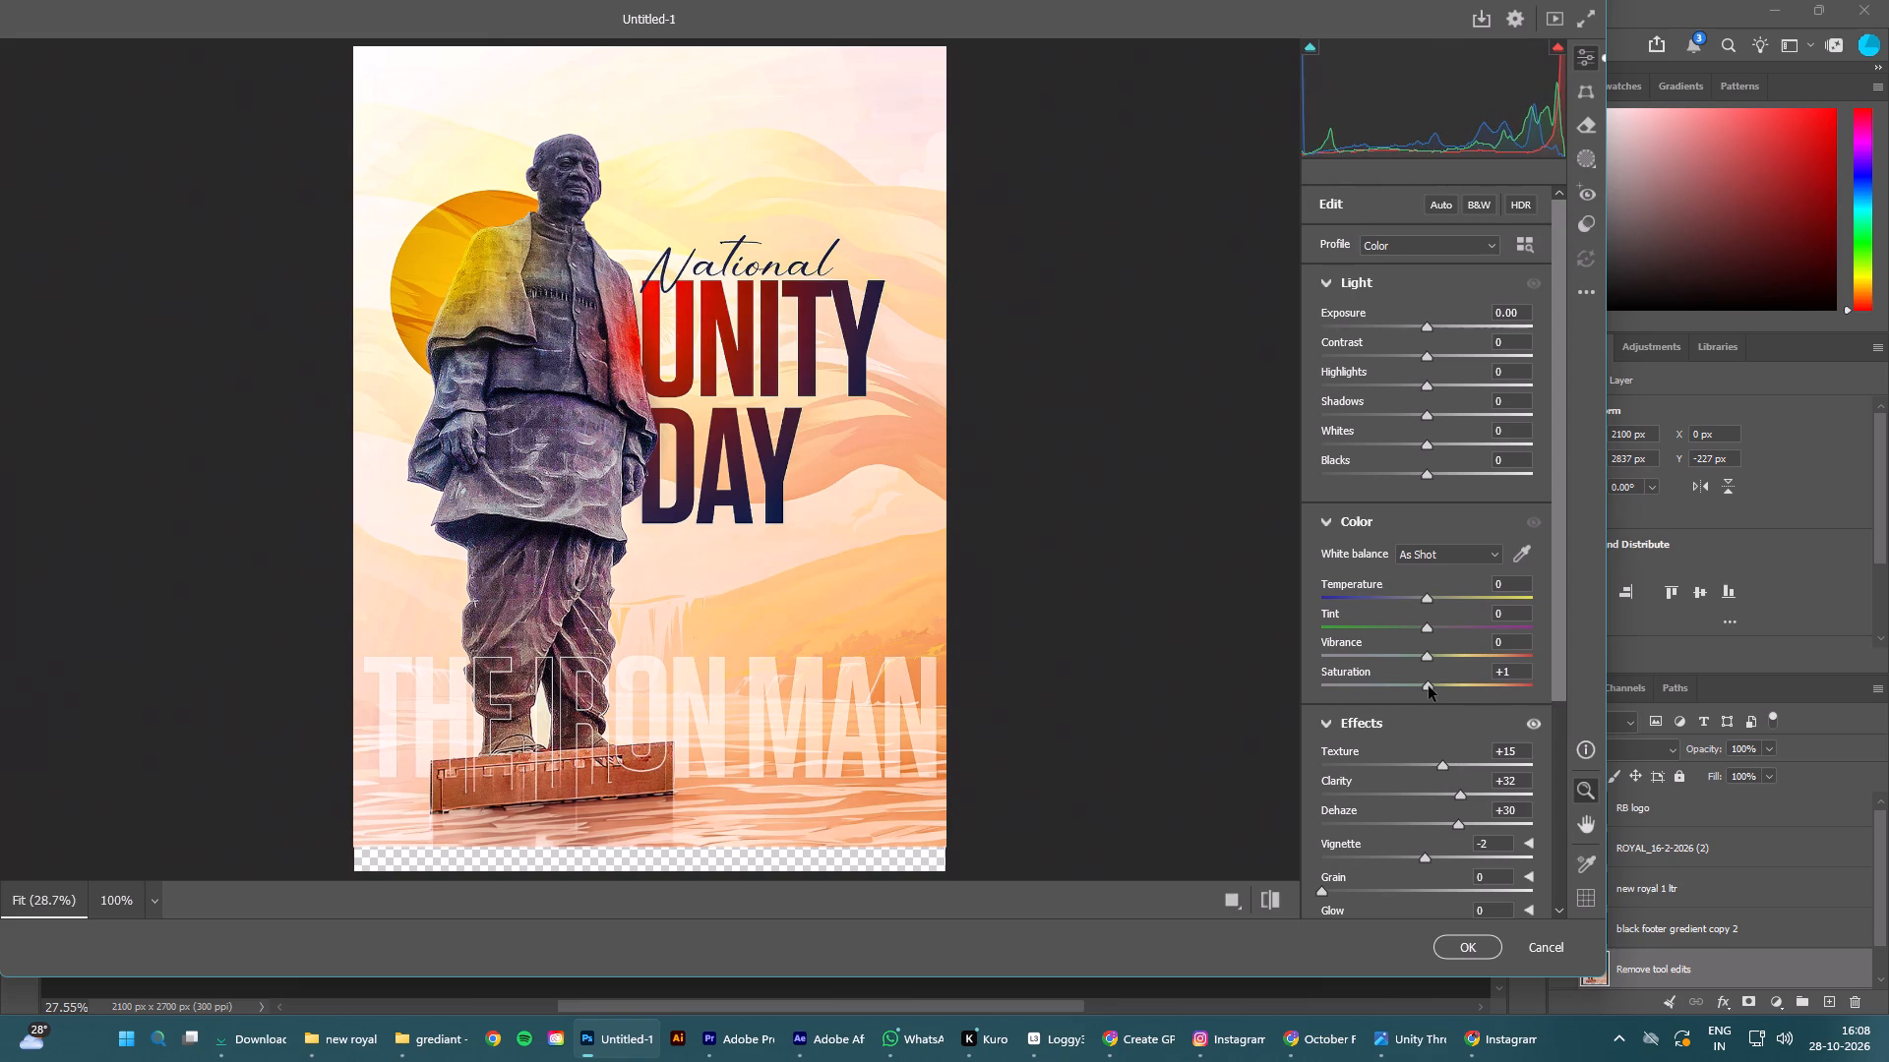
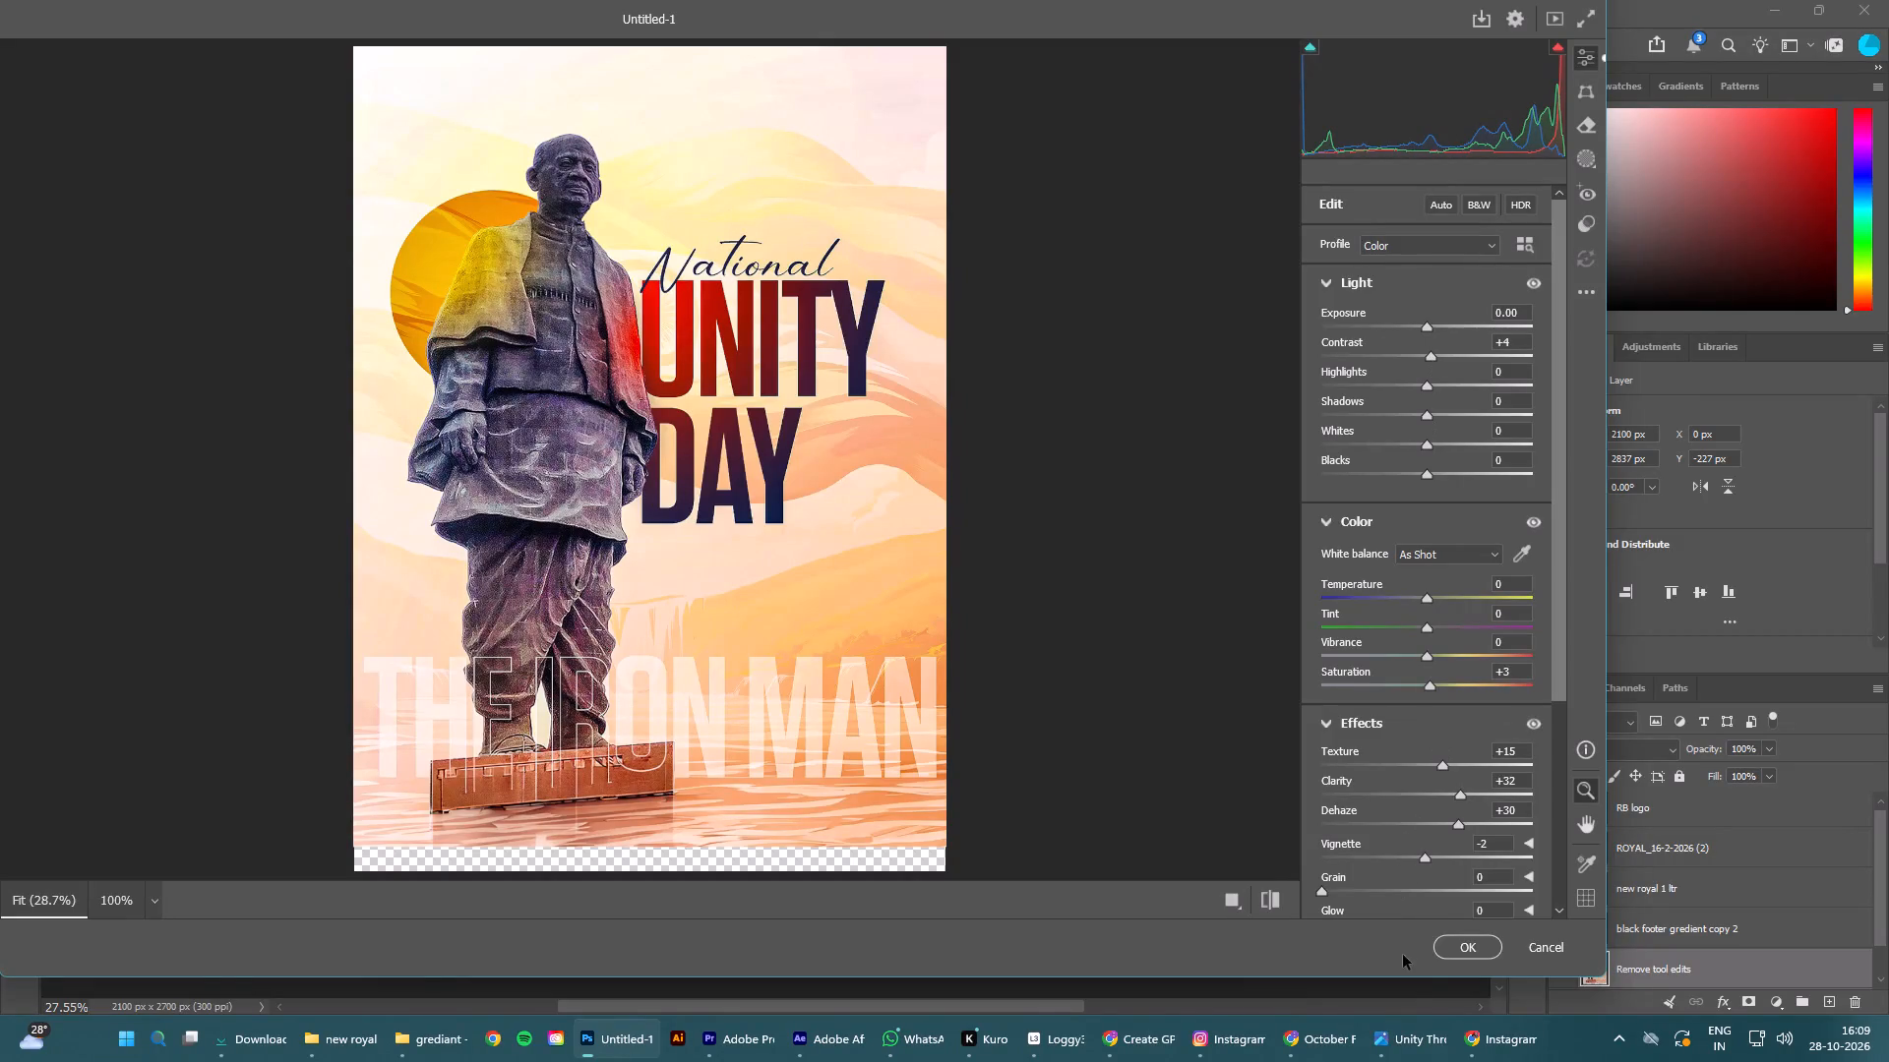
Apply the Camera Raw adjustments to the poster artwork on the Remove tool edits layer.
click(1478, 941)
click(1383, 602)
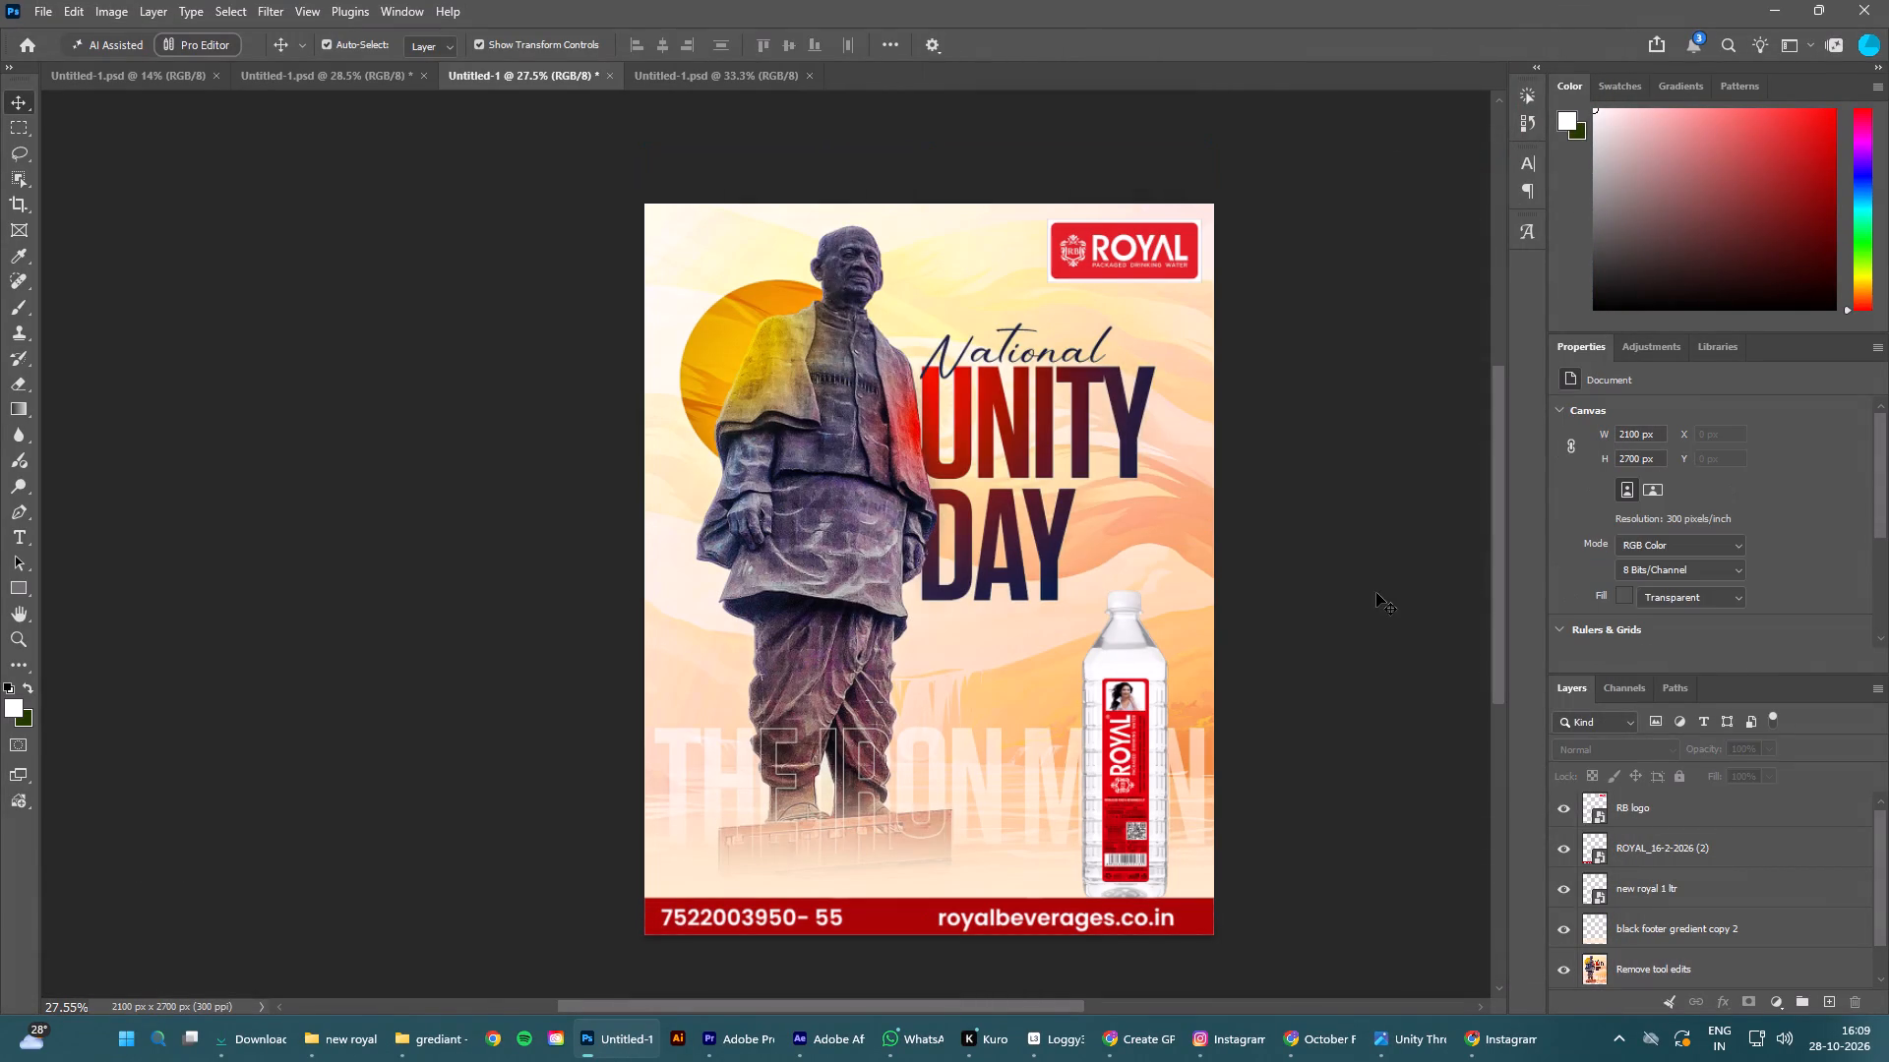
drag(955, 1002, 1033, 1004)
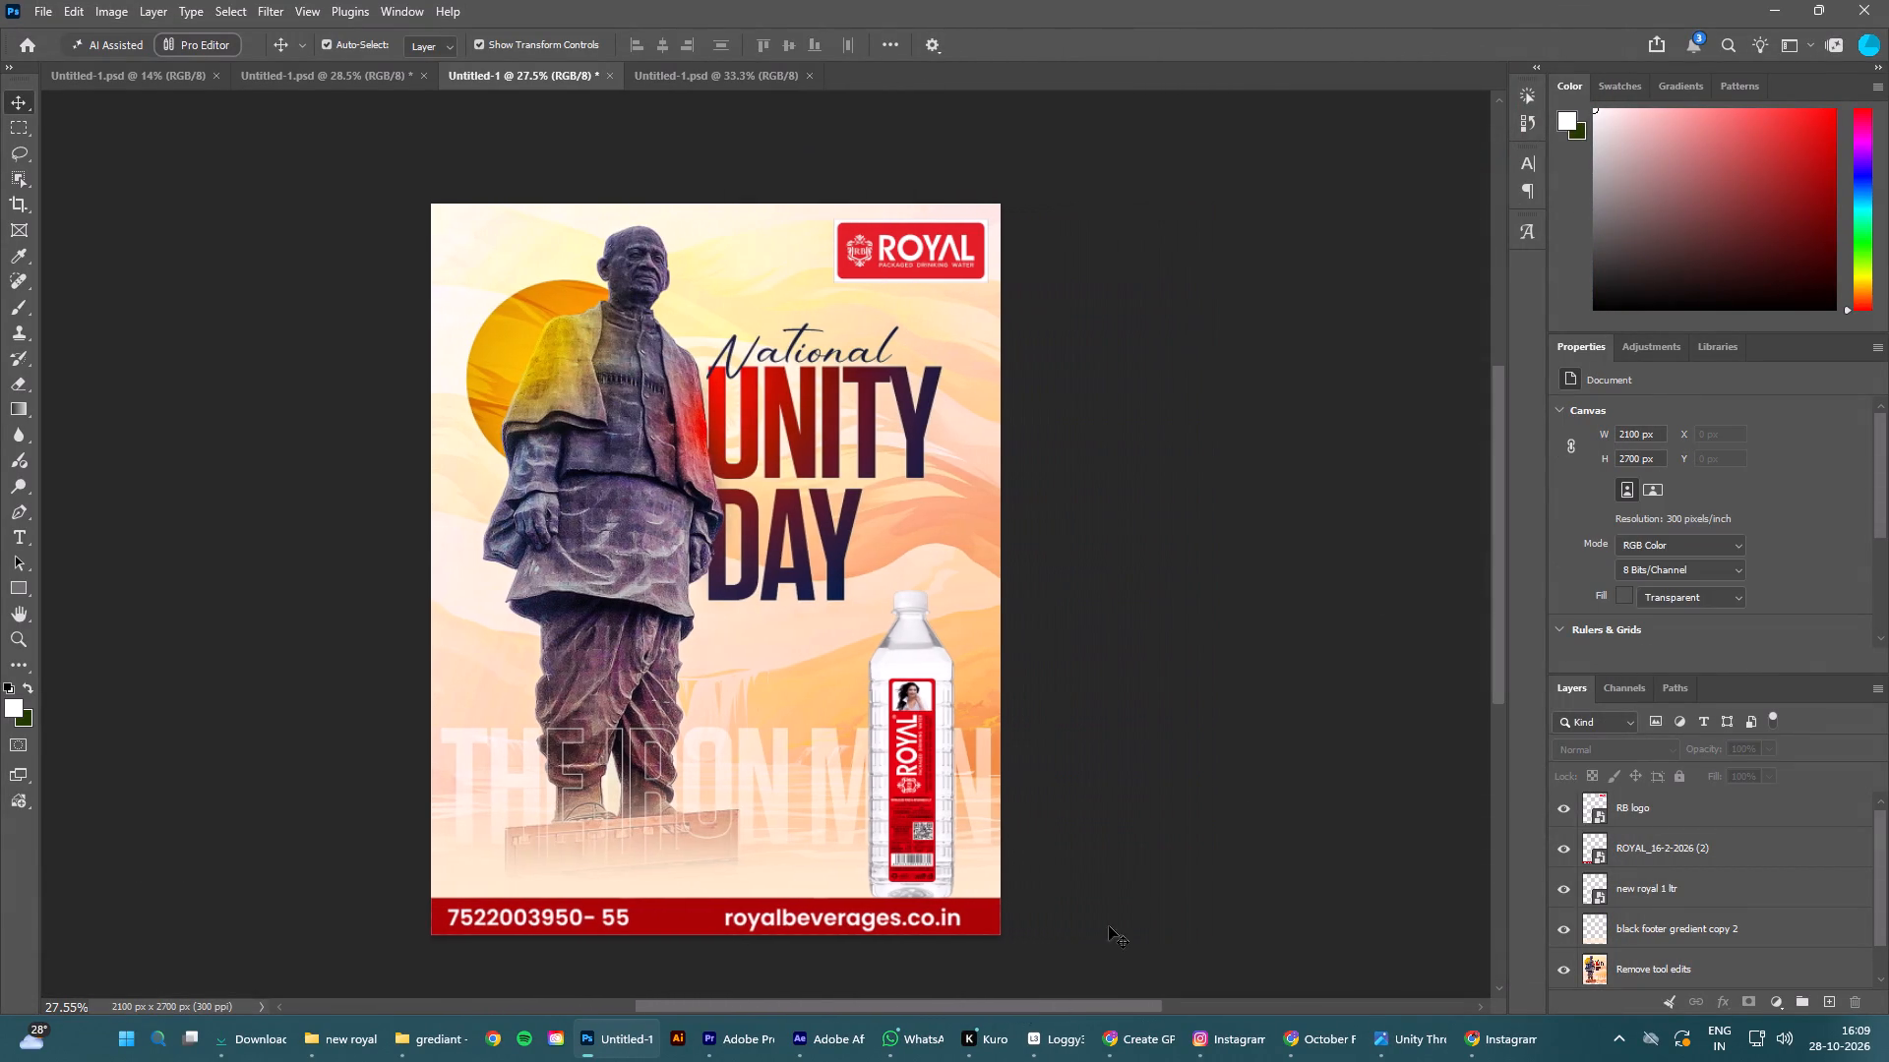
double_click(1298, 688)
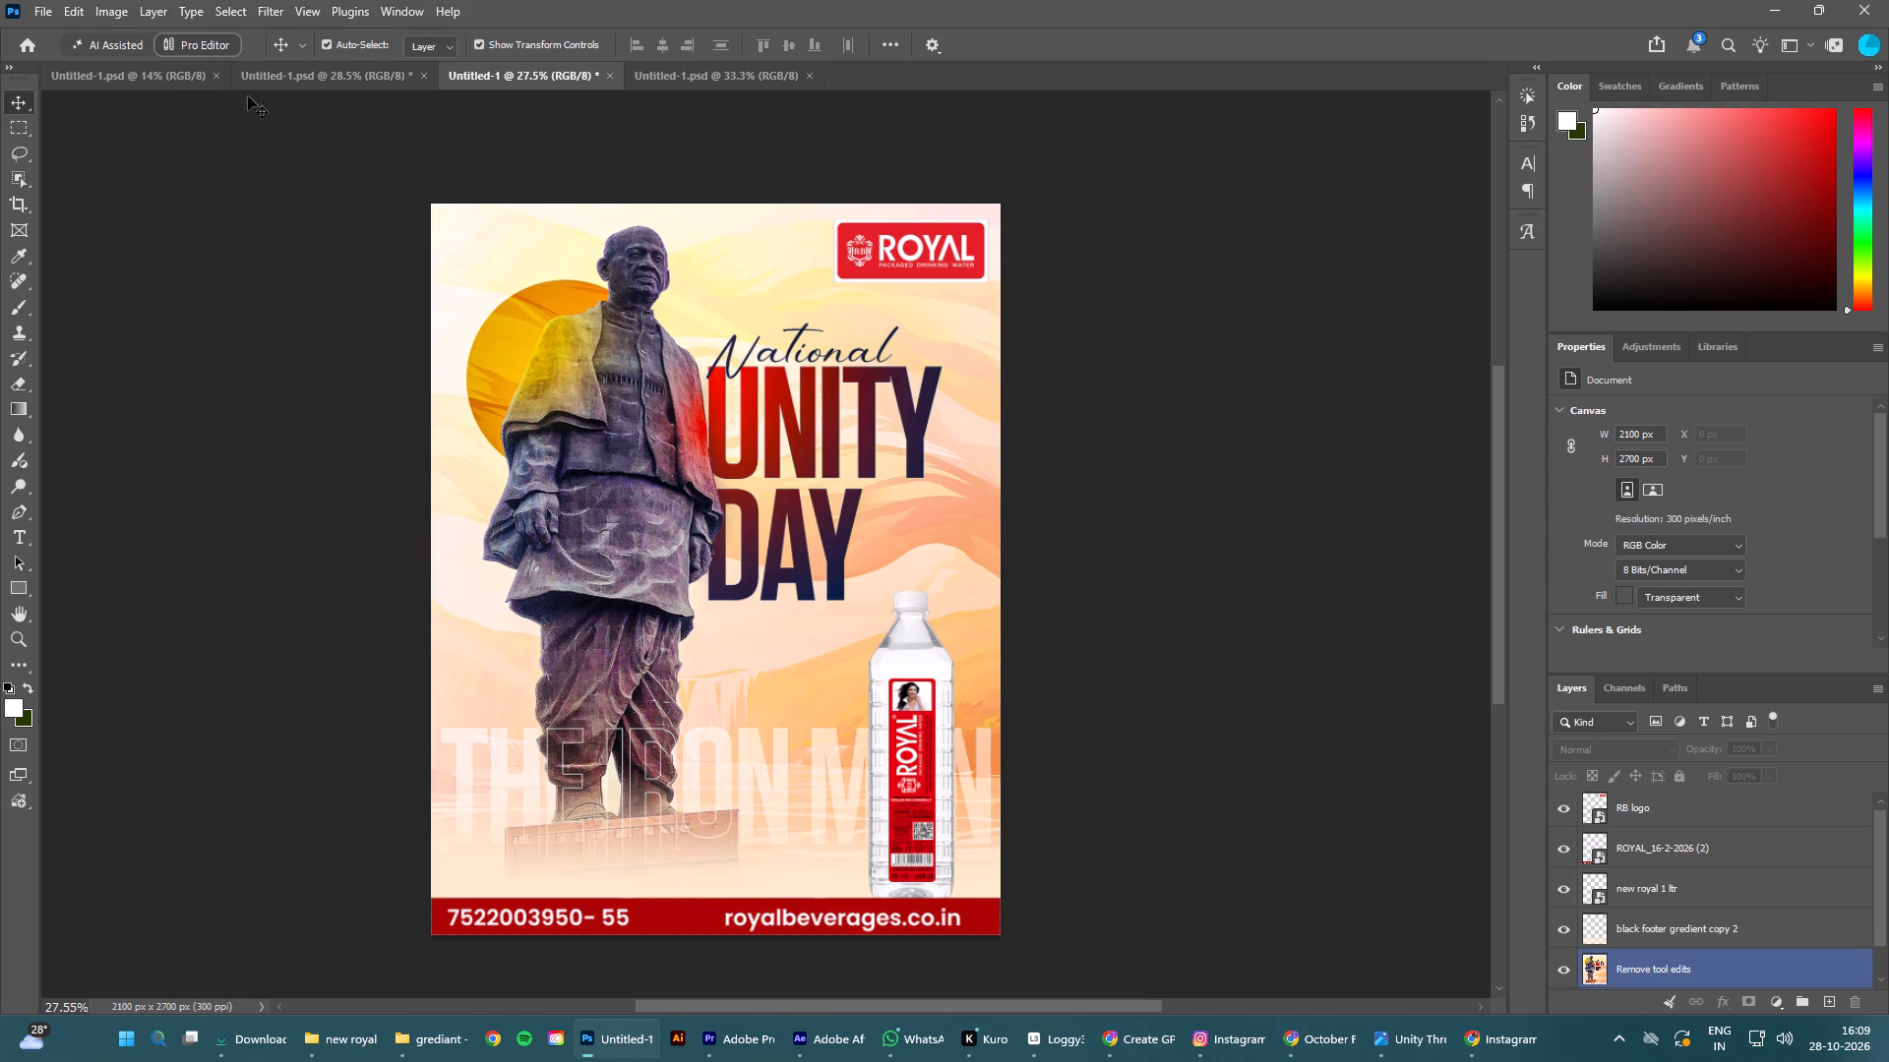
Copy the 31 OCTOBER text layer from the snack-brand Unity Day poster and paste it into the Royal poster.
click(330, 74)
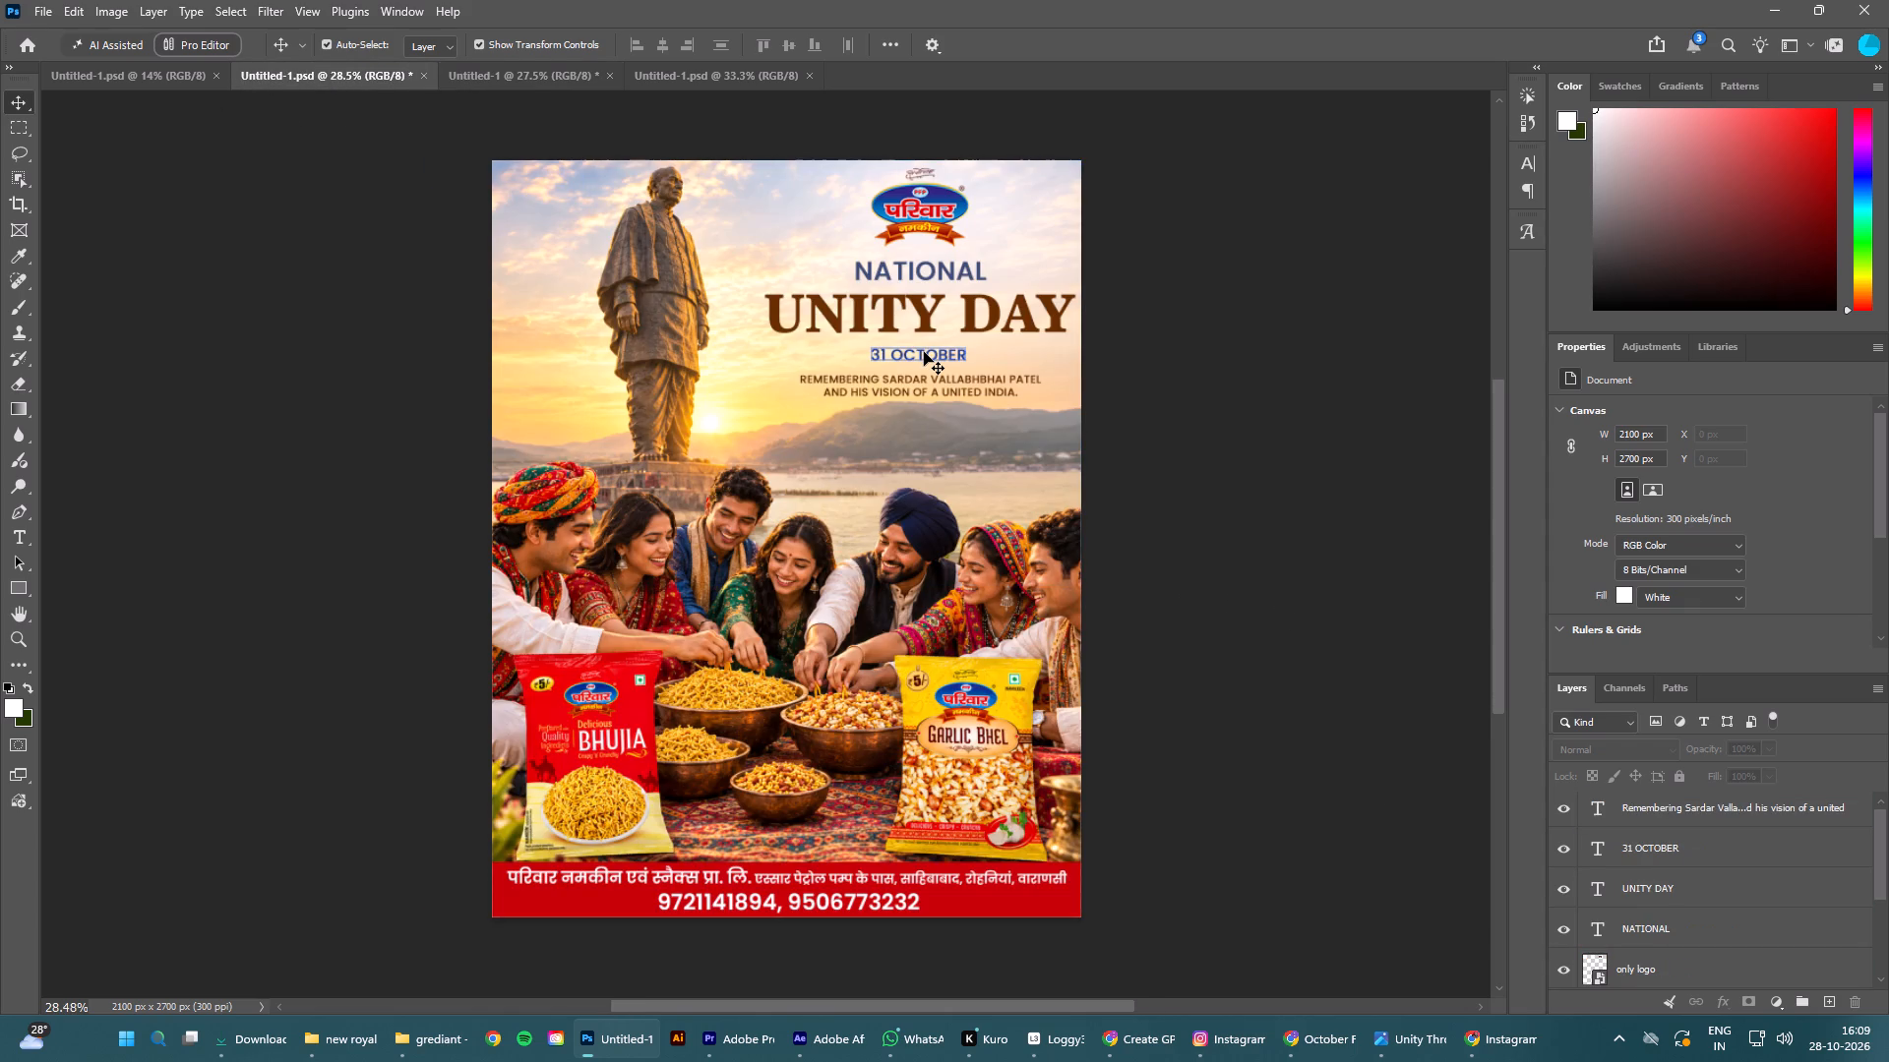
click(924, 352)
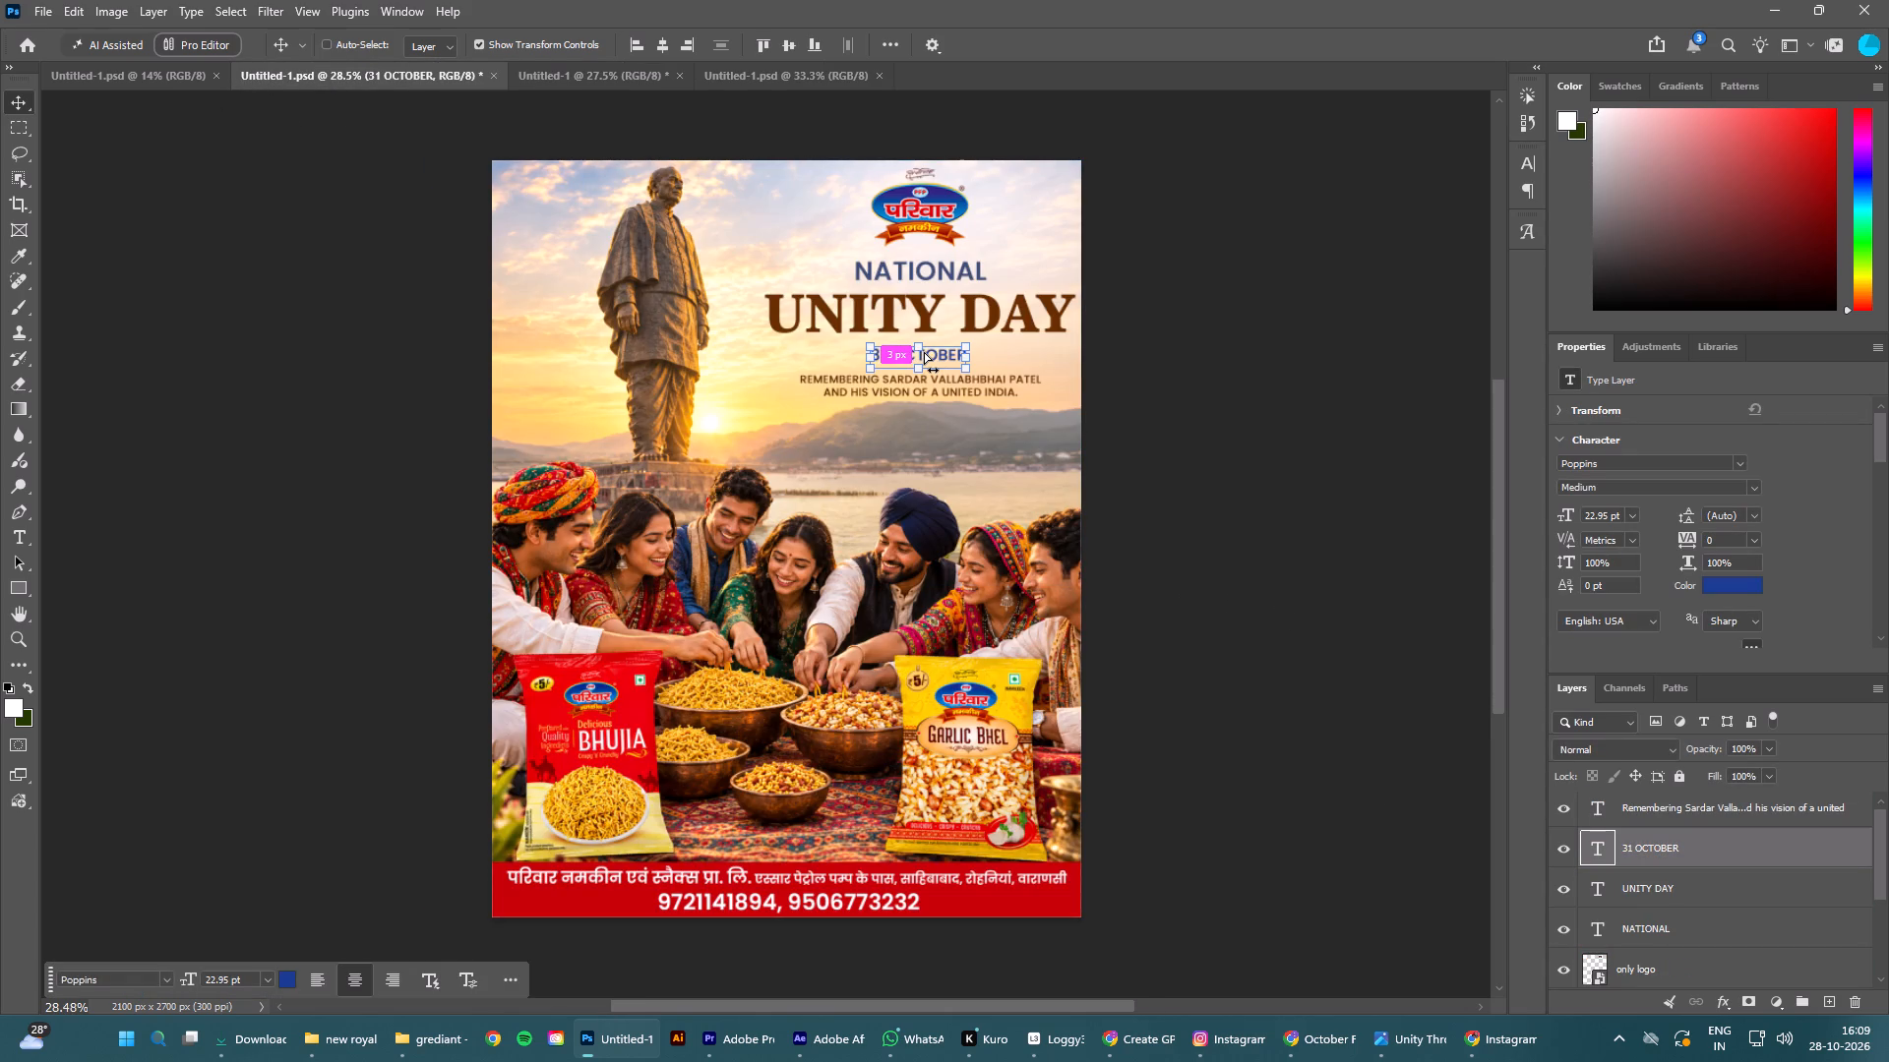
key(ctrl+c)
click(756, 69)
click(576, 69)
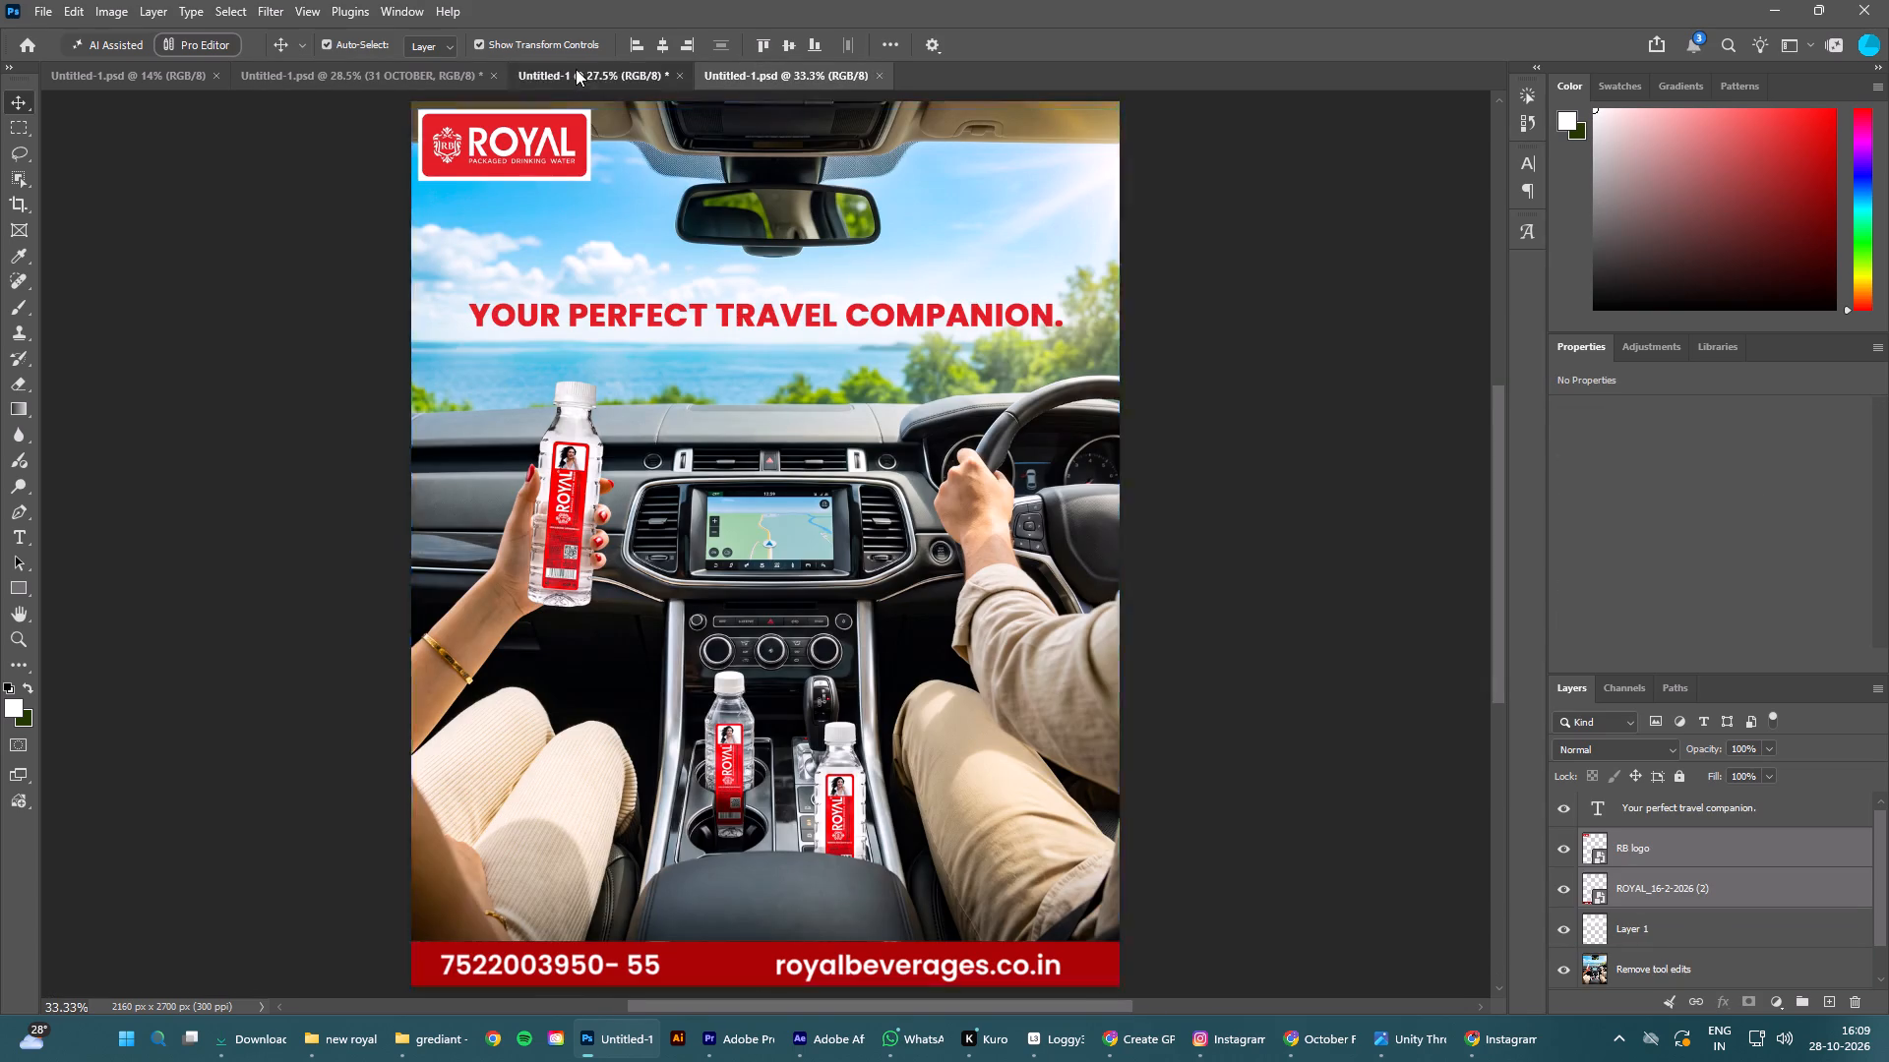
key(ctrl+shift+v)
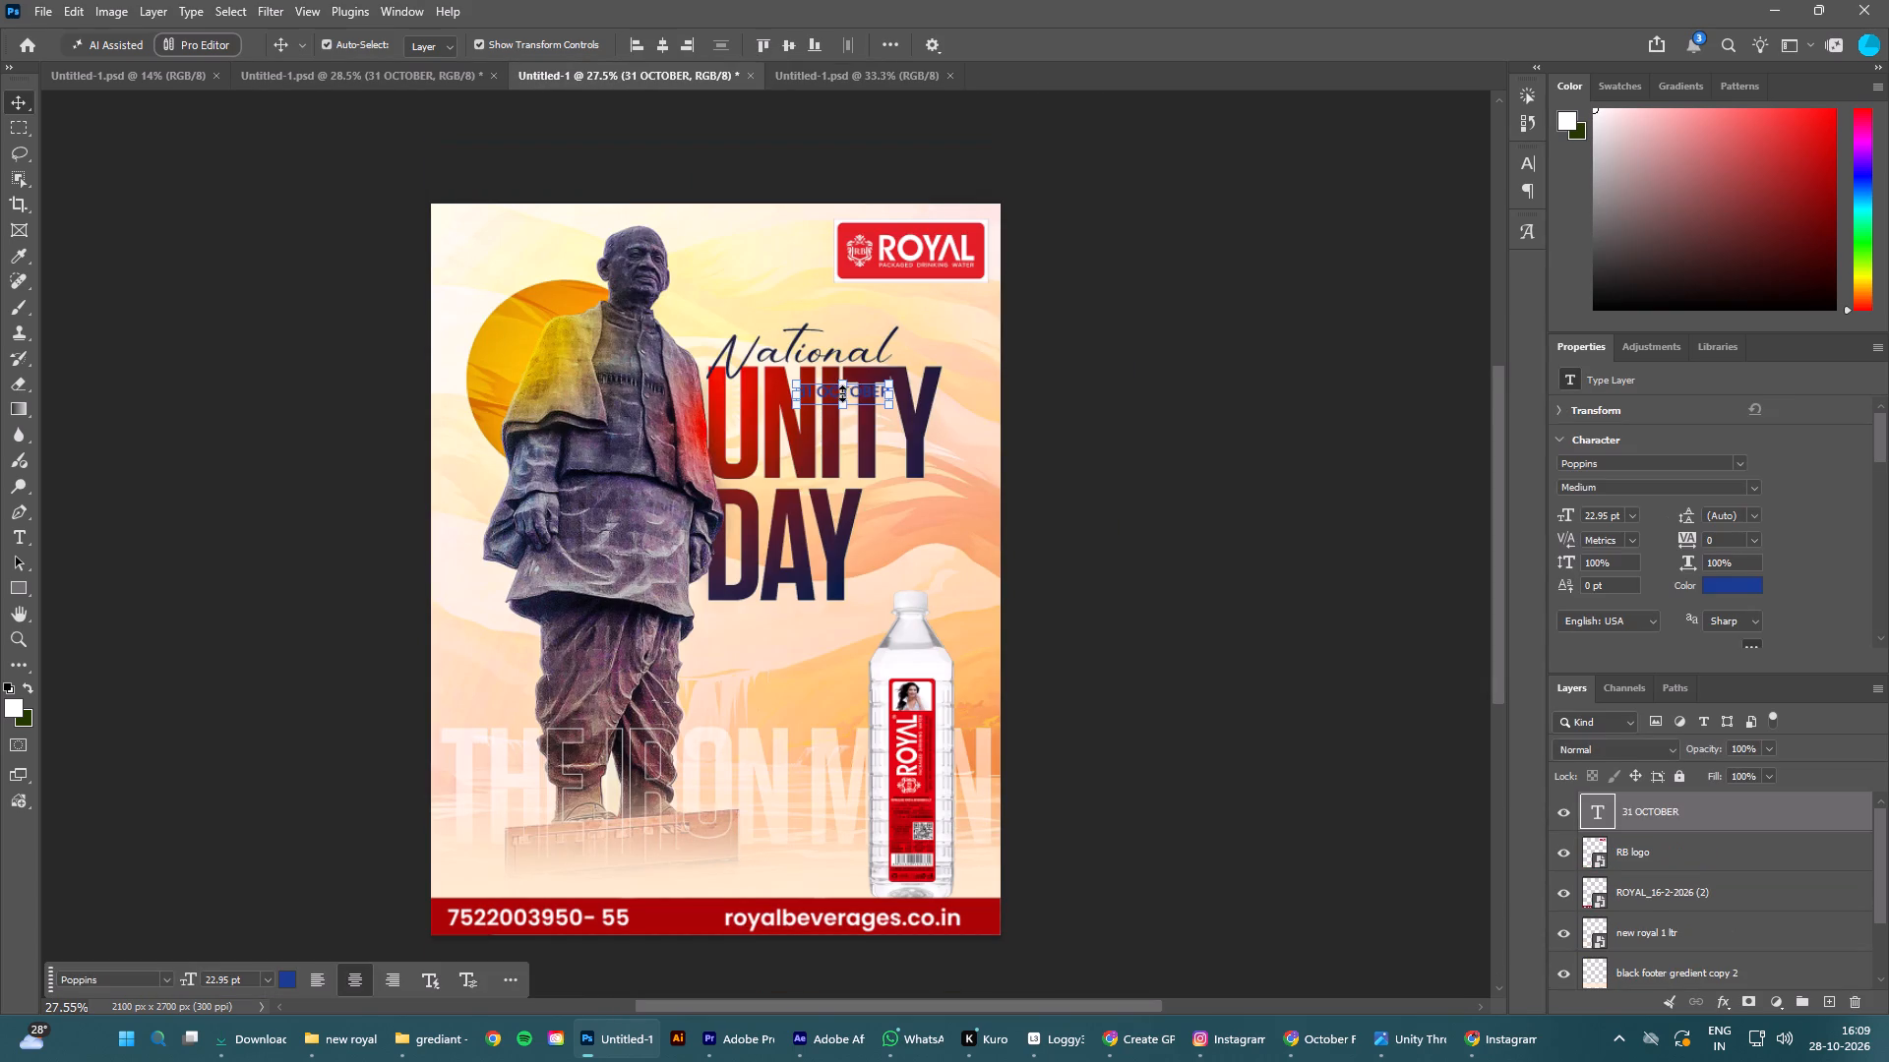
Position the 31 OCTOBER text just below DAY, aligned with the left edge of the headline.
drag(855, 391, 772, 619)
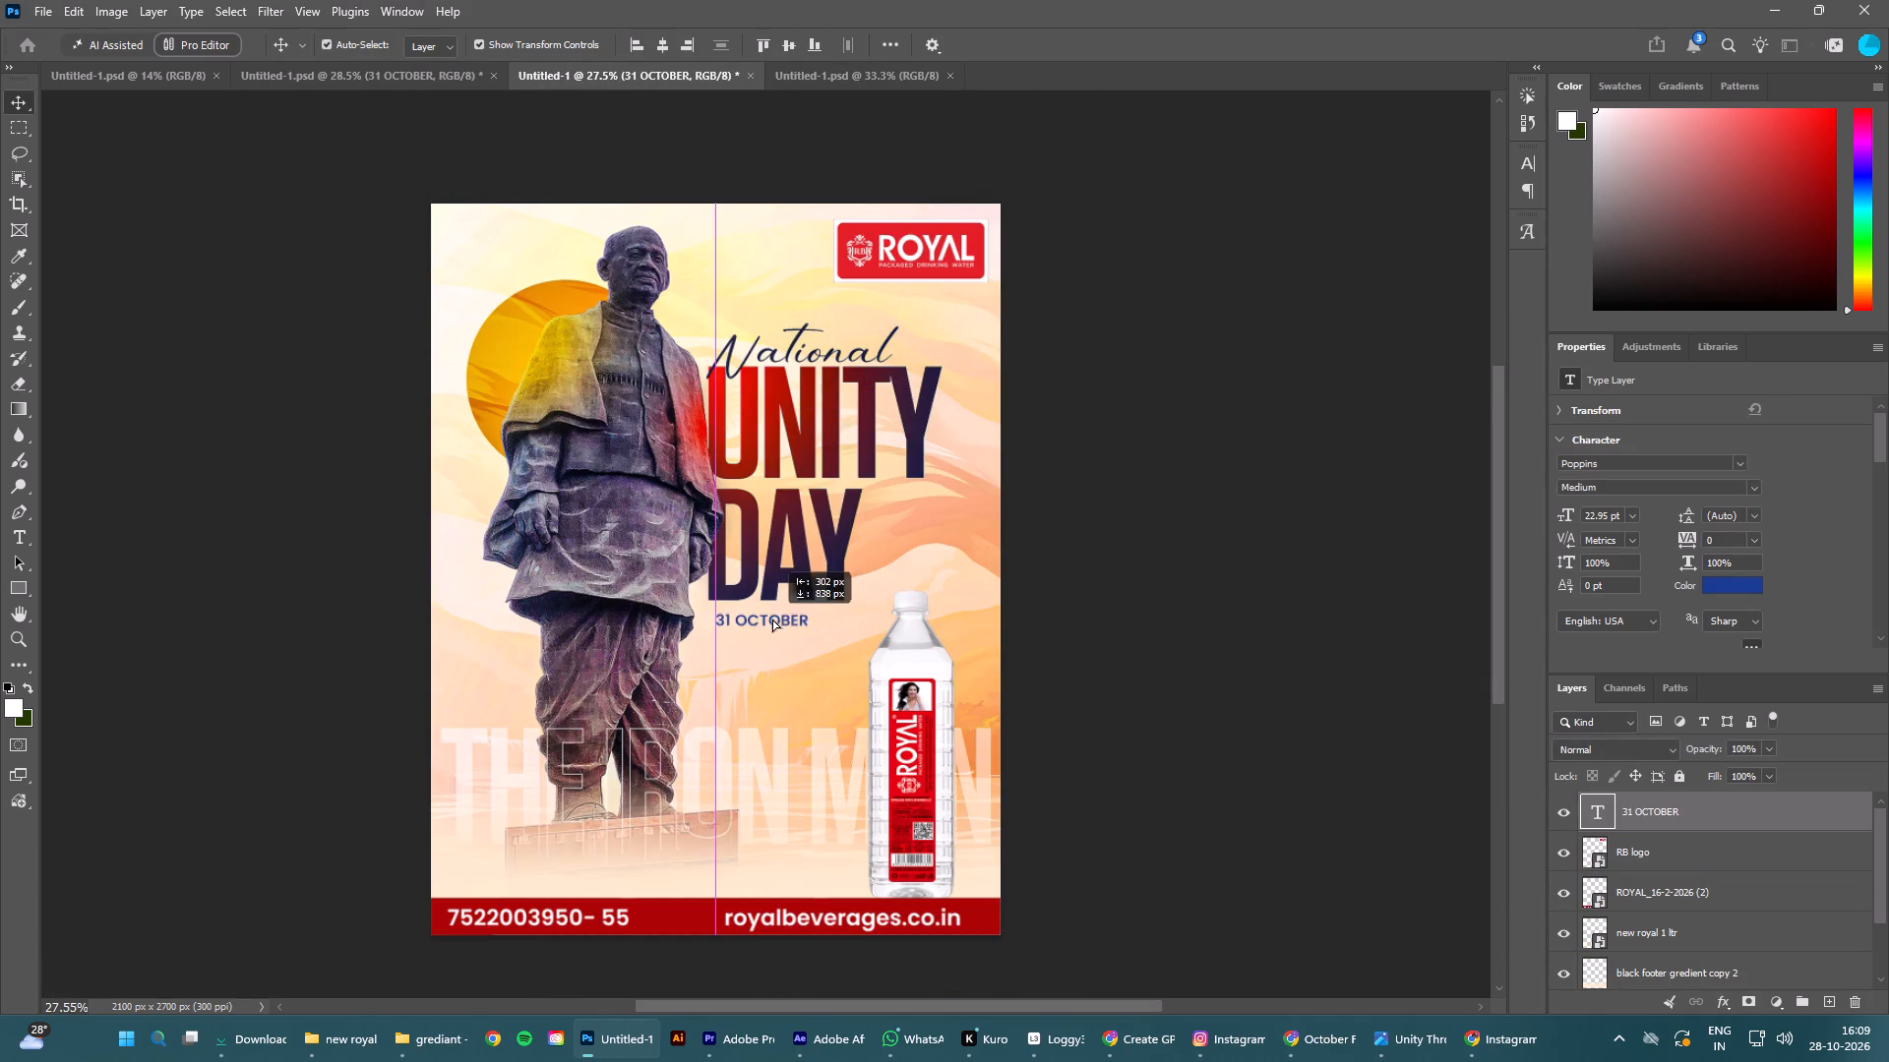
drag(772, 619, 762, 619)
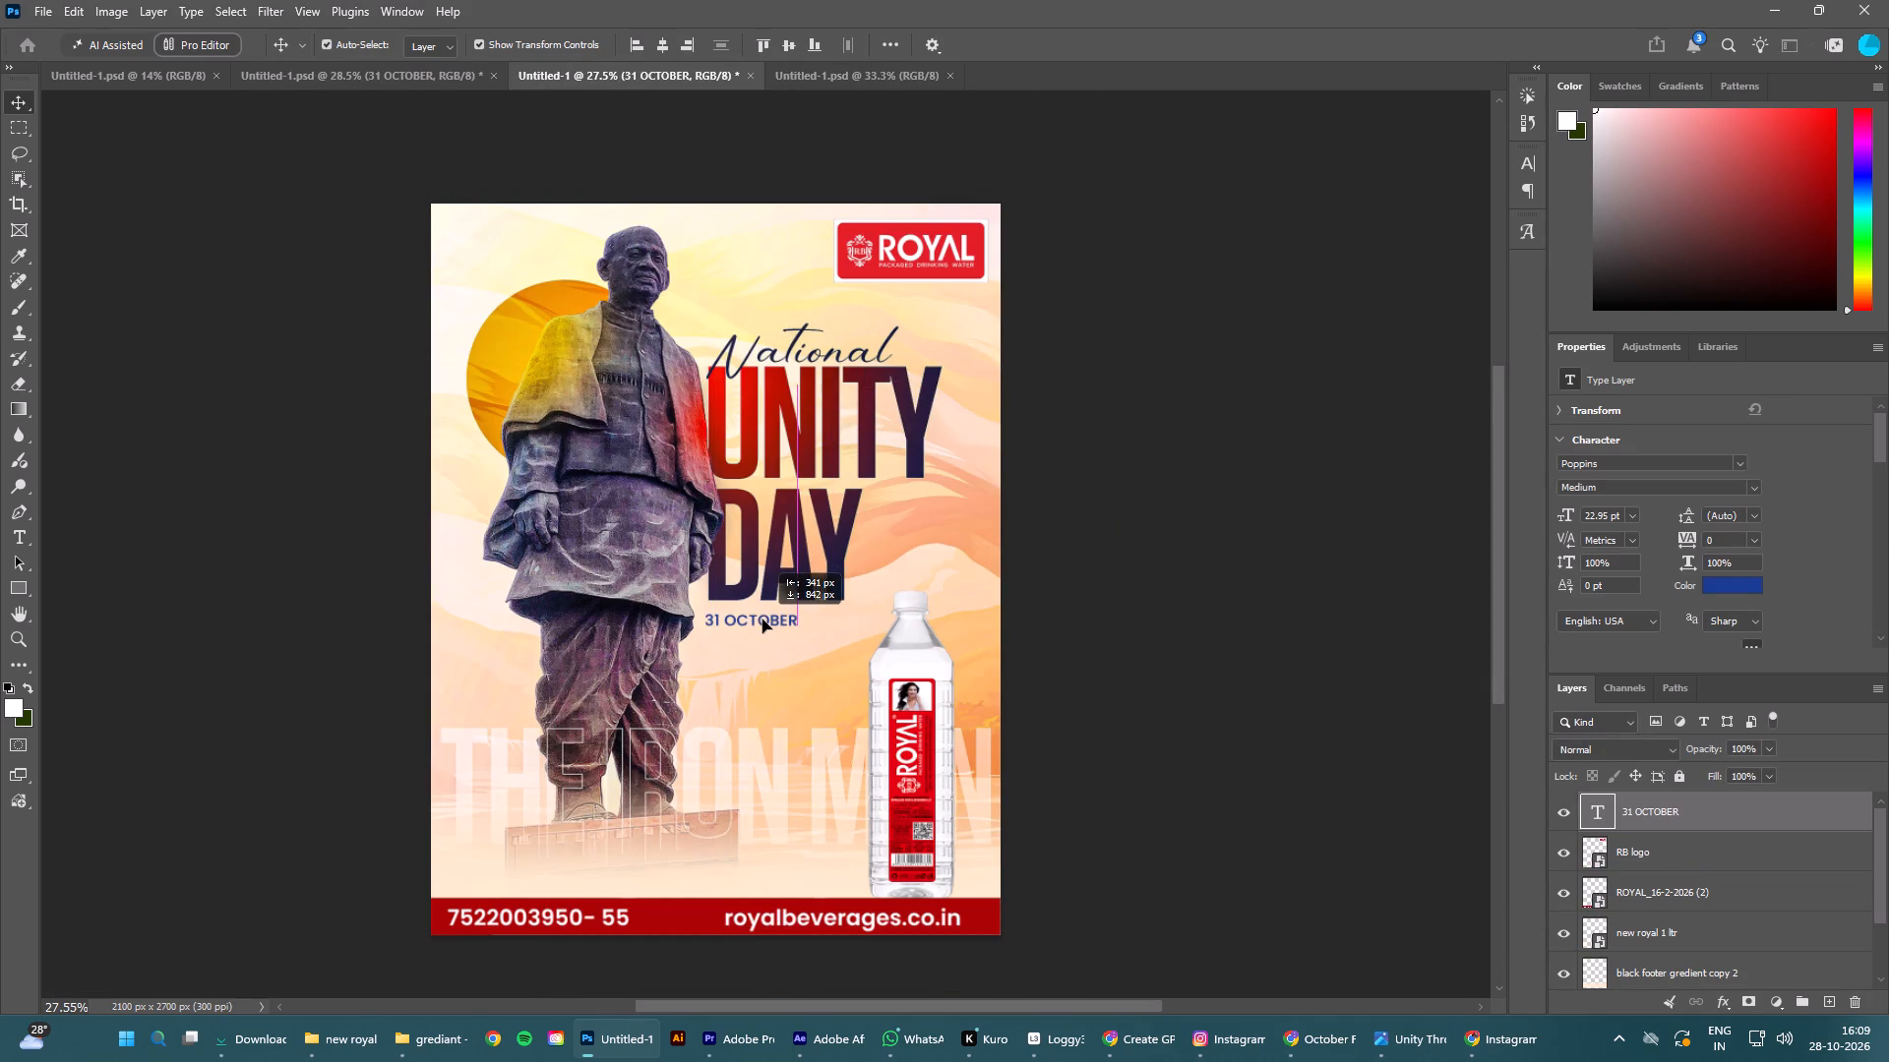
drag(762, 619, 763, 619)
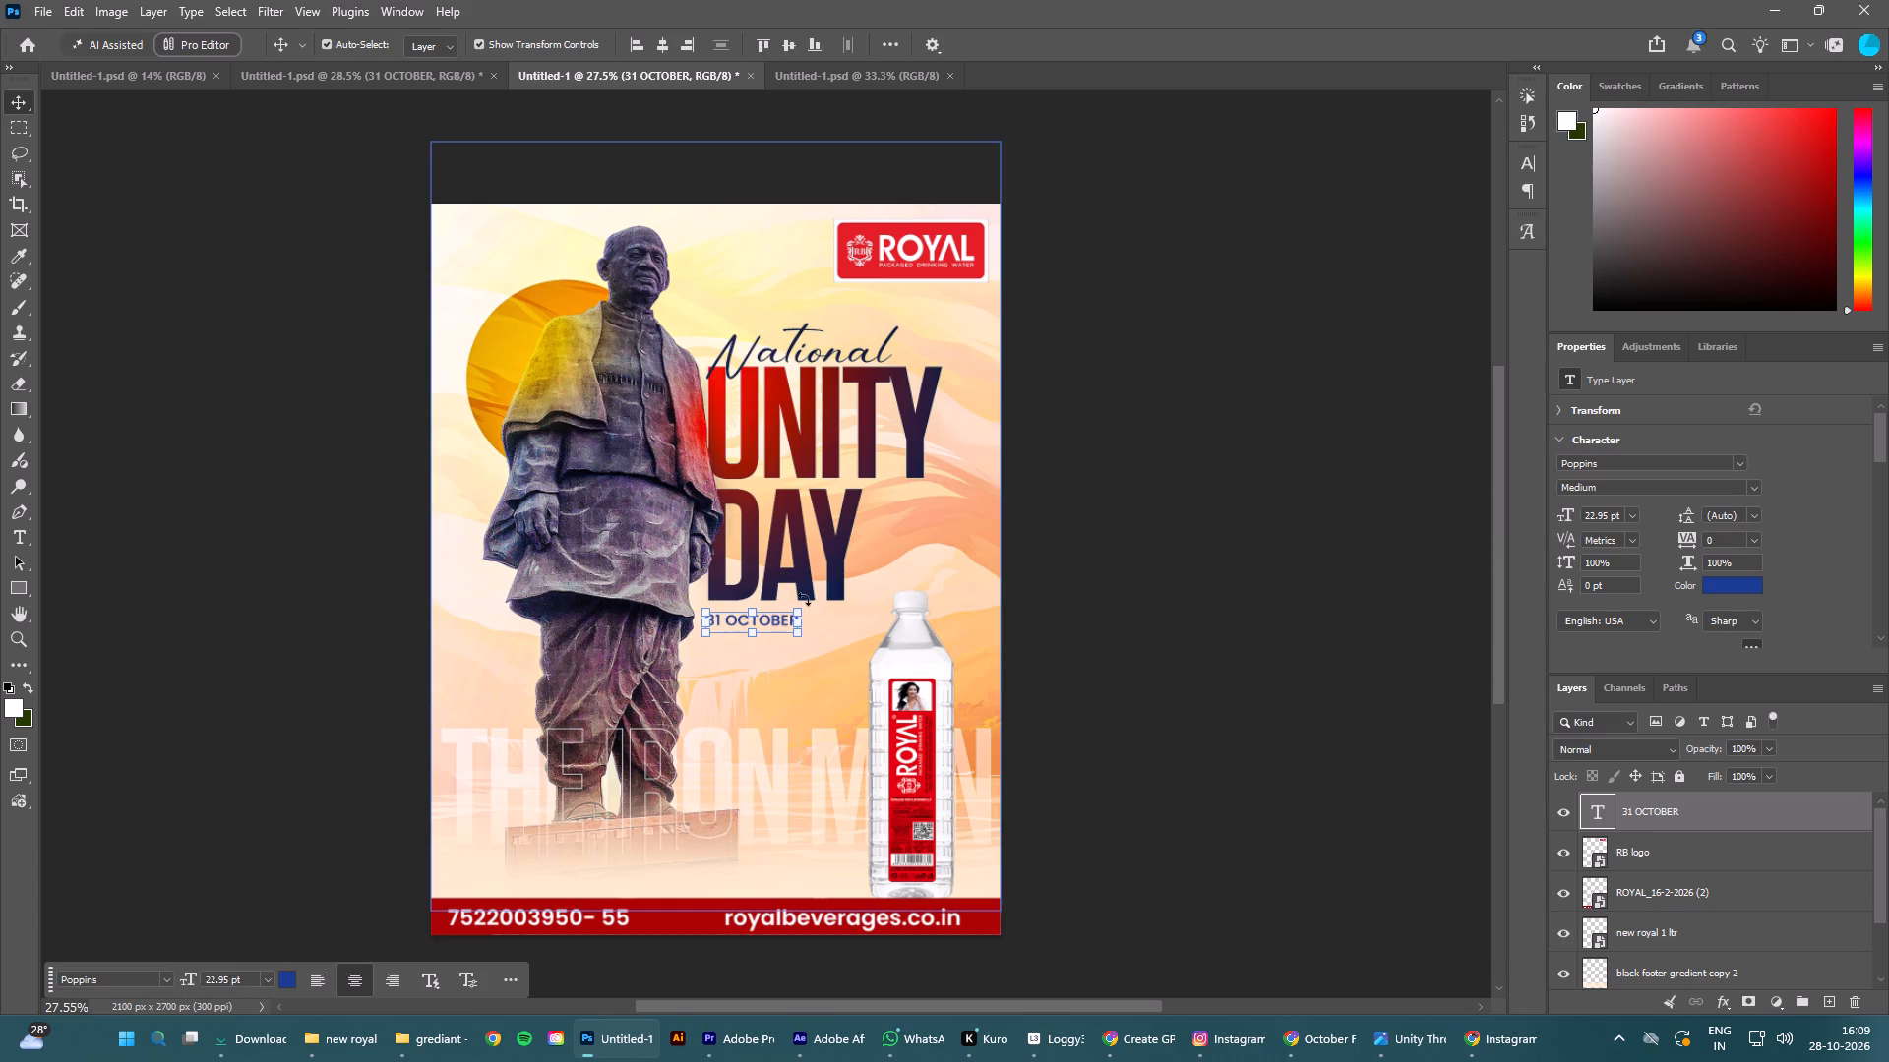
key(shift+Right)
key(shift+Right)
key(shift+Up)
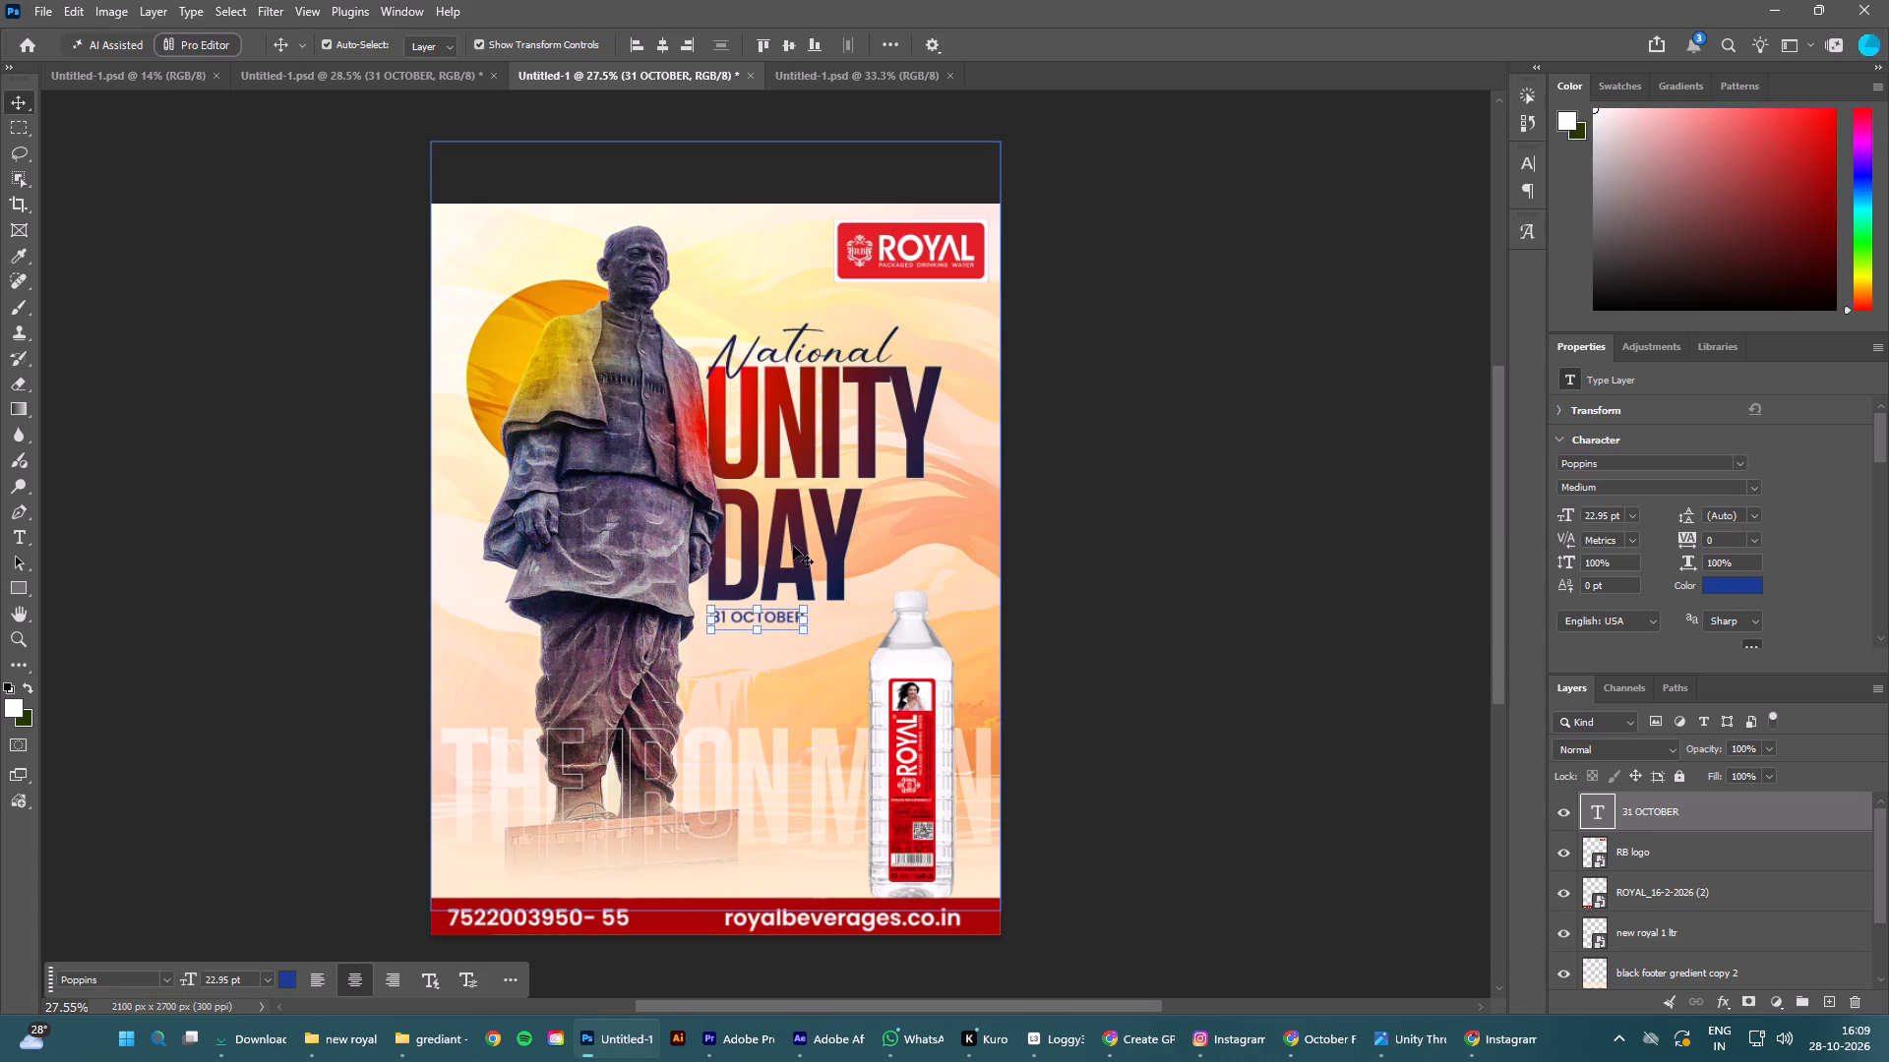
click(1075, 235)
click(747, 621)
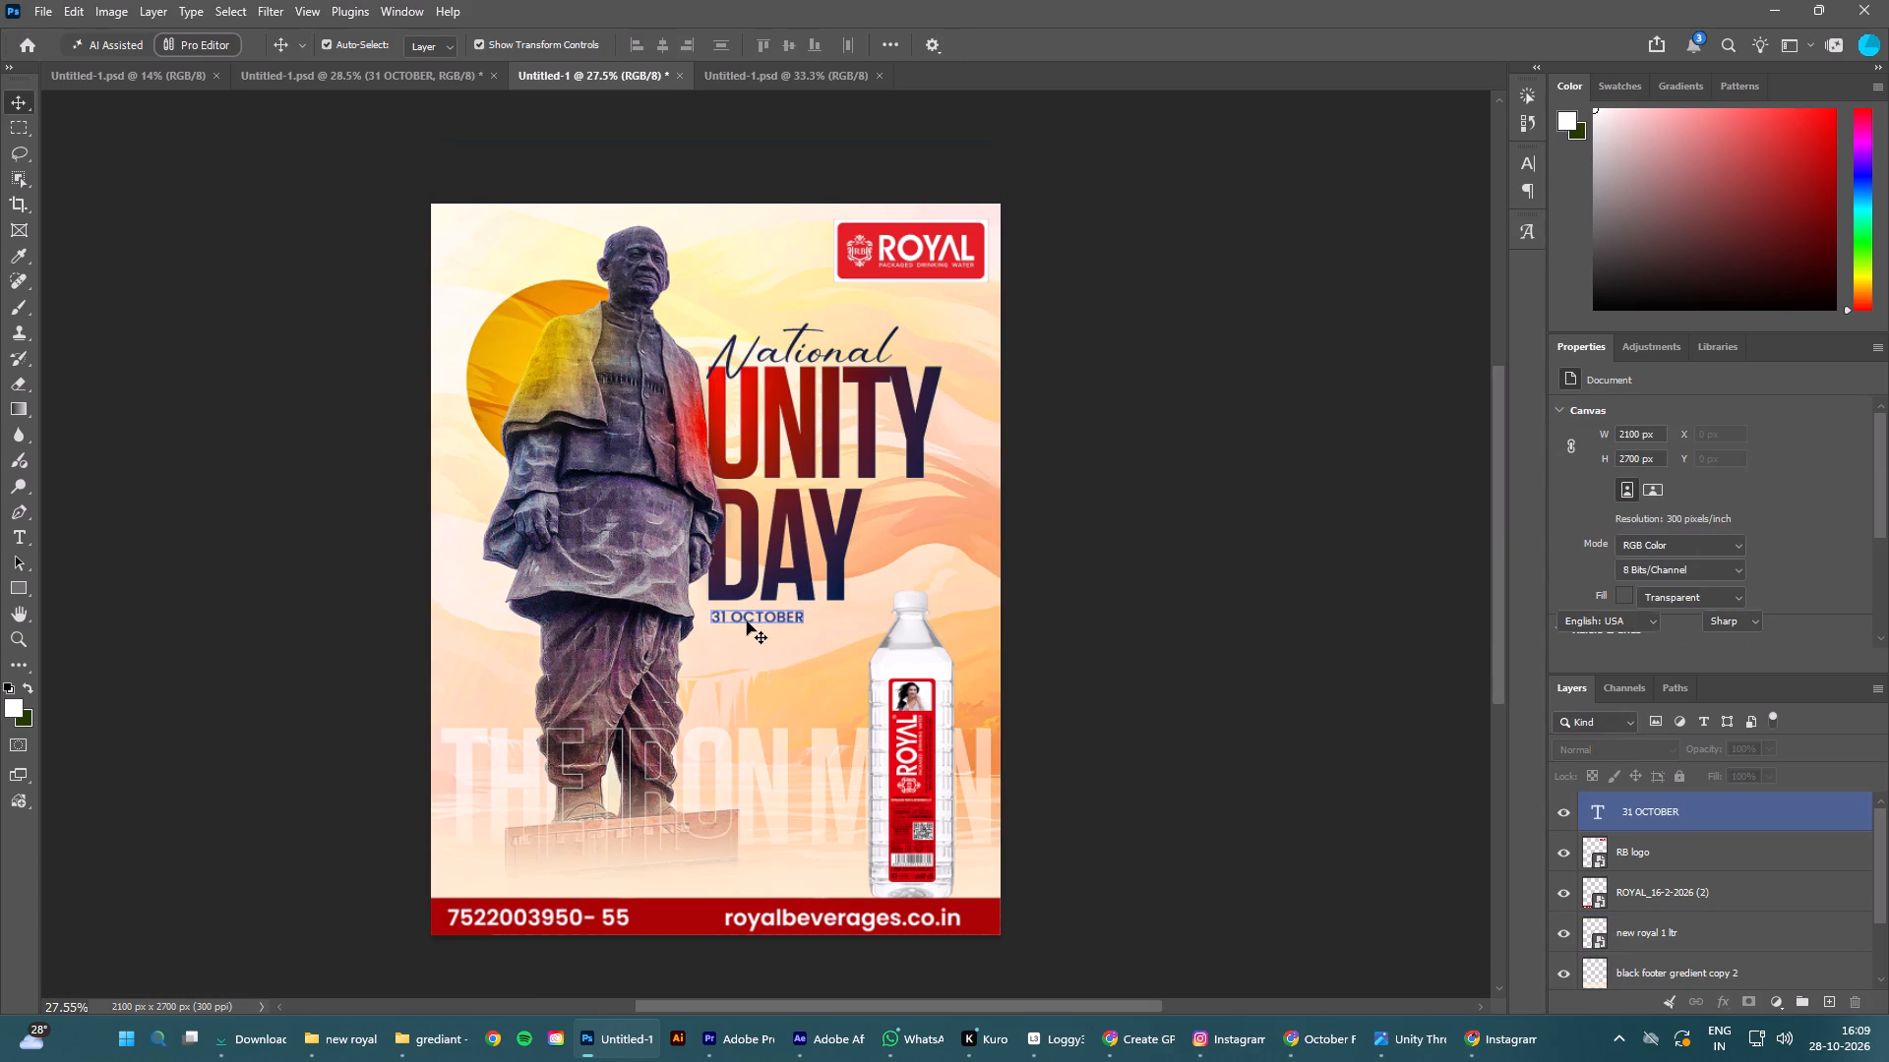
key(Left)
key(Left)
key(Left)
click(1122, 652)
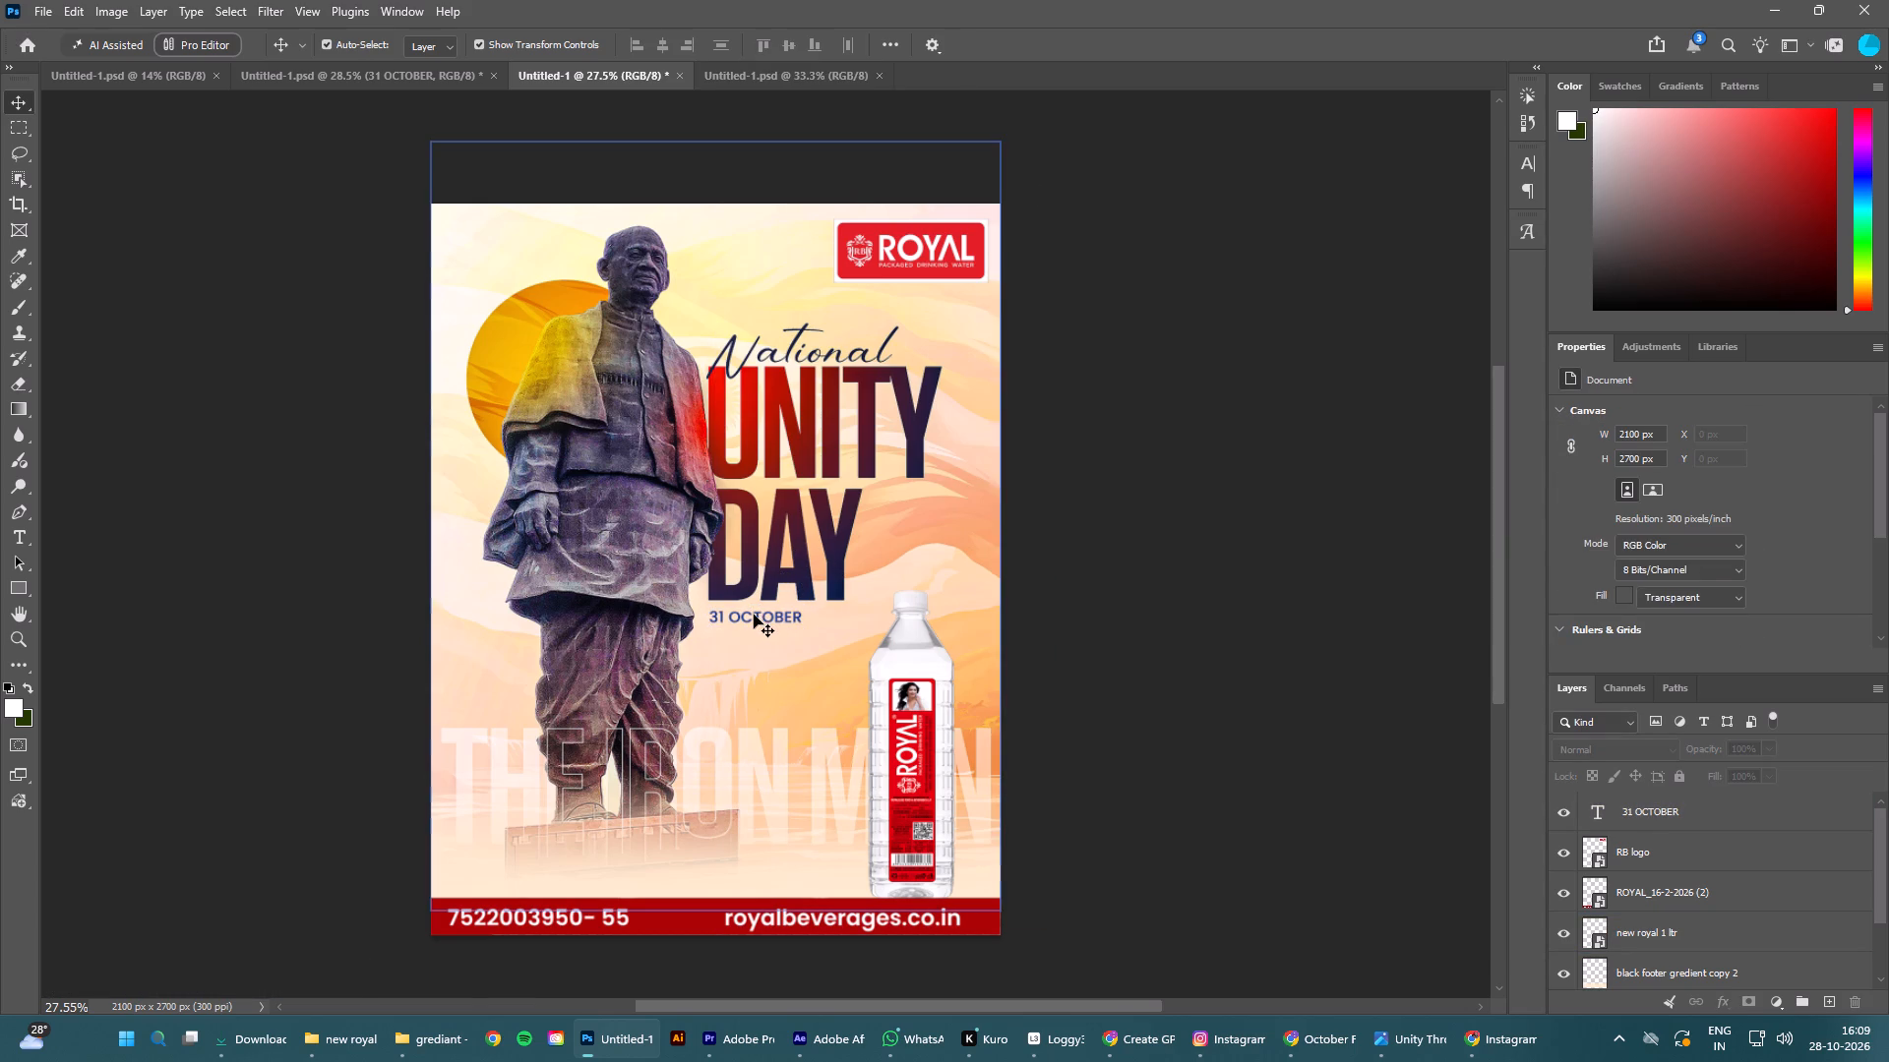
click(754, 615)
key(Left)
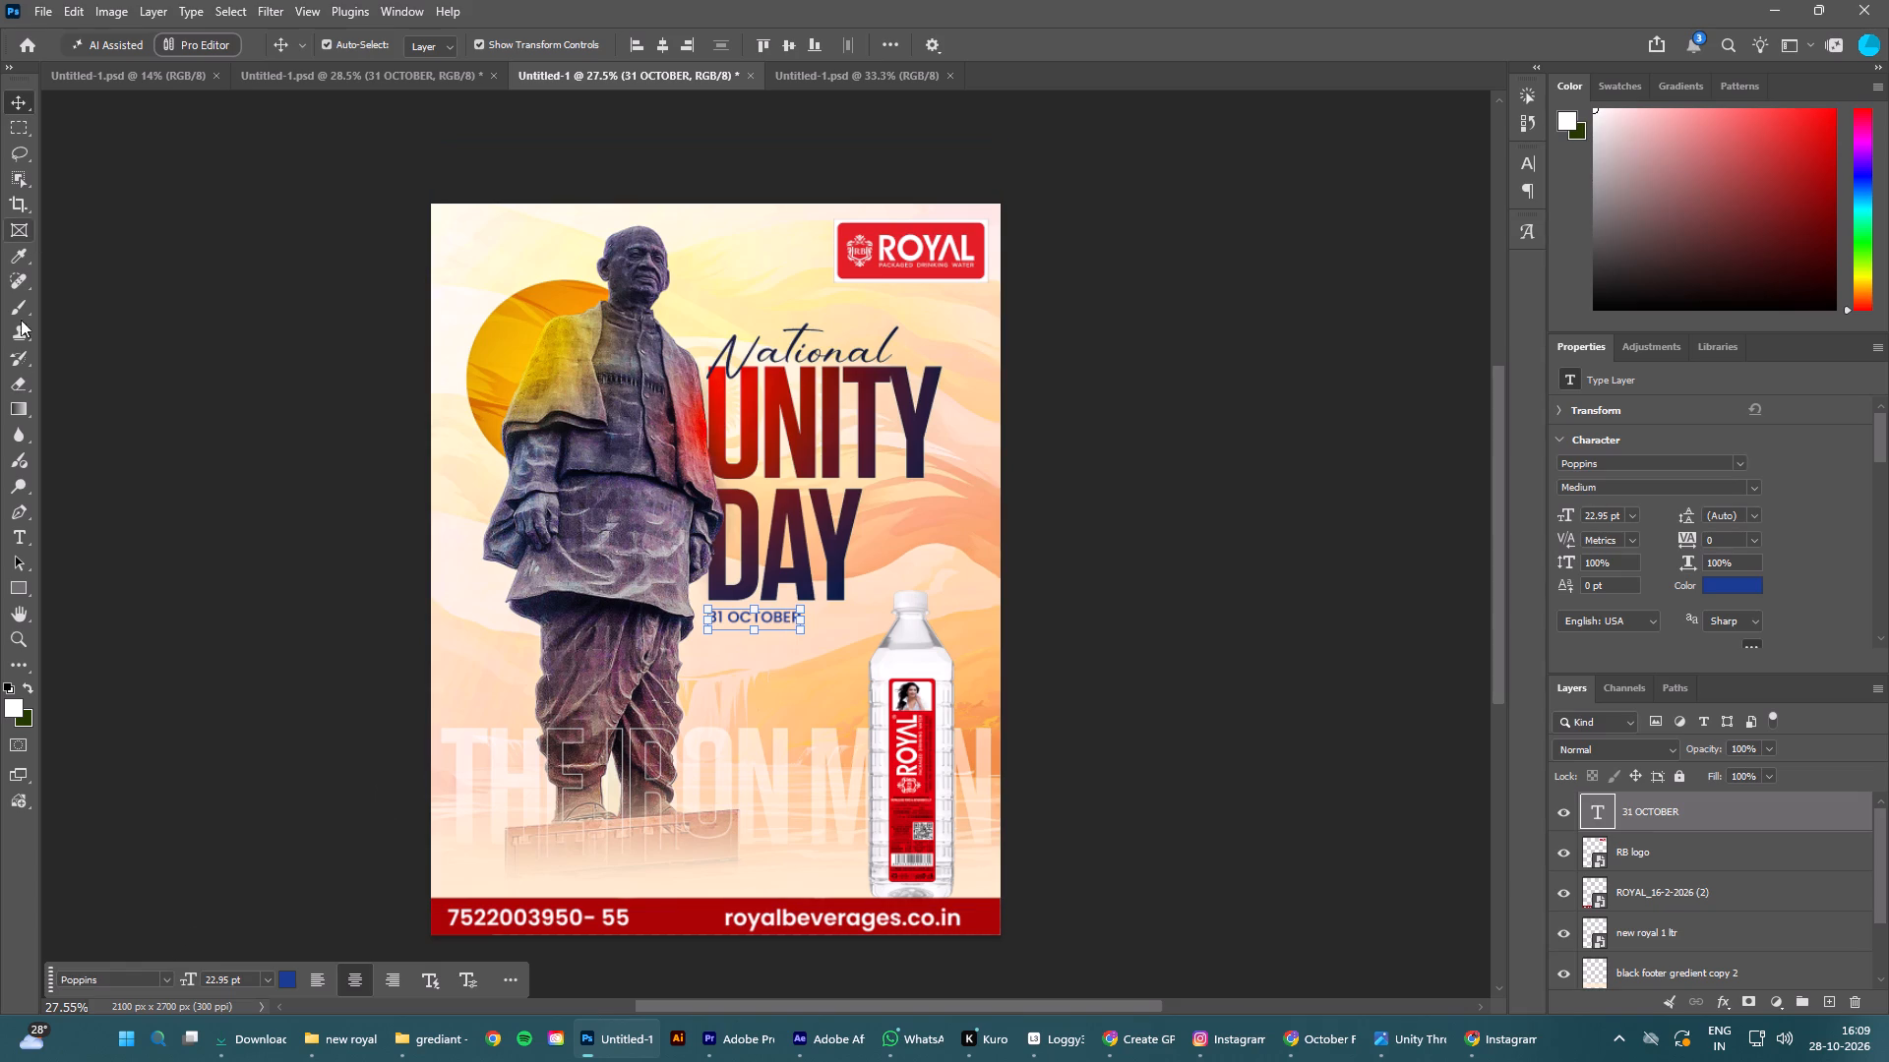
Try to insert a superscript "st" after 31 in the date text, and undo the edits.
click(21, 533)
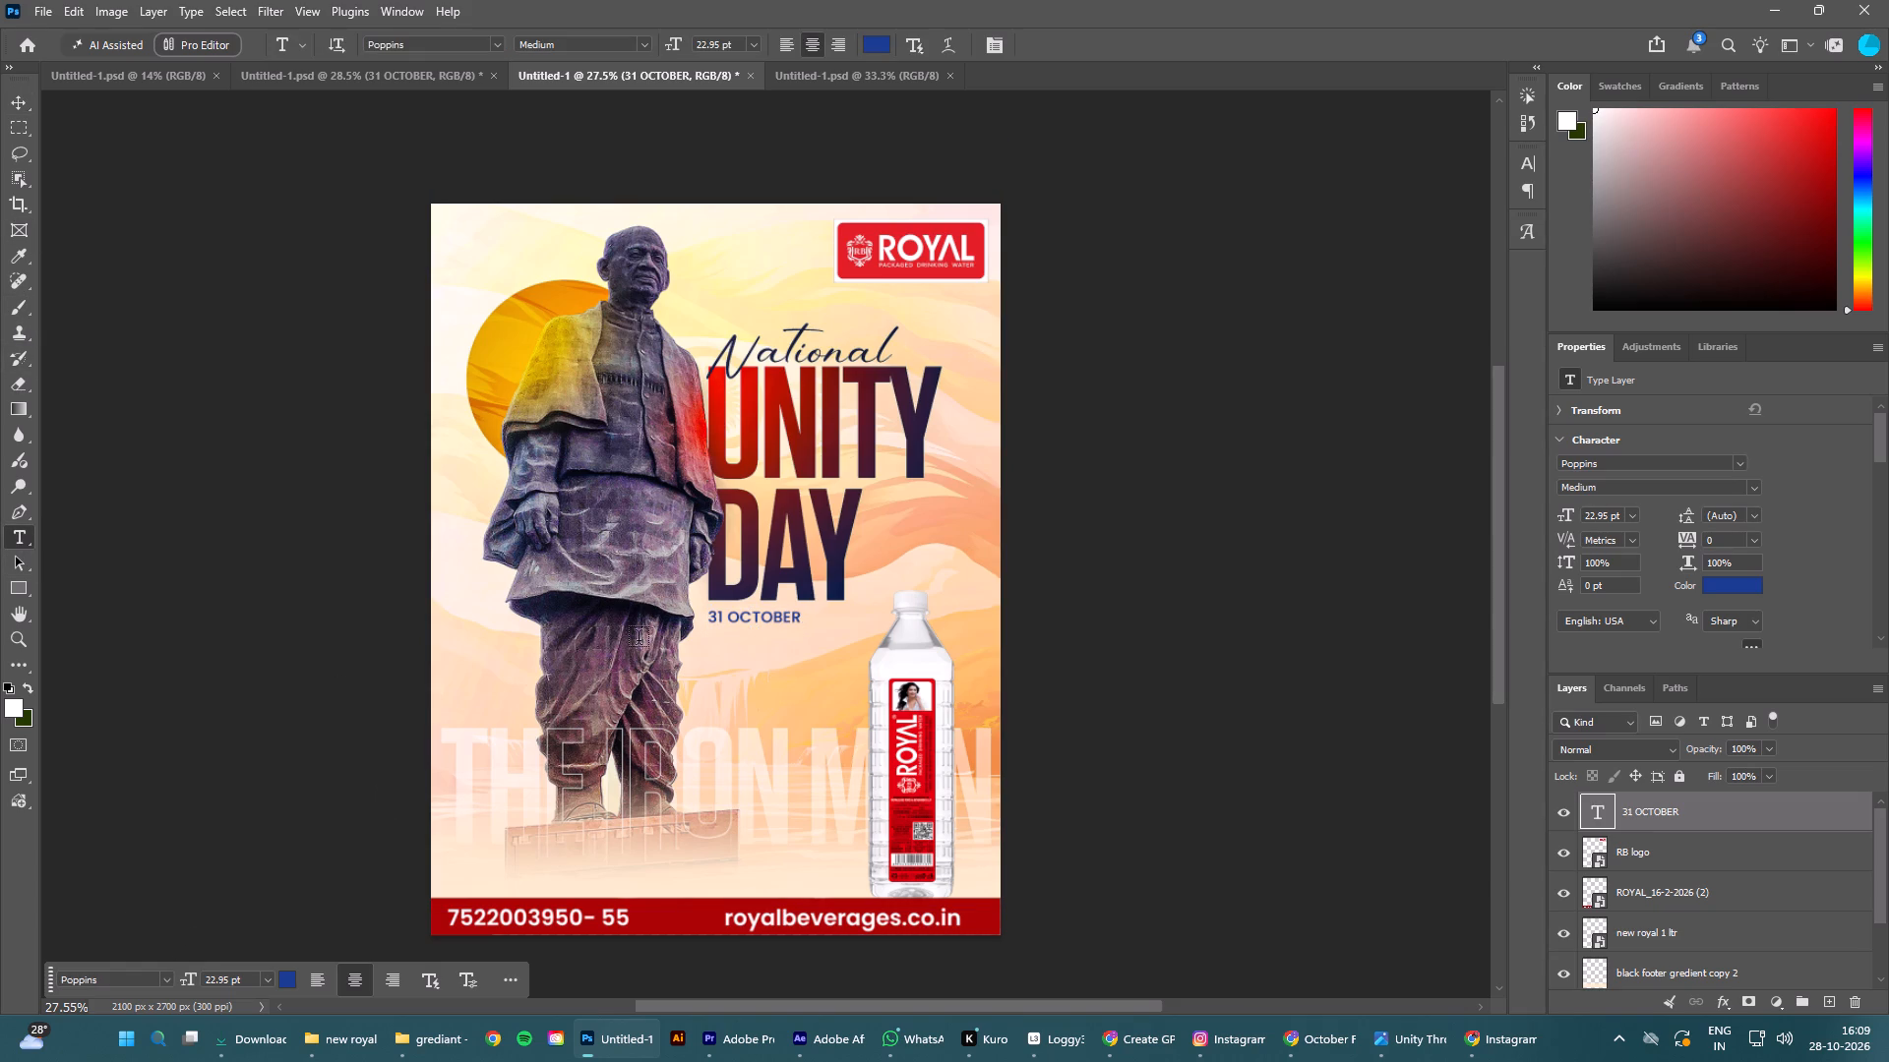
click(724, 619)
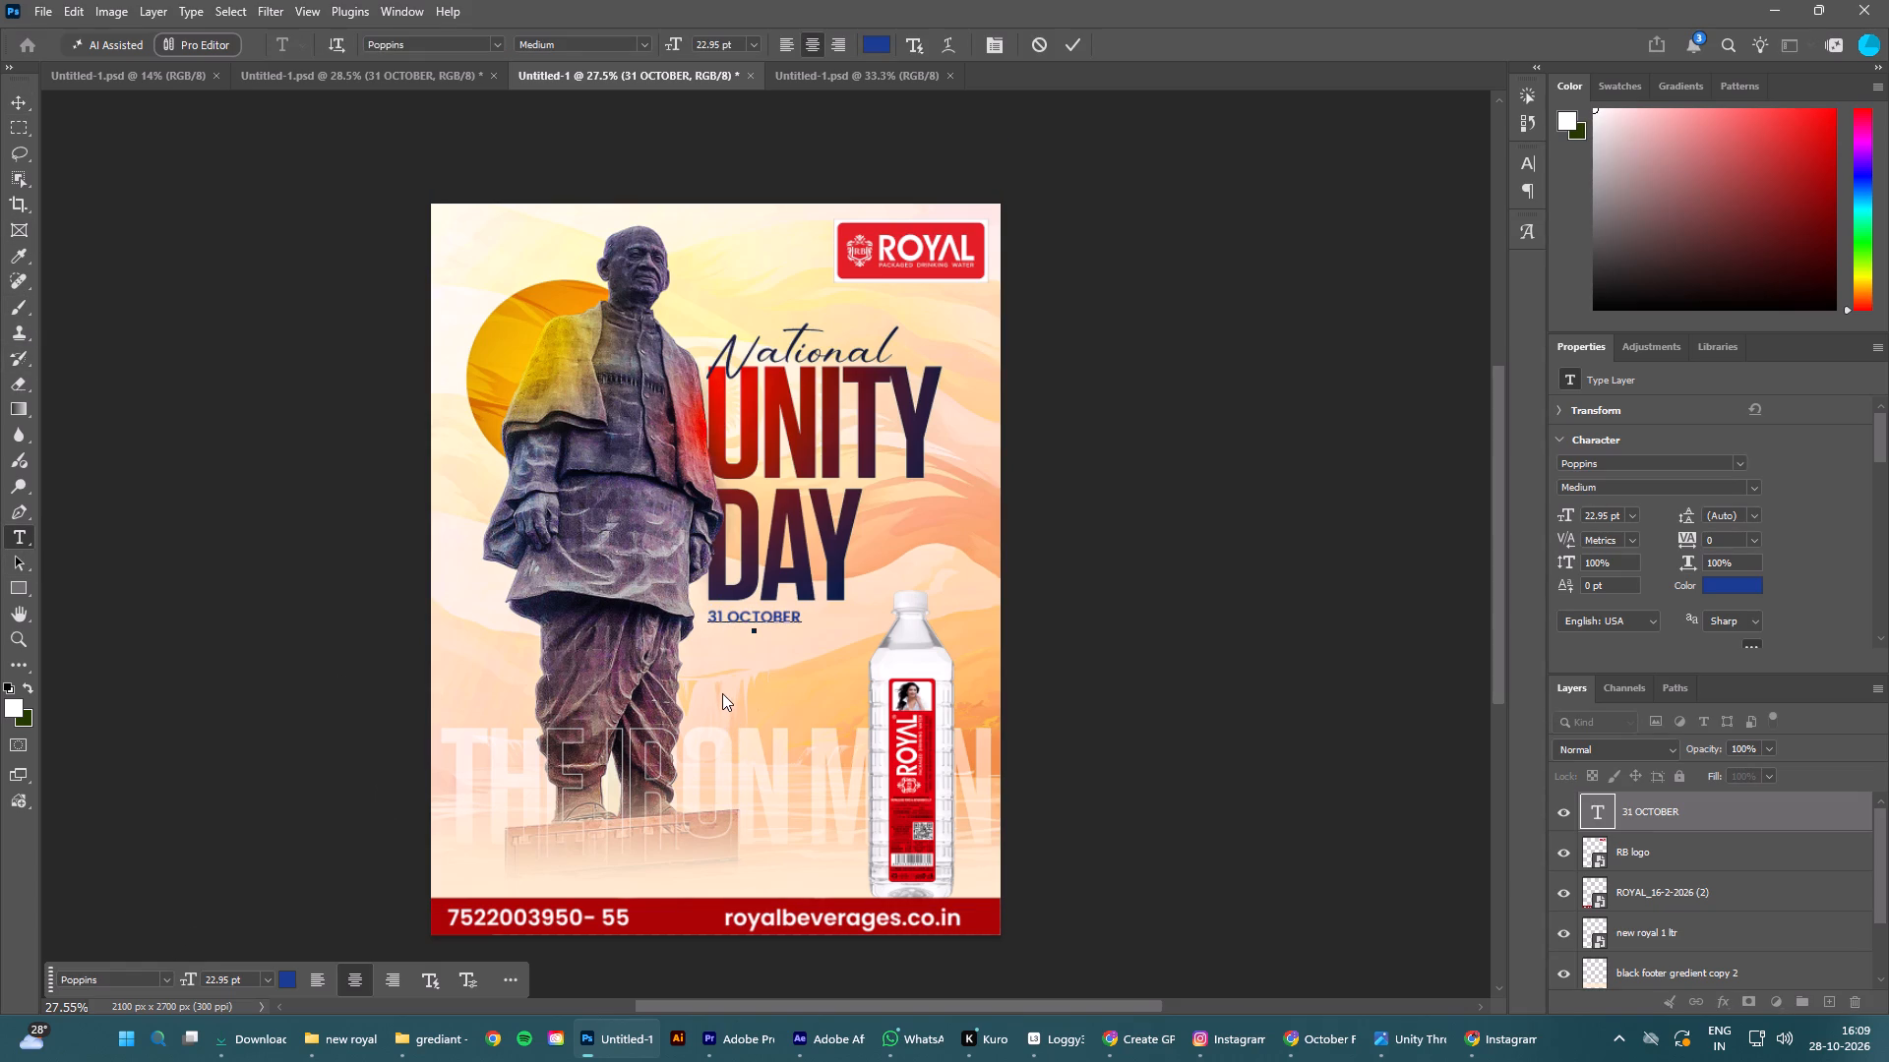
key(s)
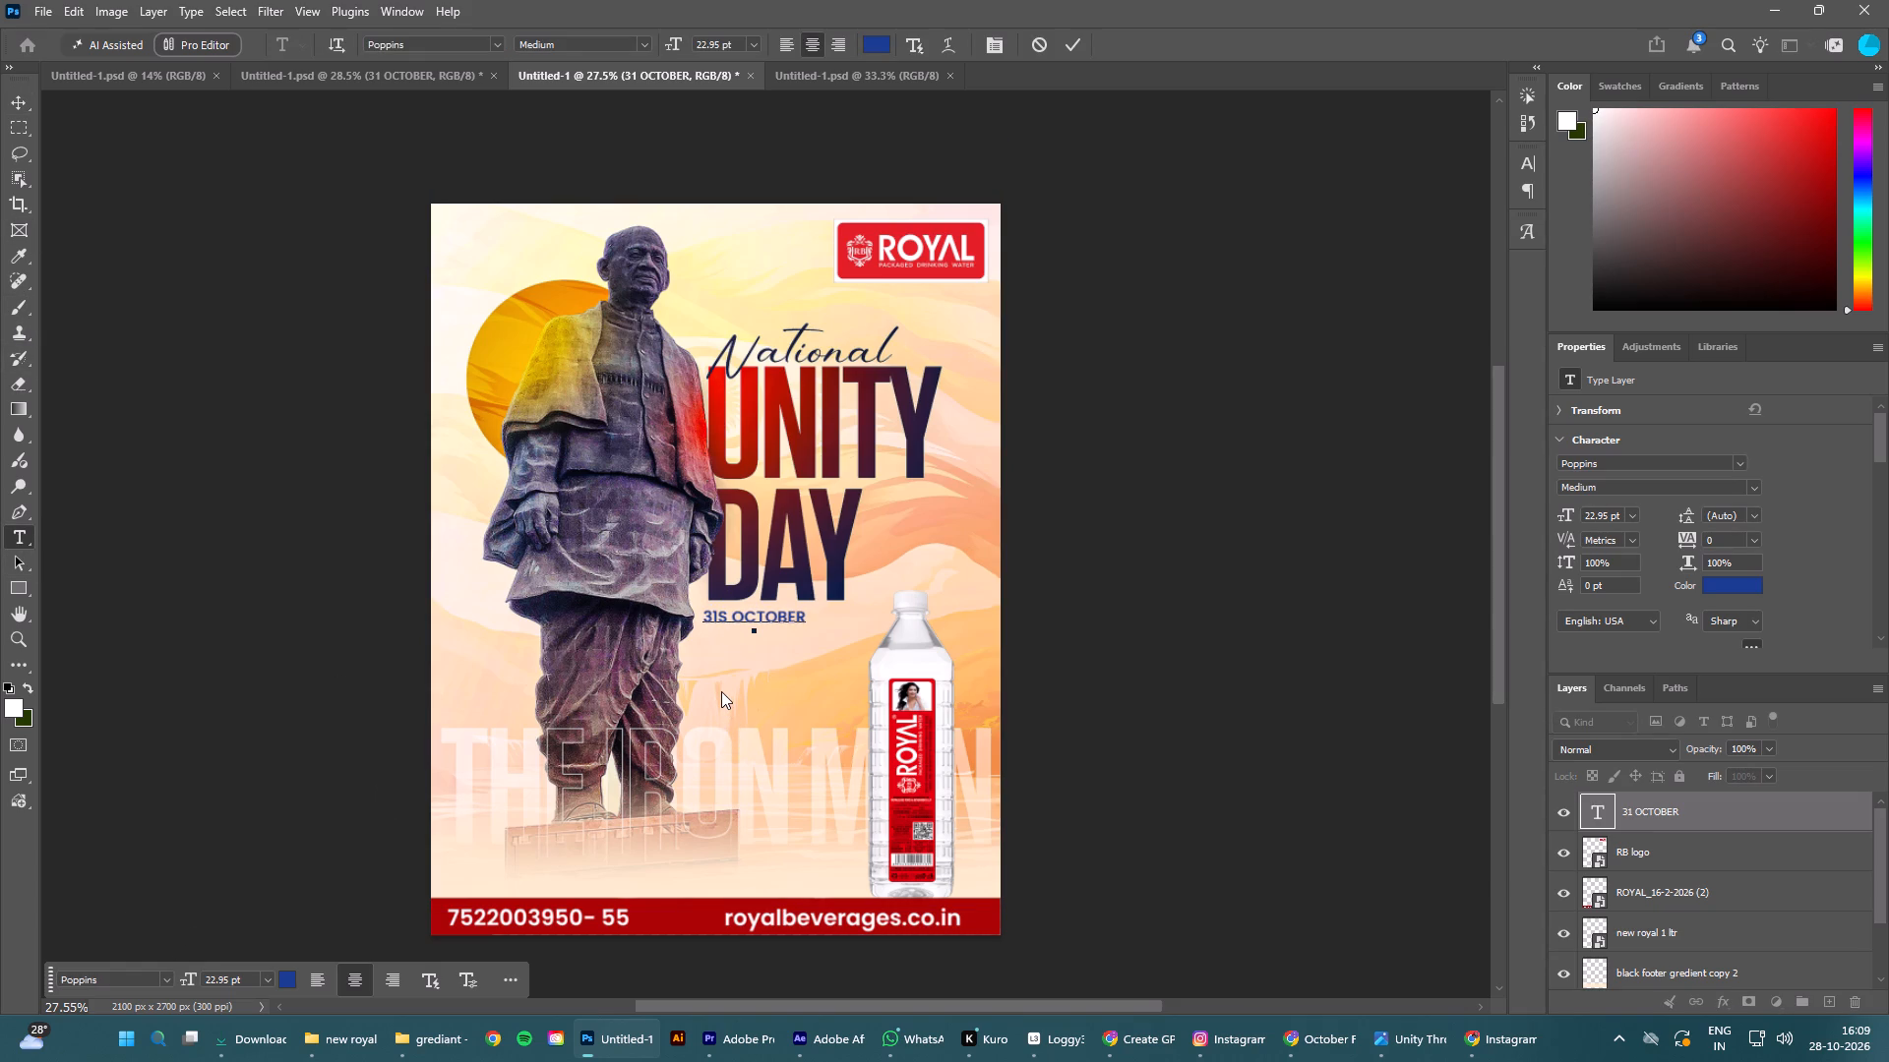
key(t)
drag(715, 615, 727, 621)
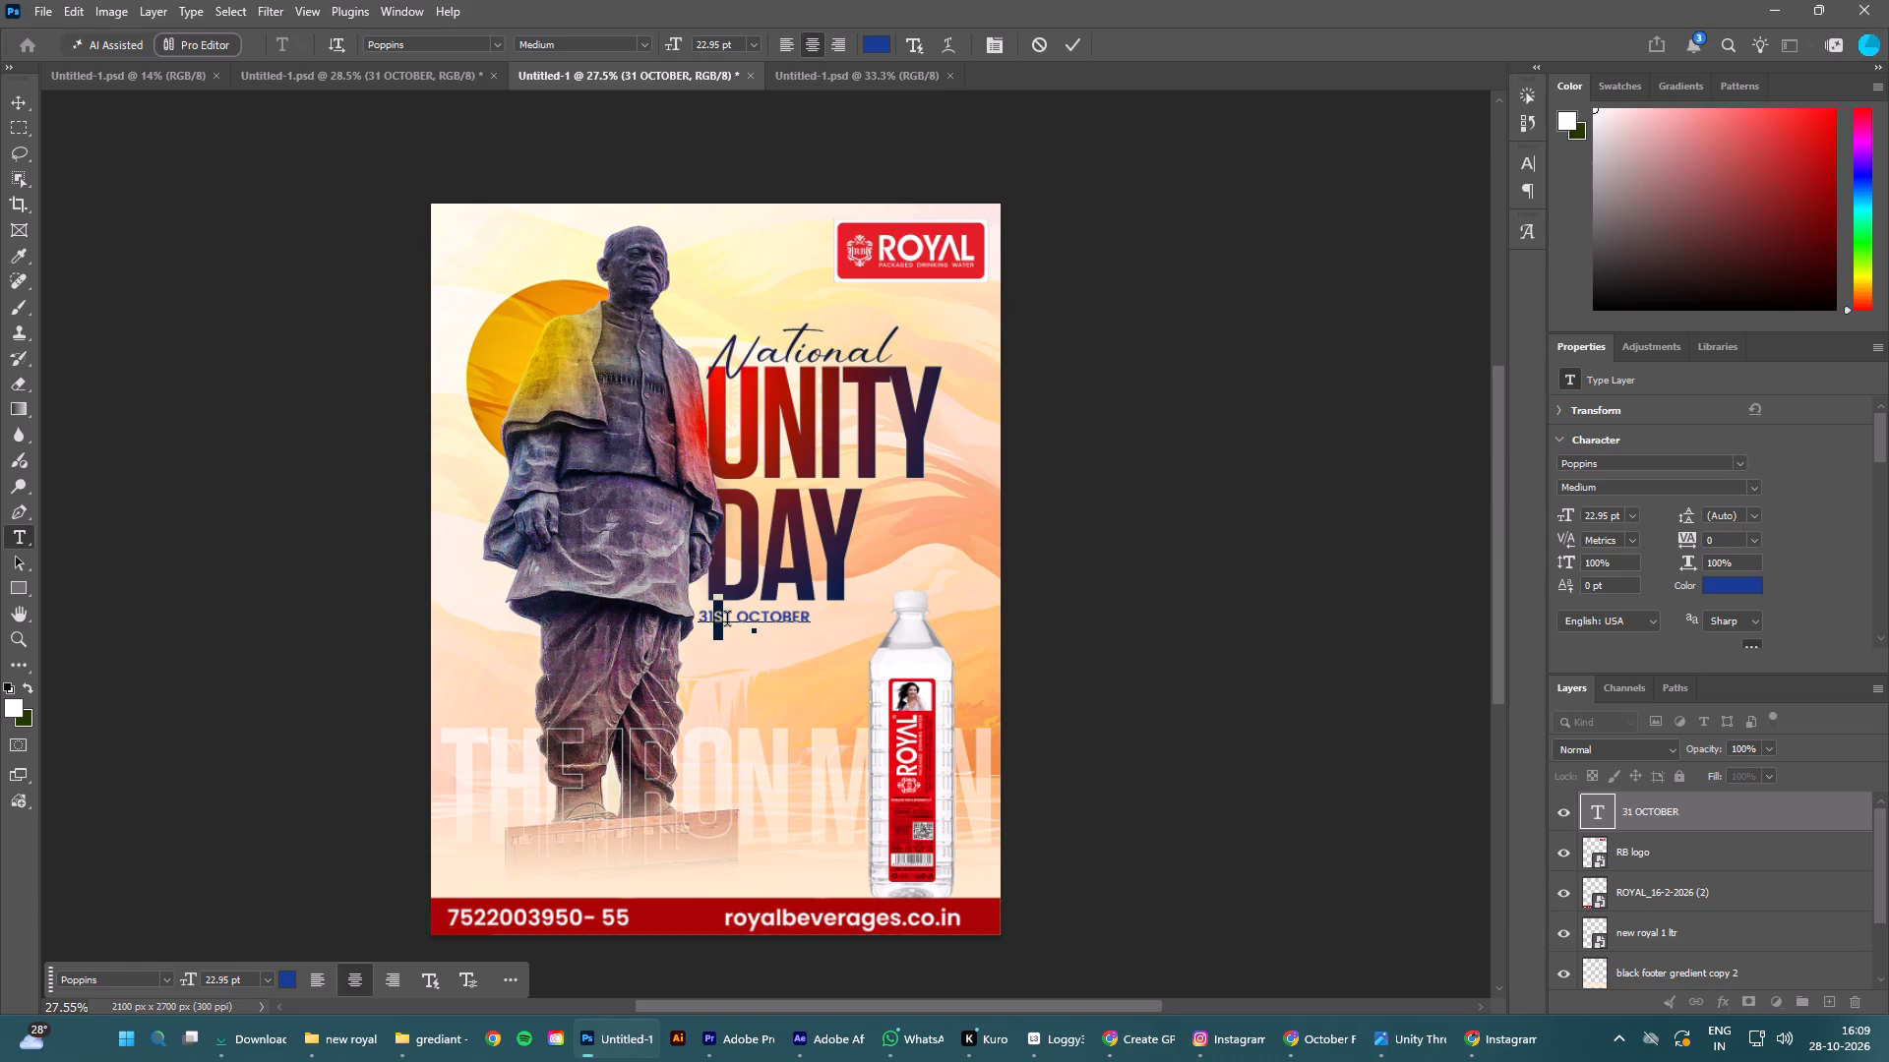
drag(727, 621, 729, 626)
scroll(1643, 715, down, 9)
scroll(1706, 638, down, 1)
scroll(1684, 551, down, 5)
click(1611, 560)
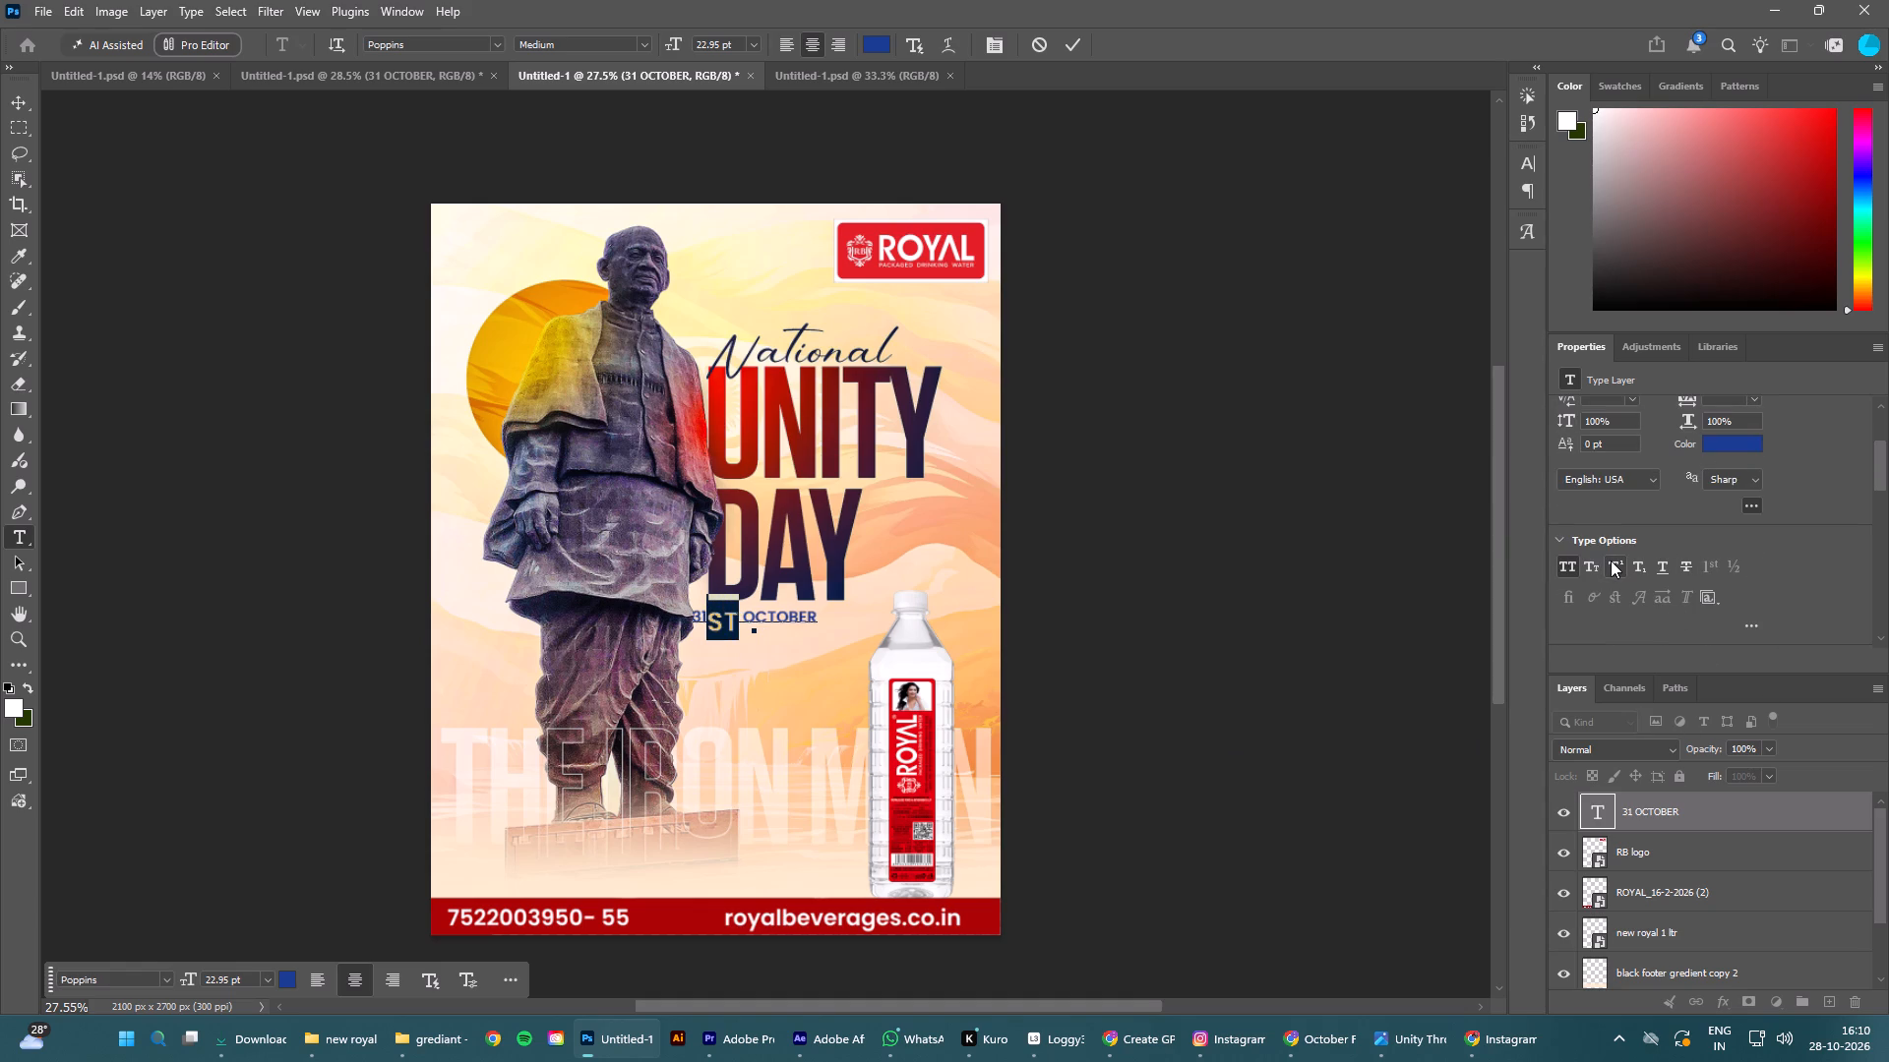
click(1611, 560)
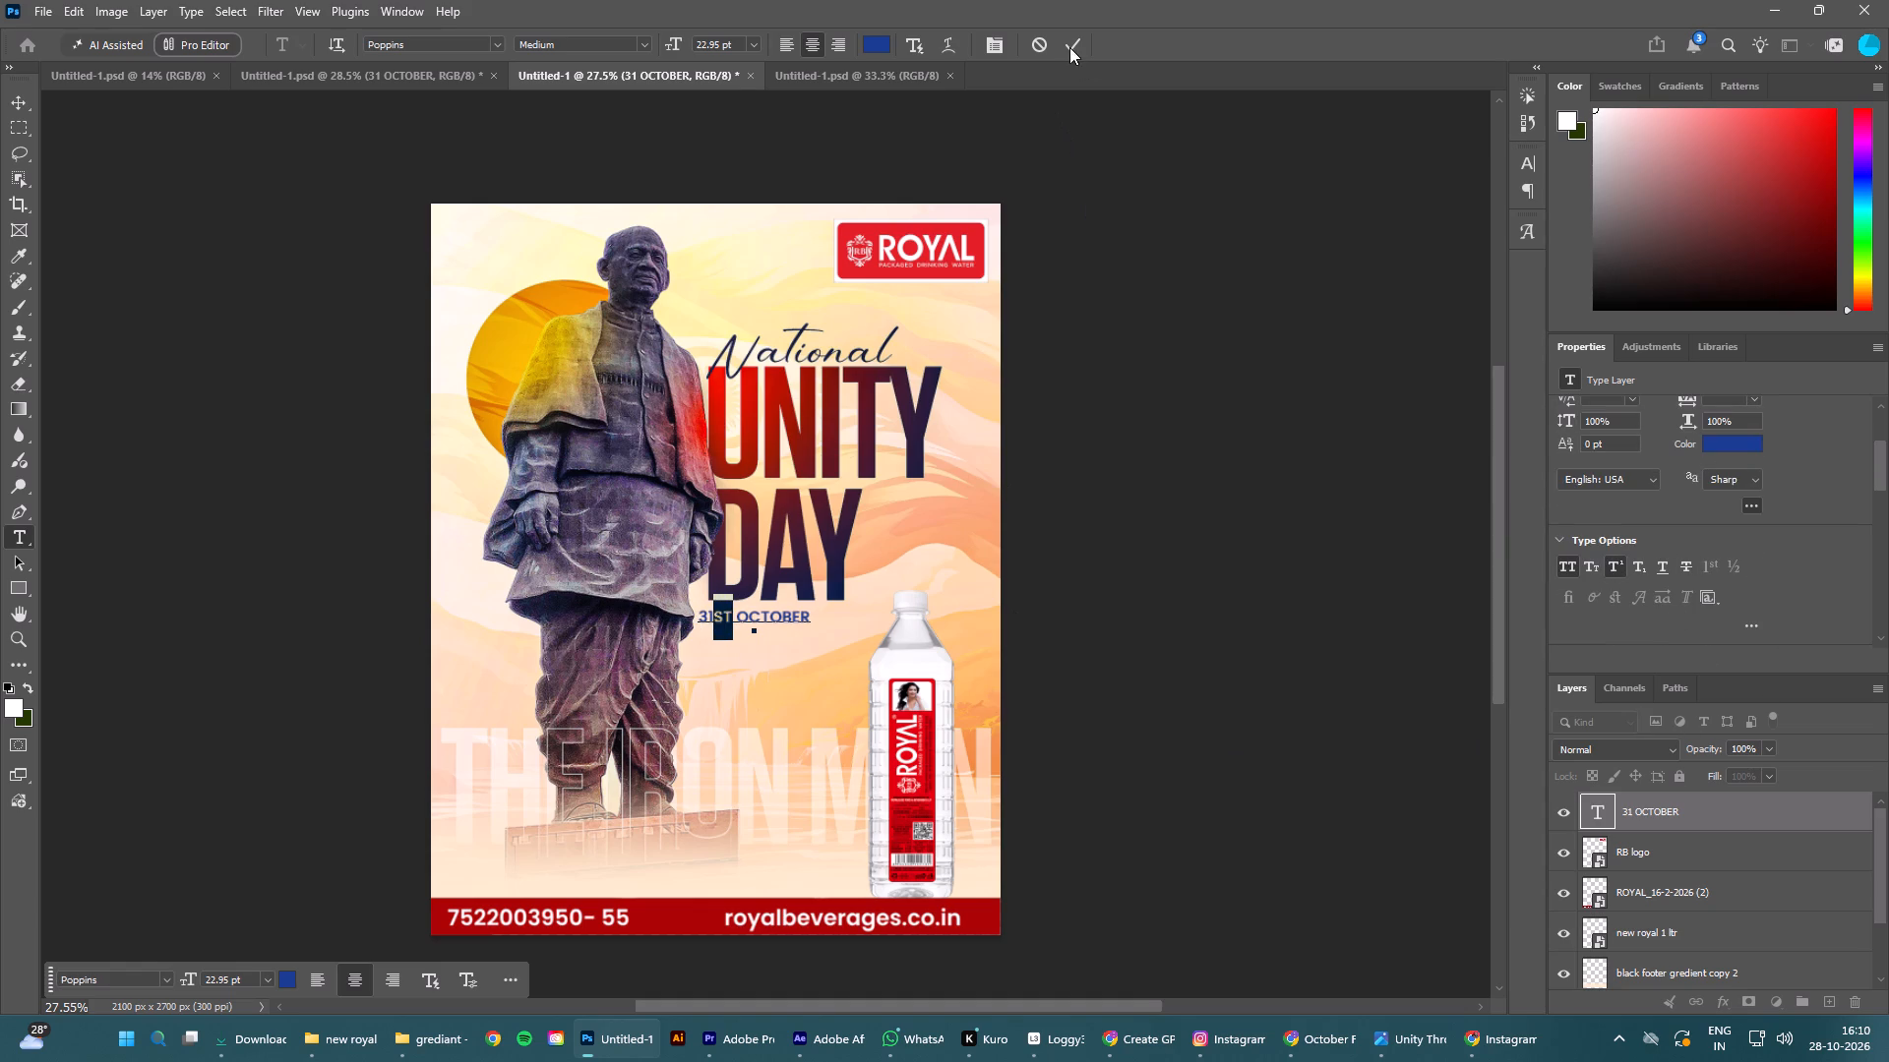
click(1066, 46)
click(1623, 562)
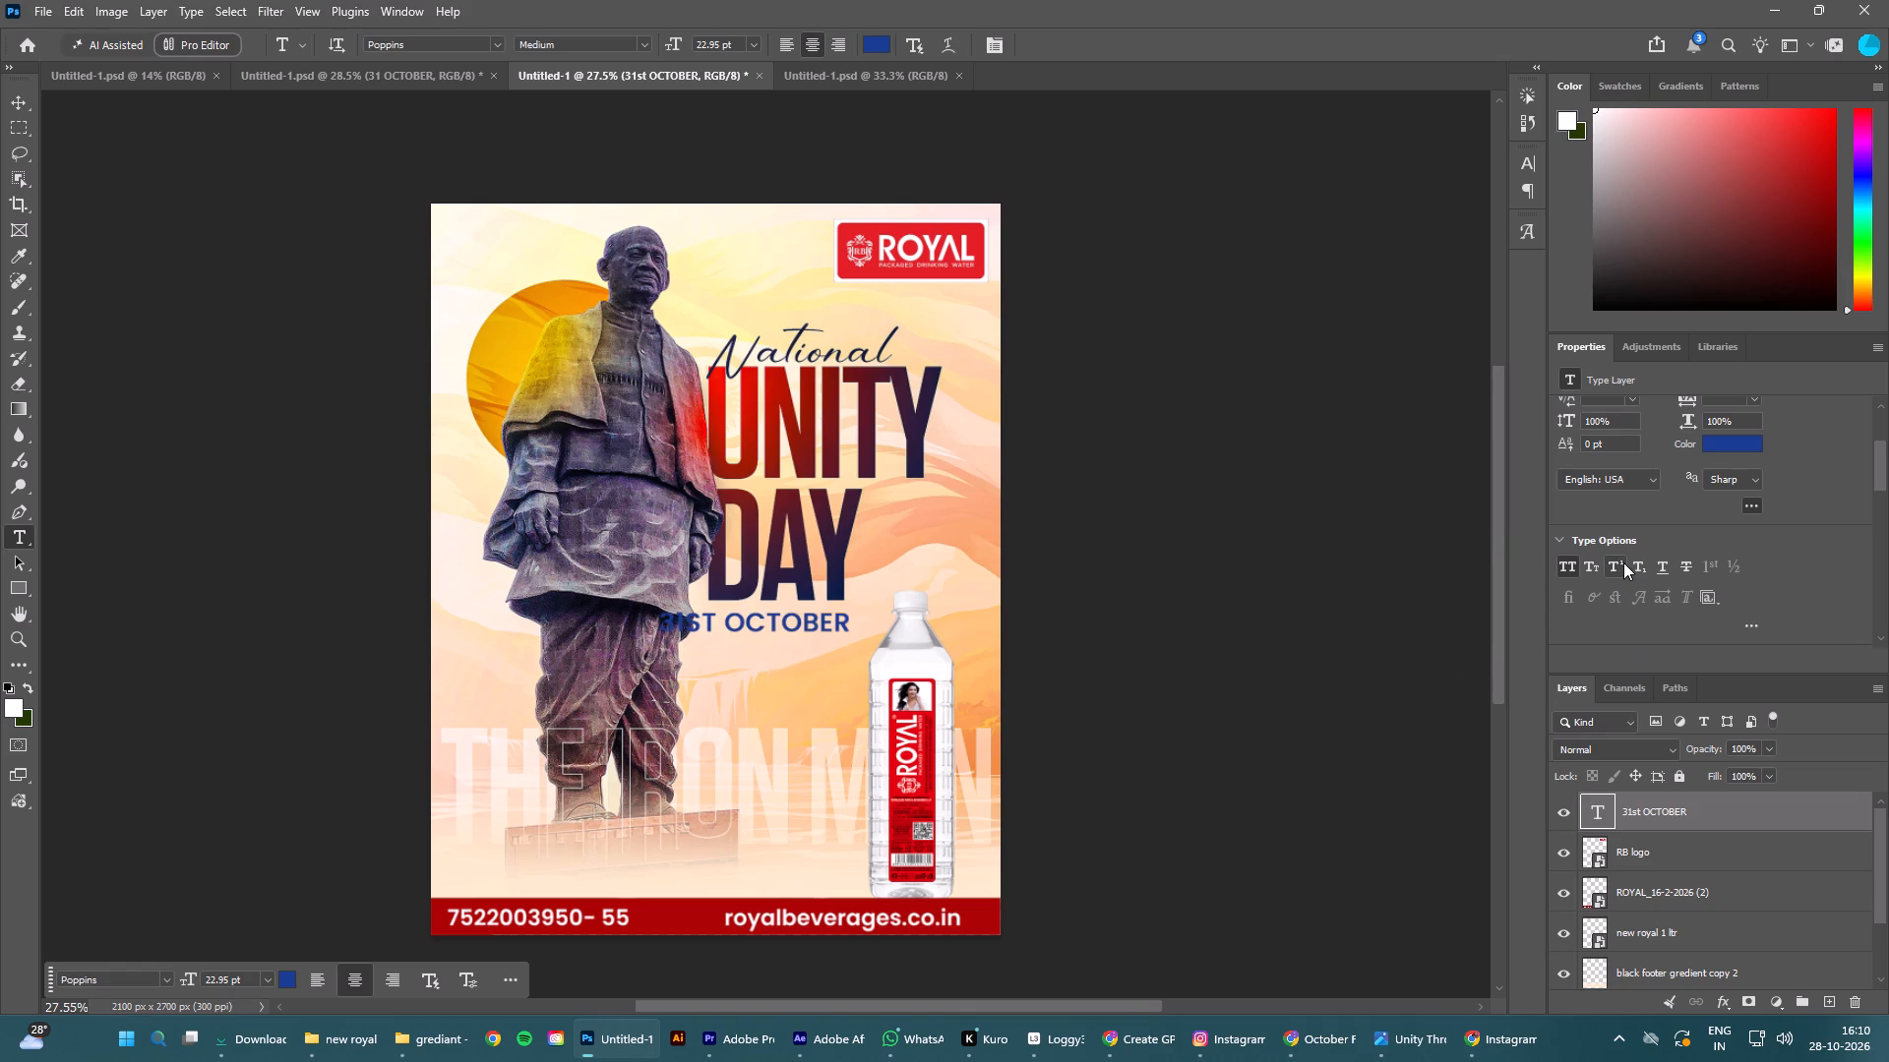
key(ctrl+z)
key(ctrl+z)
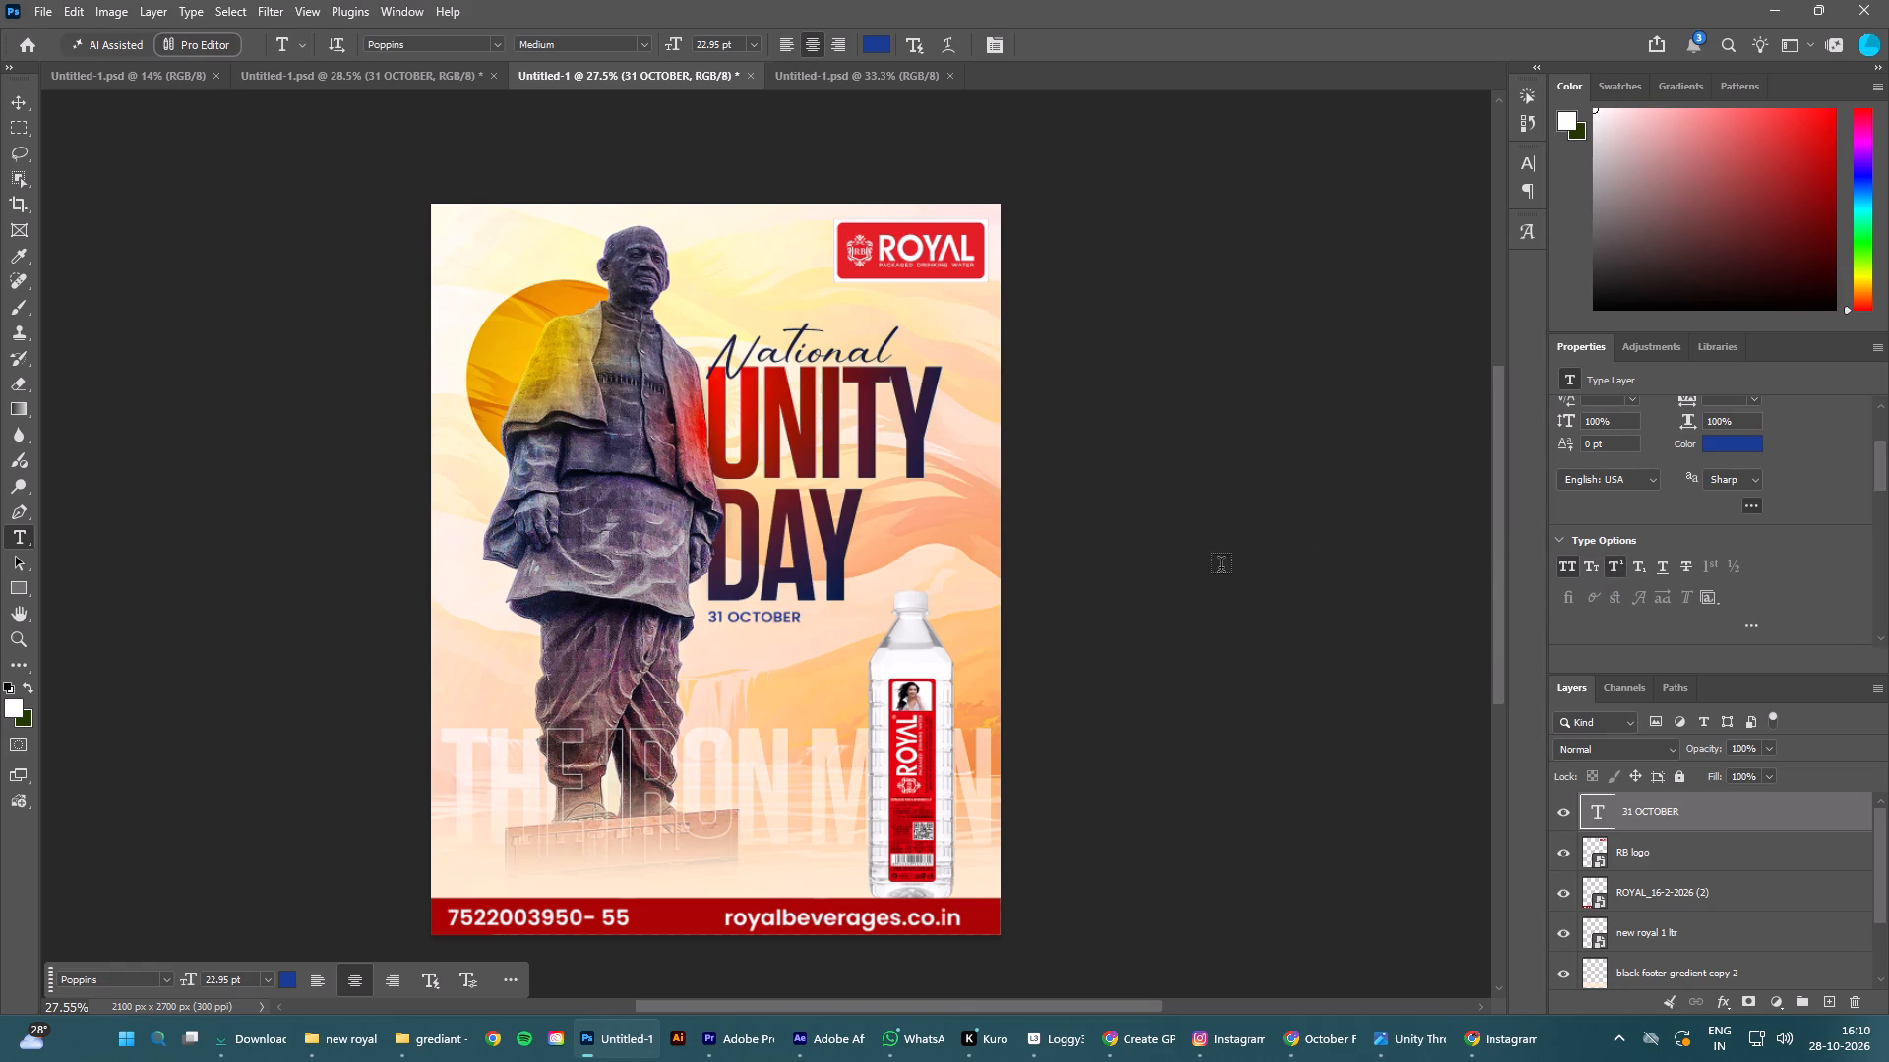
Remove superscript from the date text, insert "st" after 31, and make only those two letters superscript.
click(1618, 560)
click(701, 622)
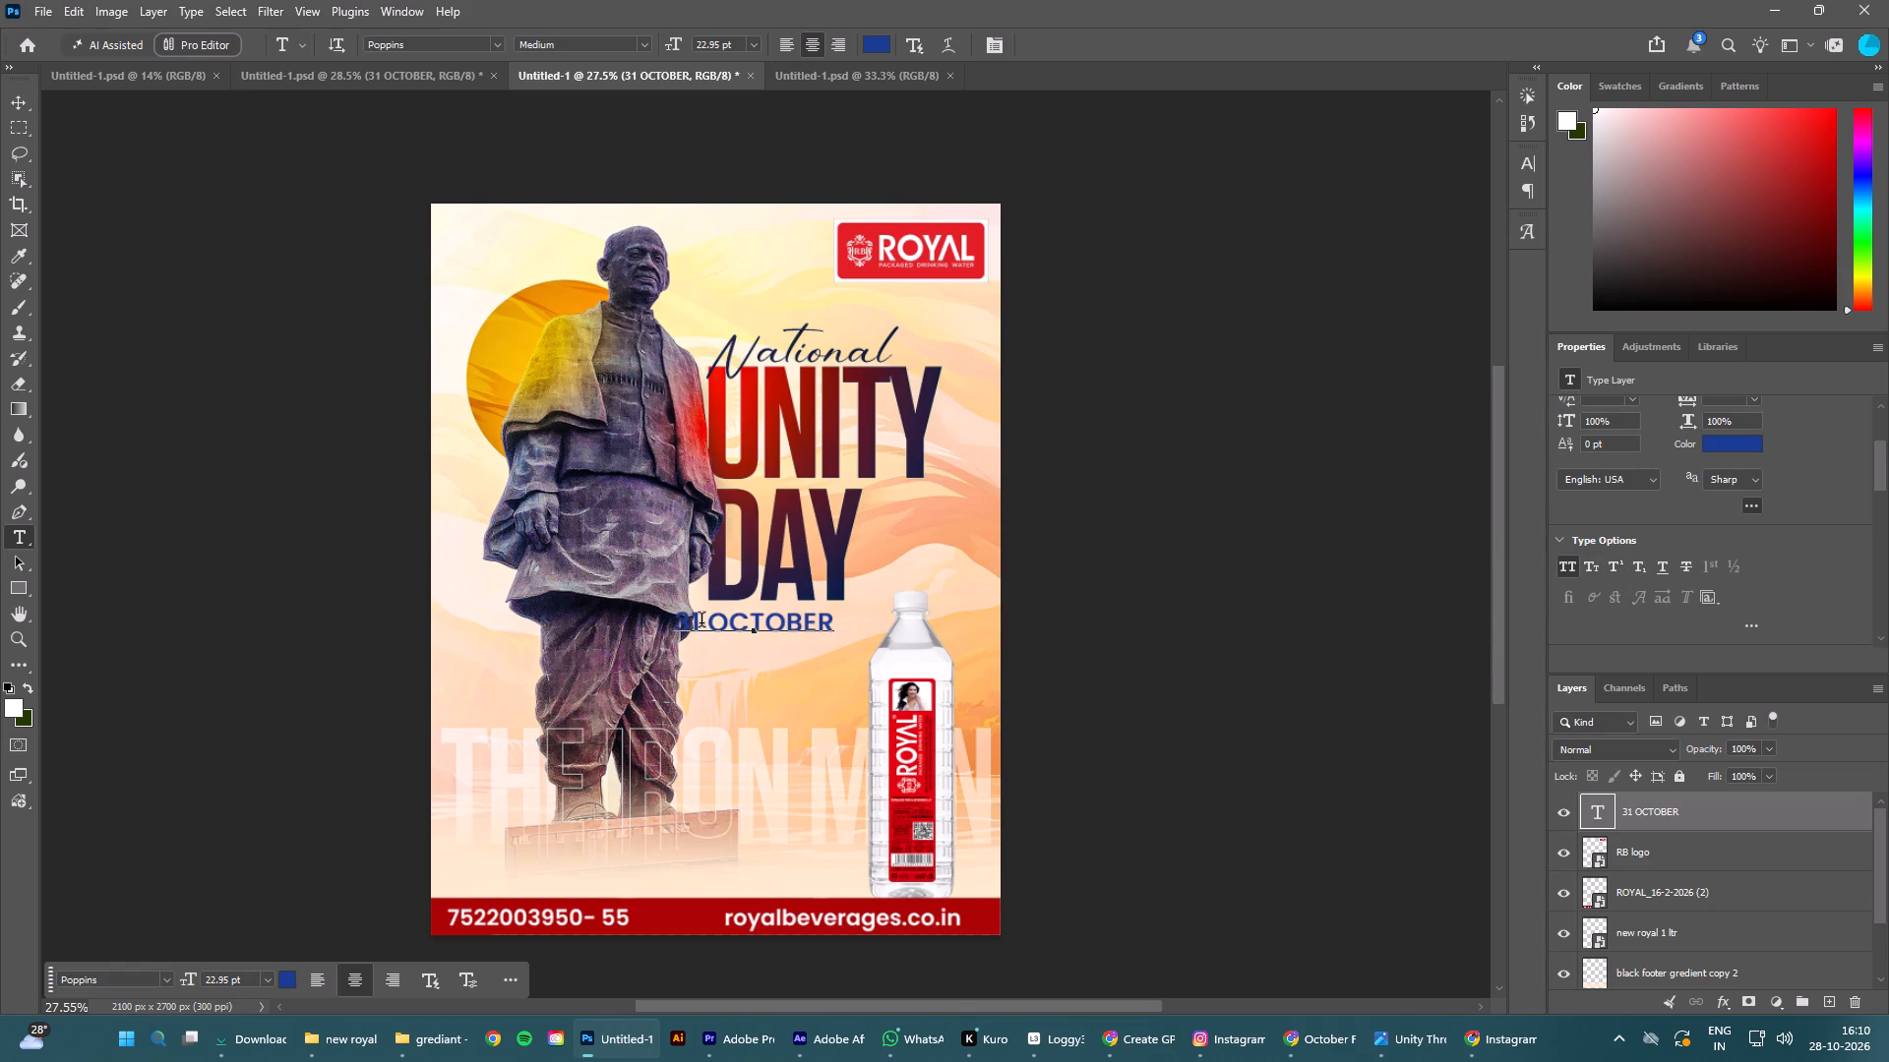
text(st)
drag(692, 622, 712, 631)
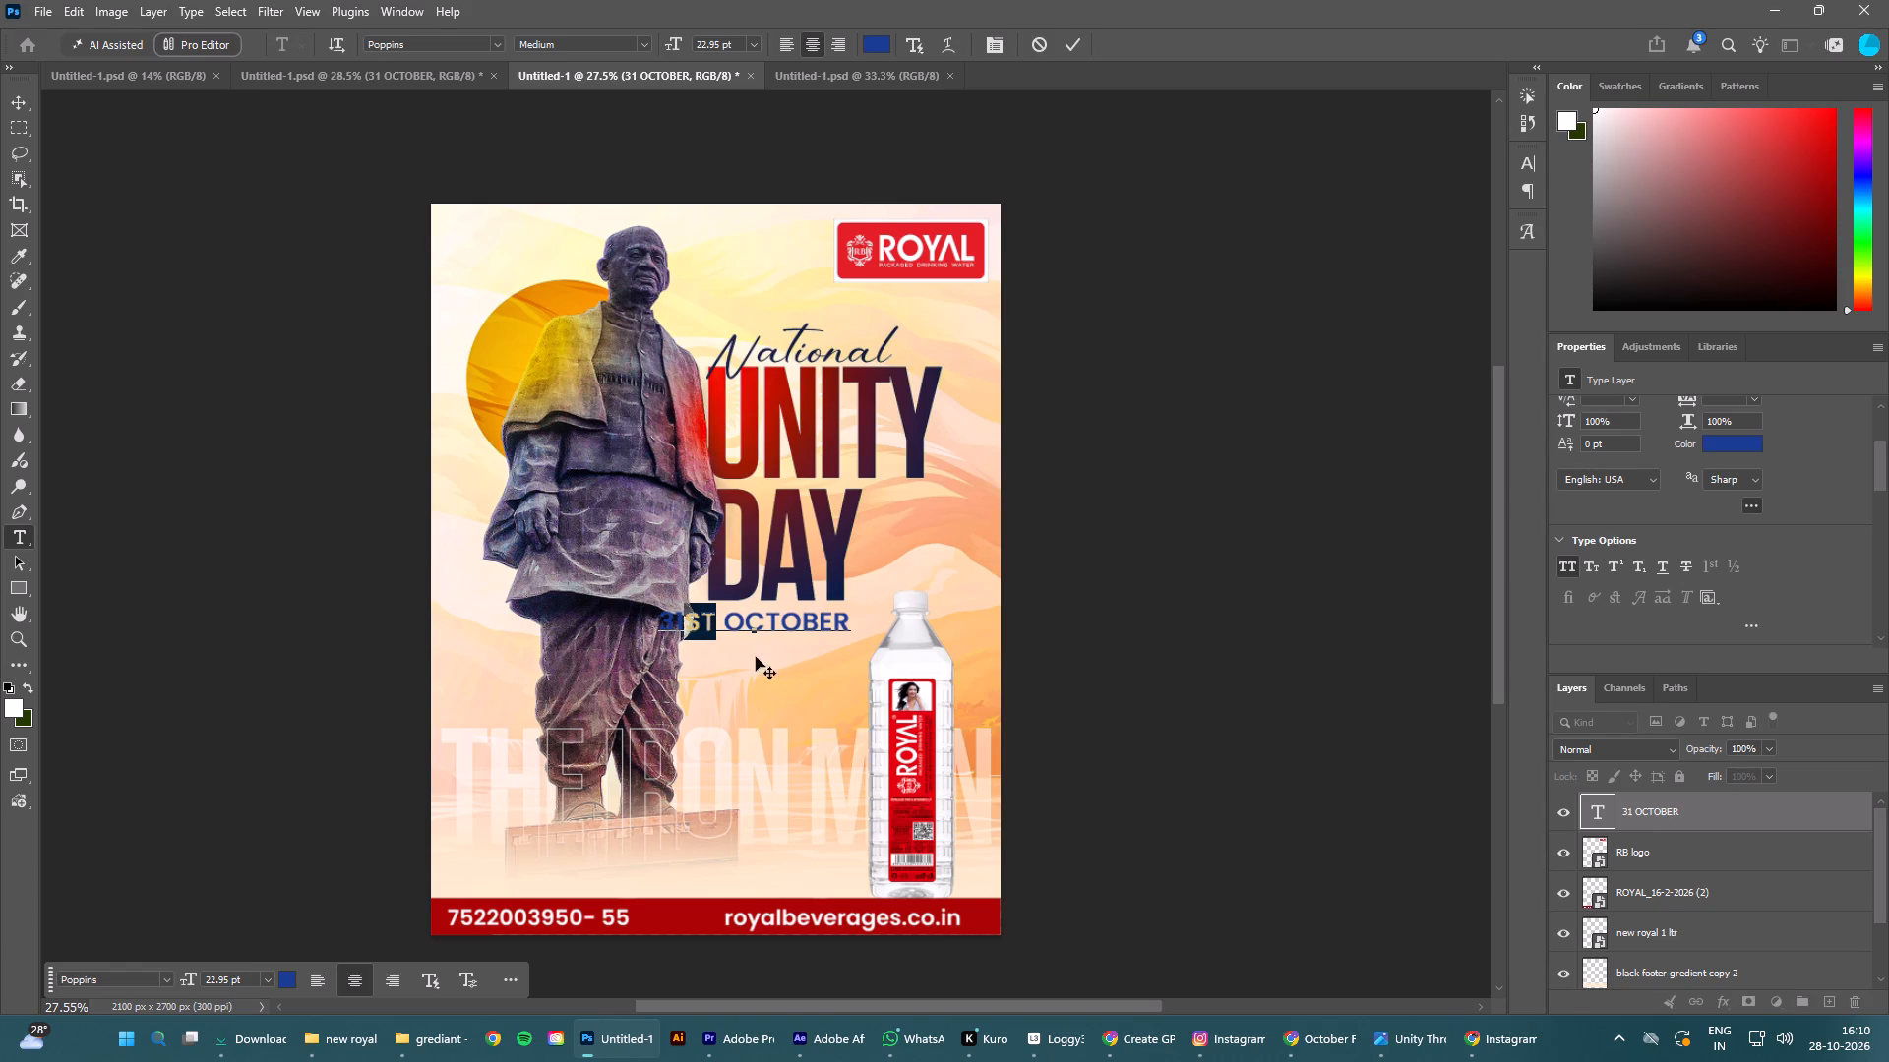
click(1612, 562)
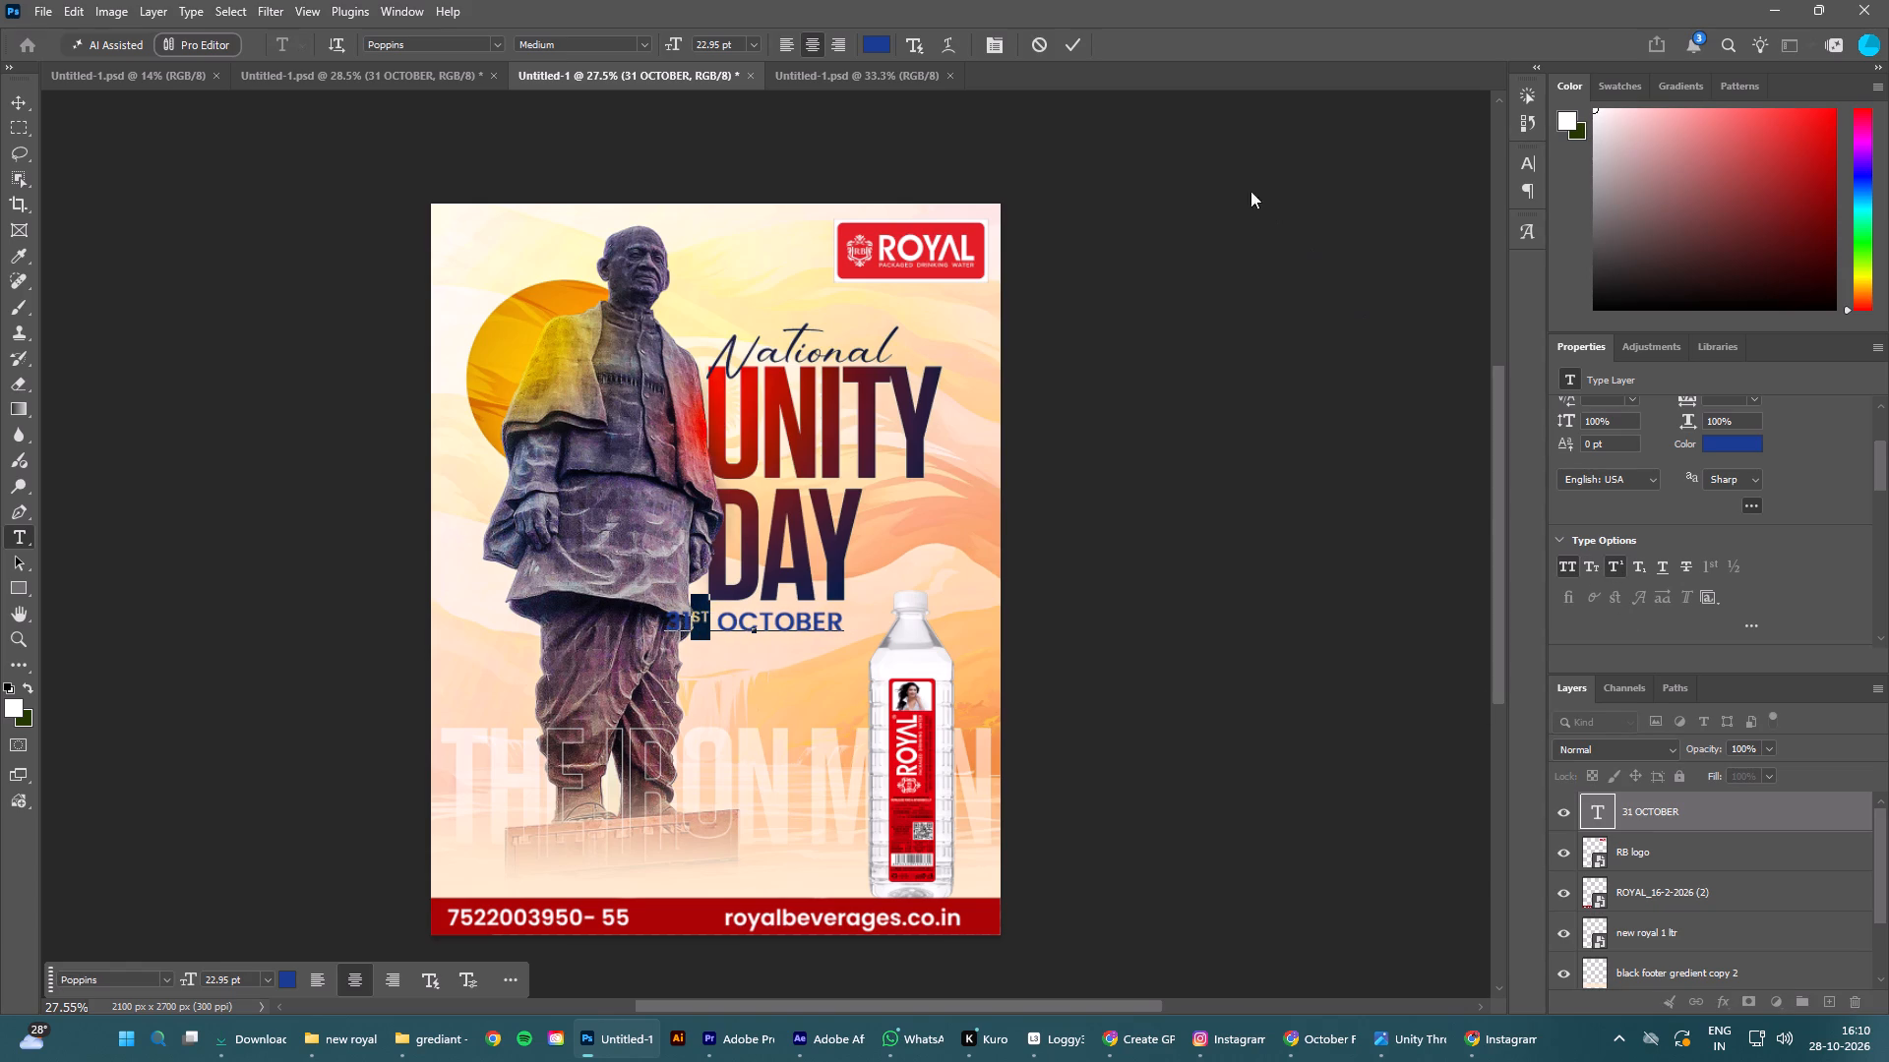
click(1066, 34)
Scale the 31st OCTOBER text to about 66.42% and place it below DAY at the headline's left edge.
click(25, 110)
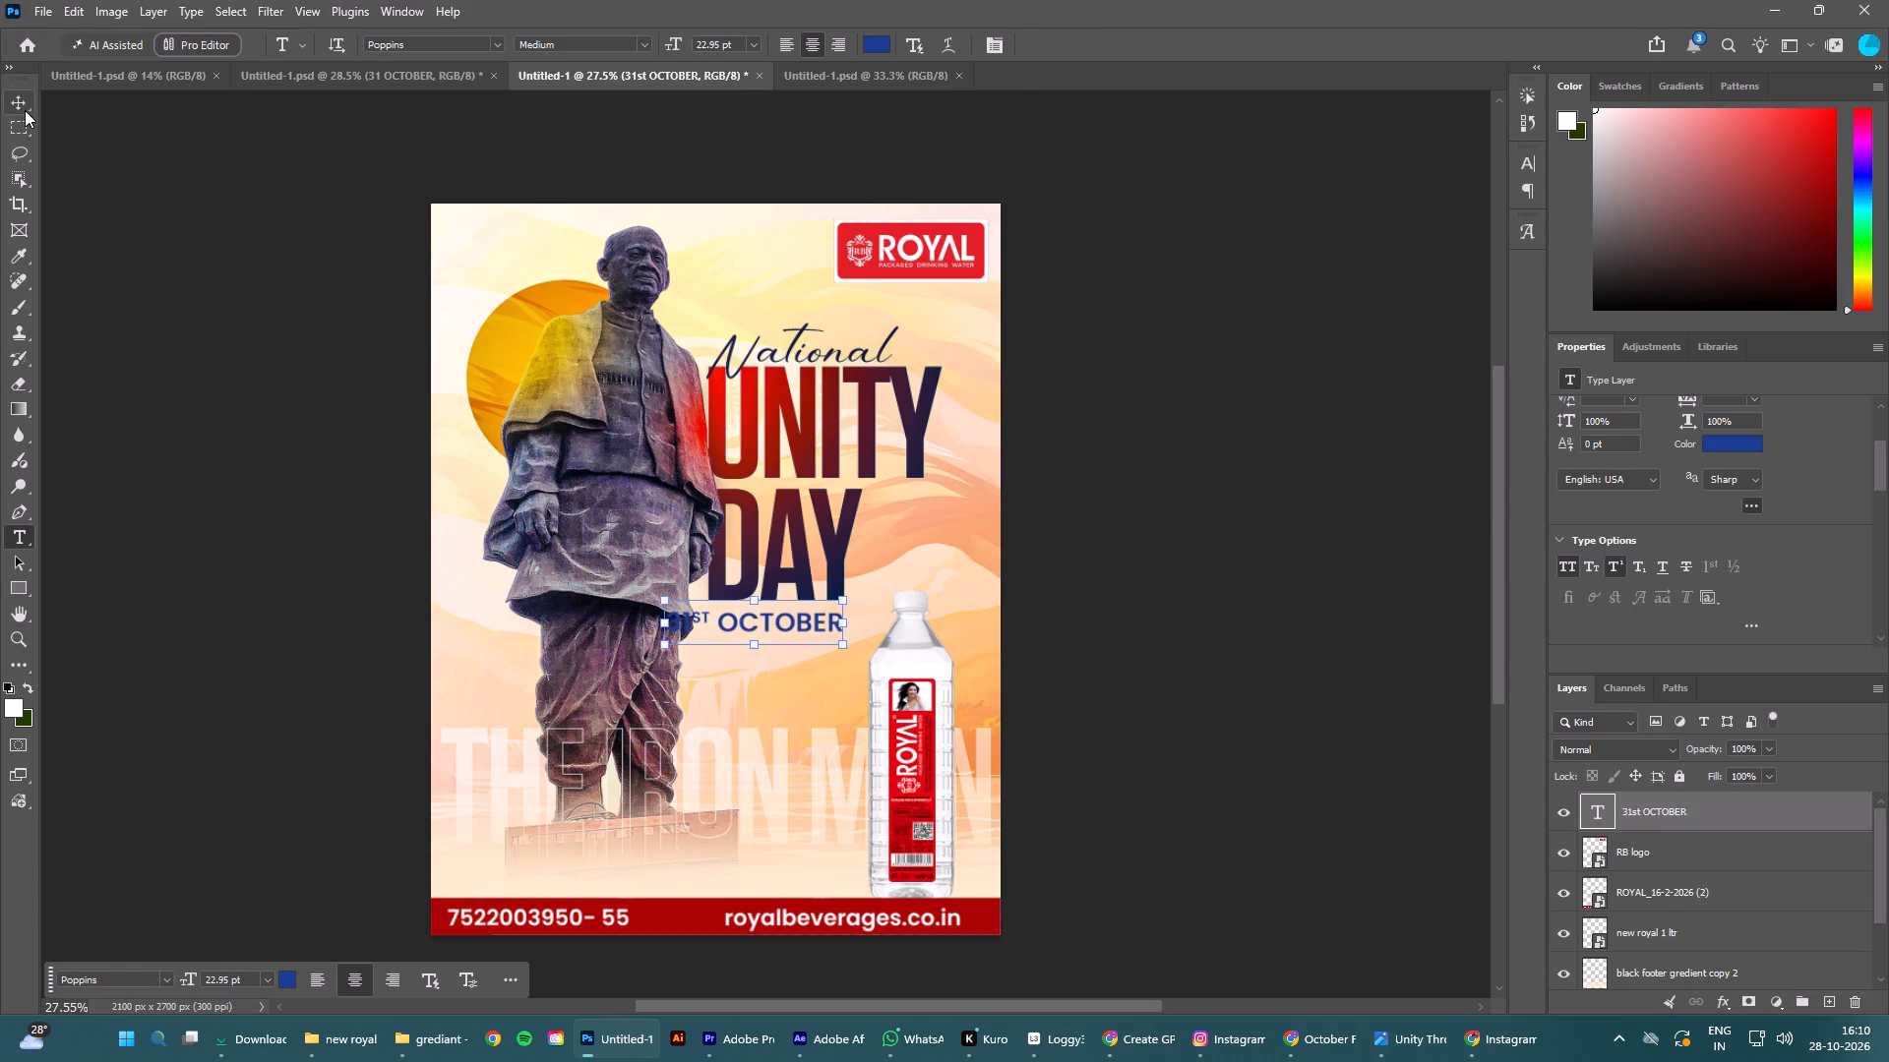
click(1058, 603)
drag(756, 622, 798, 634)
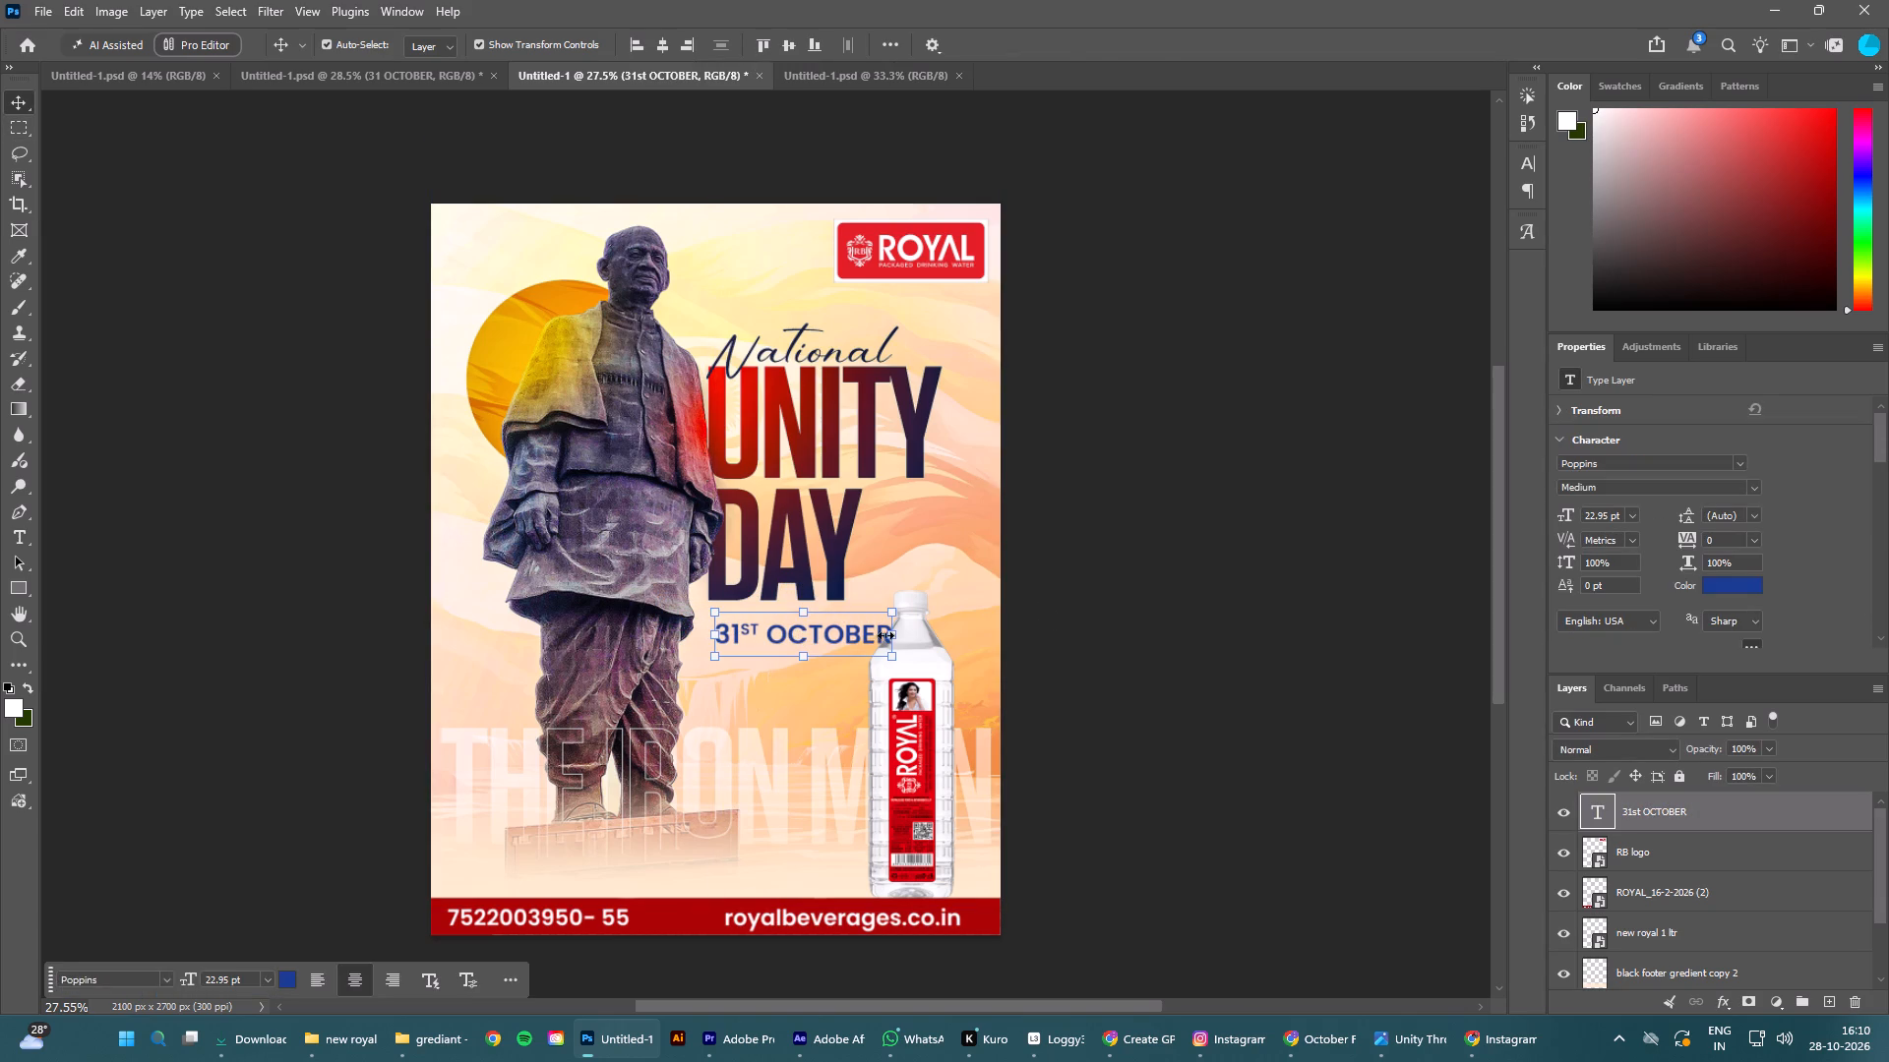
drag(885, 635, 828, 625)
drag(797, 632, 785, 618)
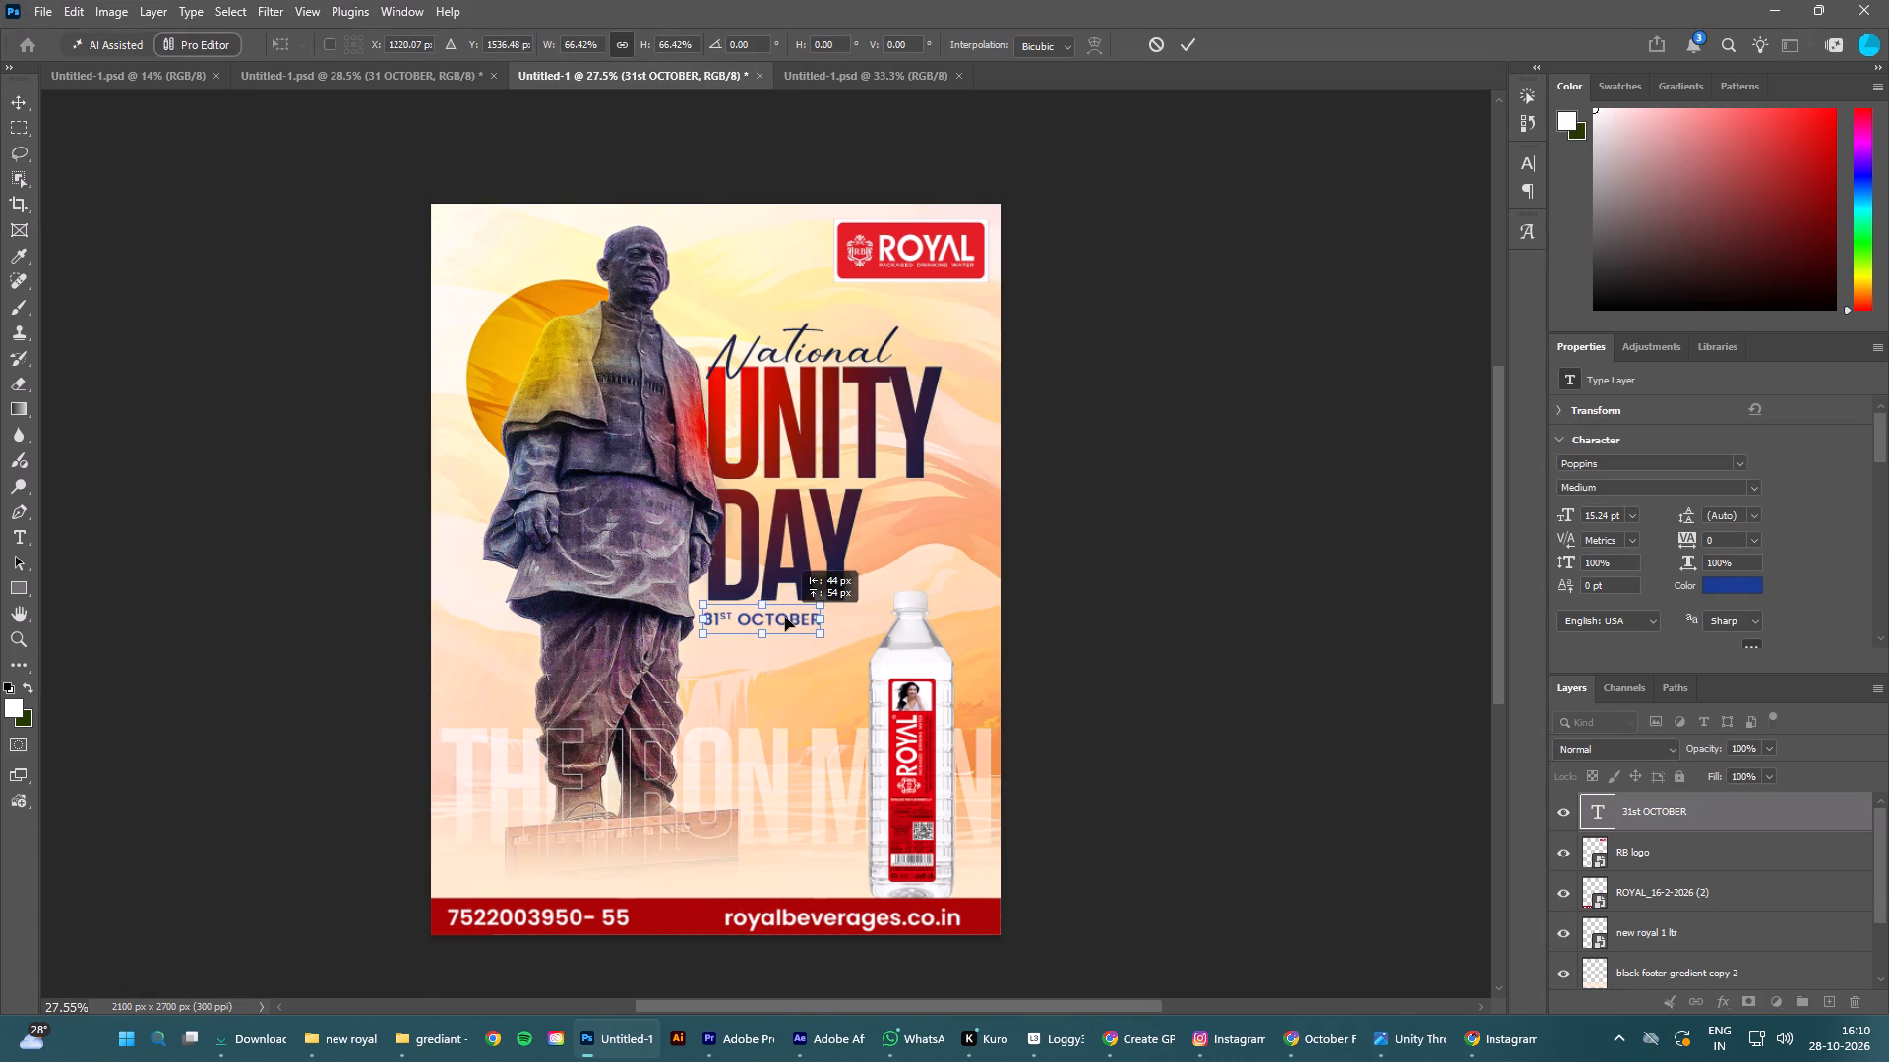
drag(785, 618, 792, 623)
key(shift+Left)
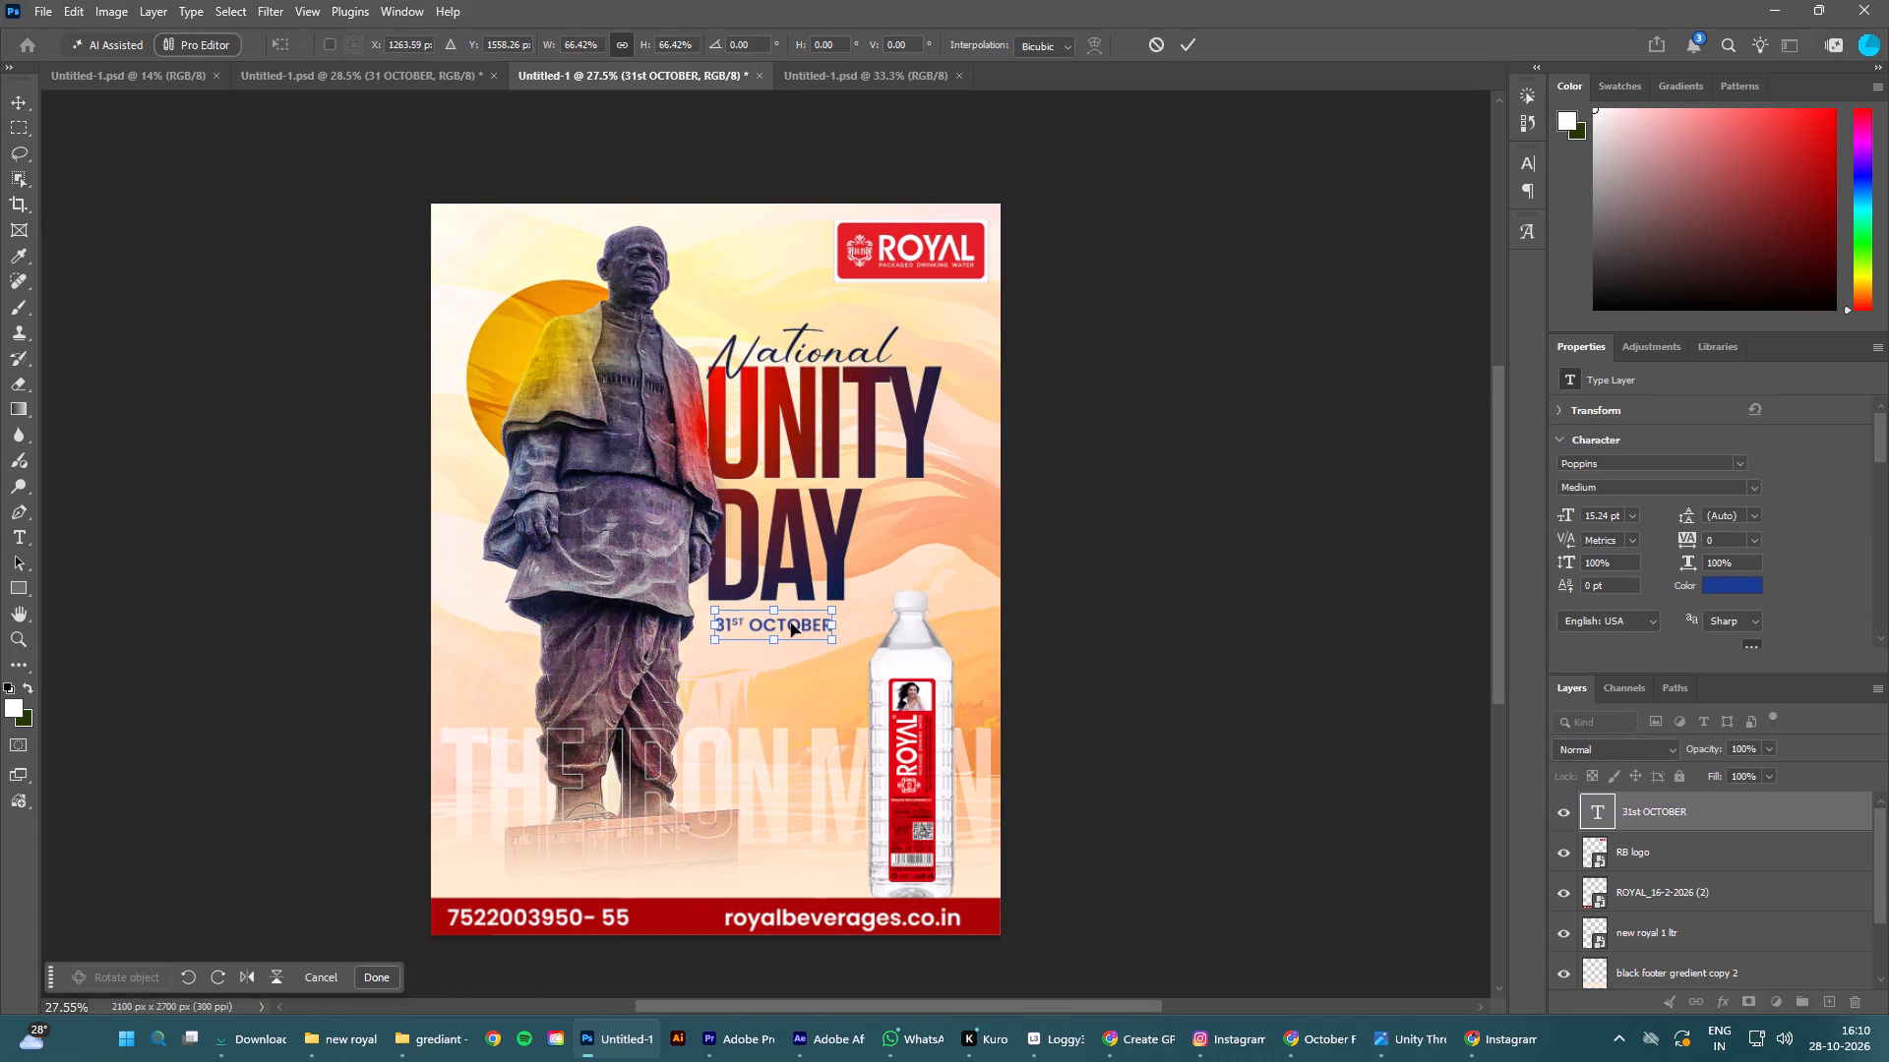
key(shift+Left)
key(shift+Left)
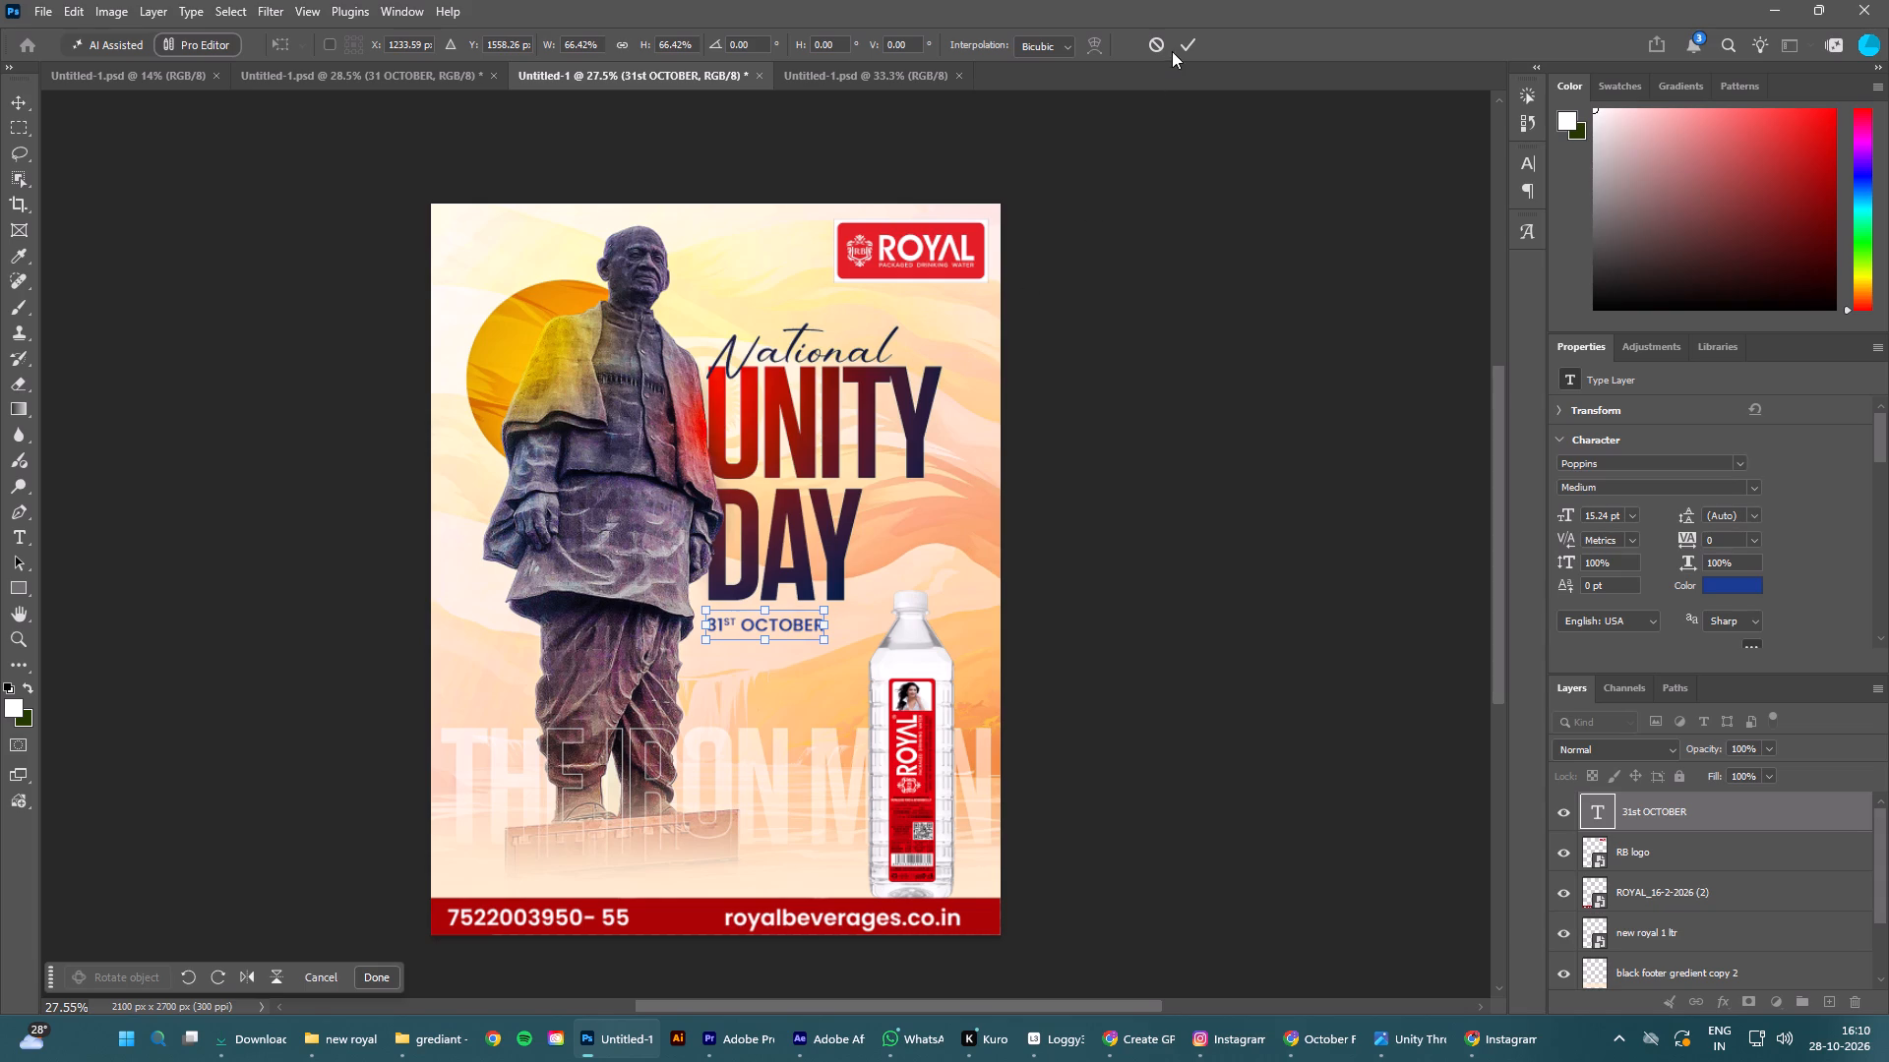
click(1191, 45)
Nudge the 31st OCTOBER text slightly right and up to sit closer beneath DAY.
click(1282, 450)
click(772, 629)
key(Right)
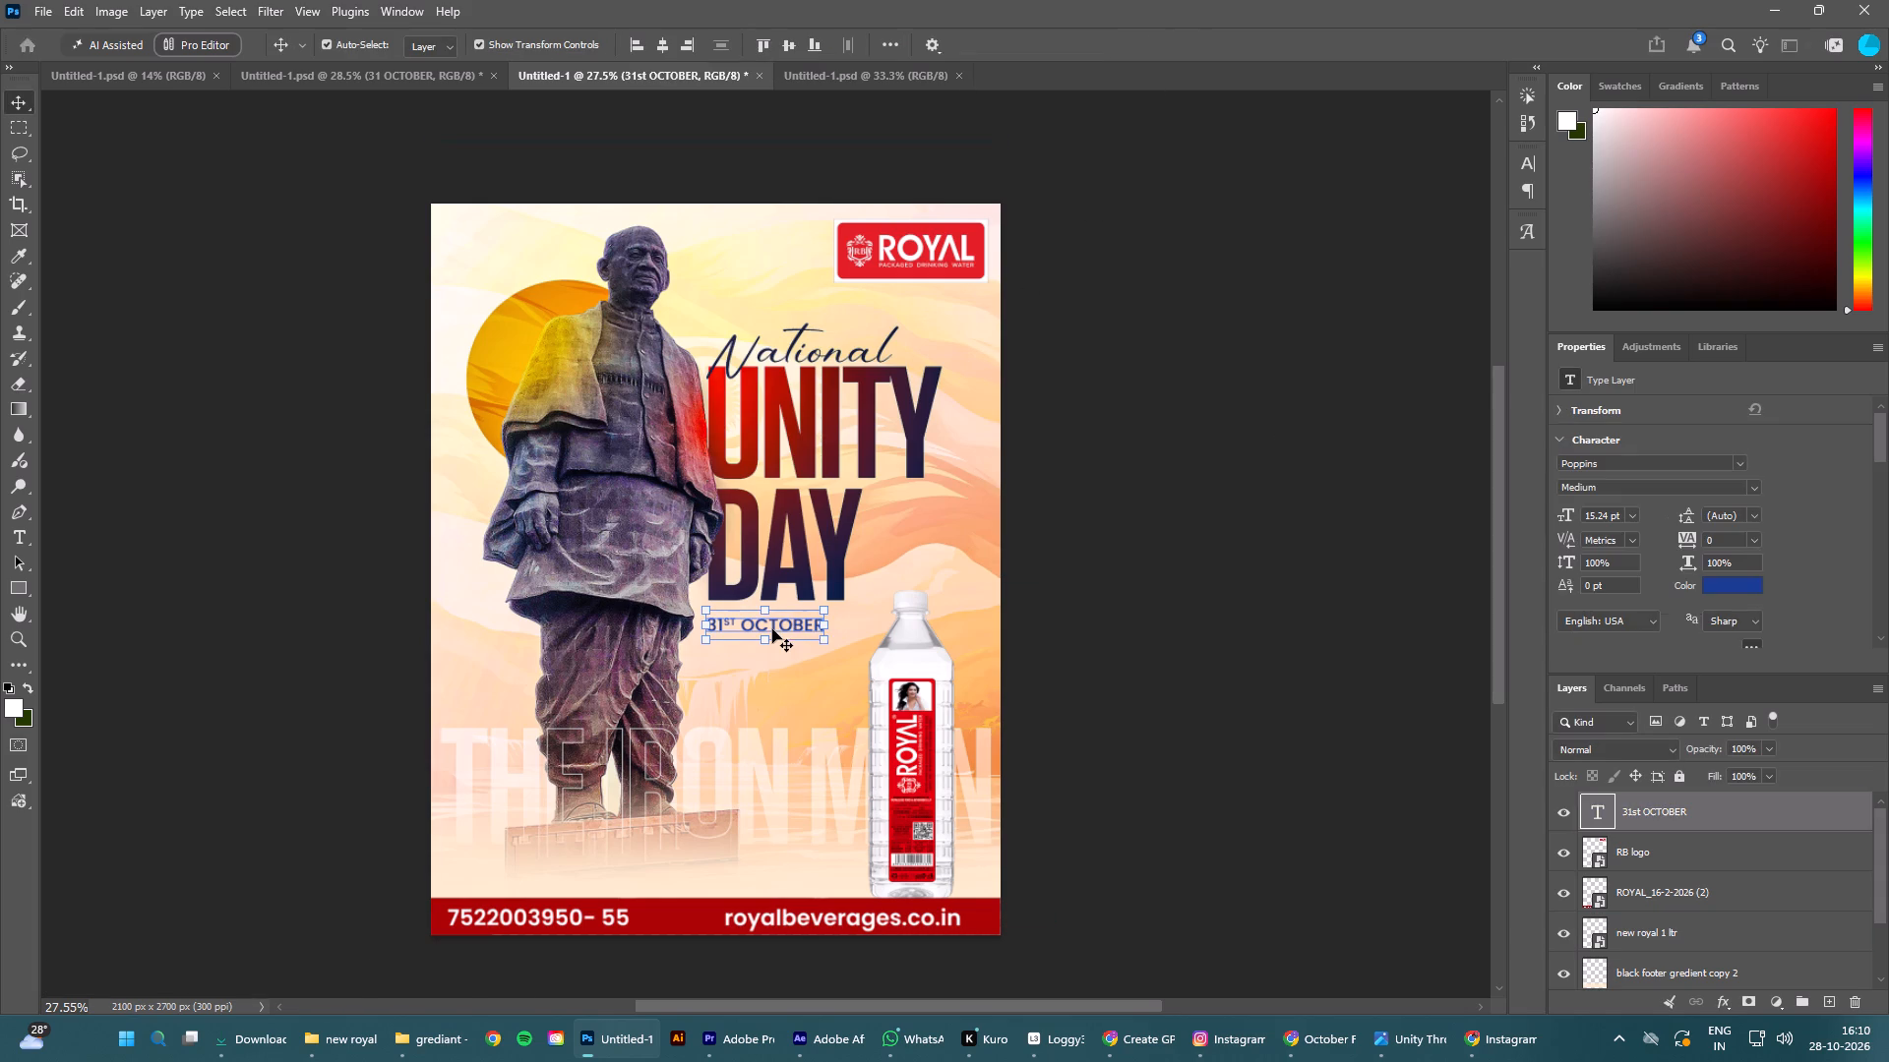
key(Up)
key(Up)
key(Up)
key(Up)
key(Up)
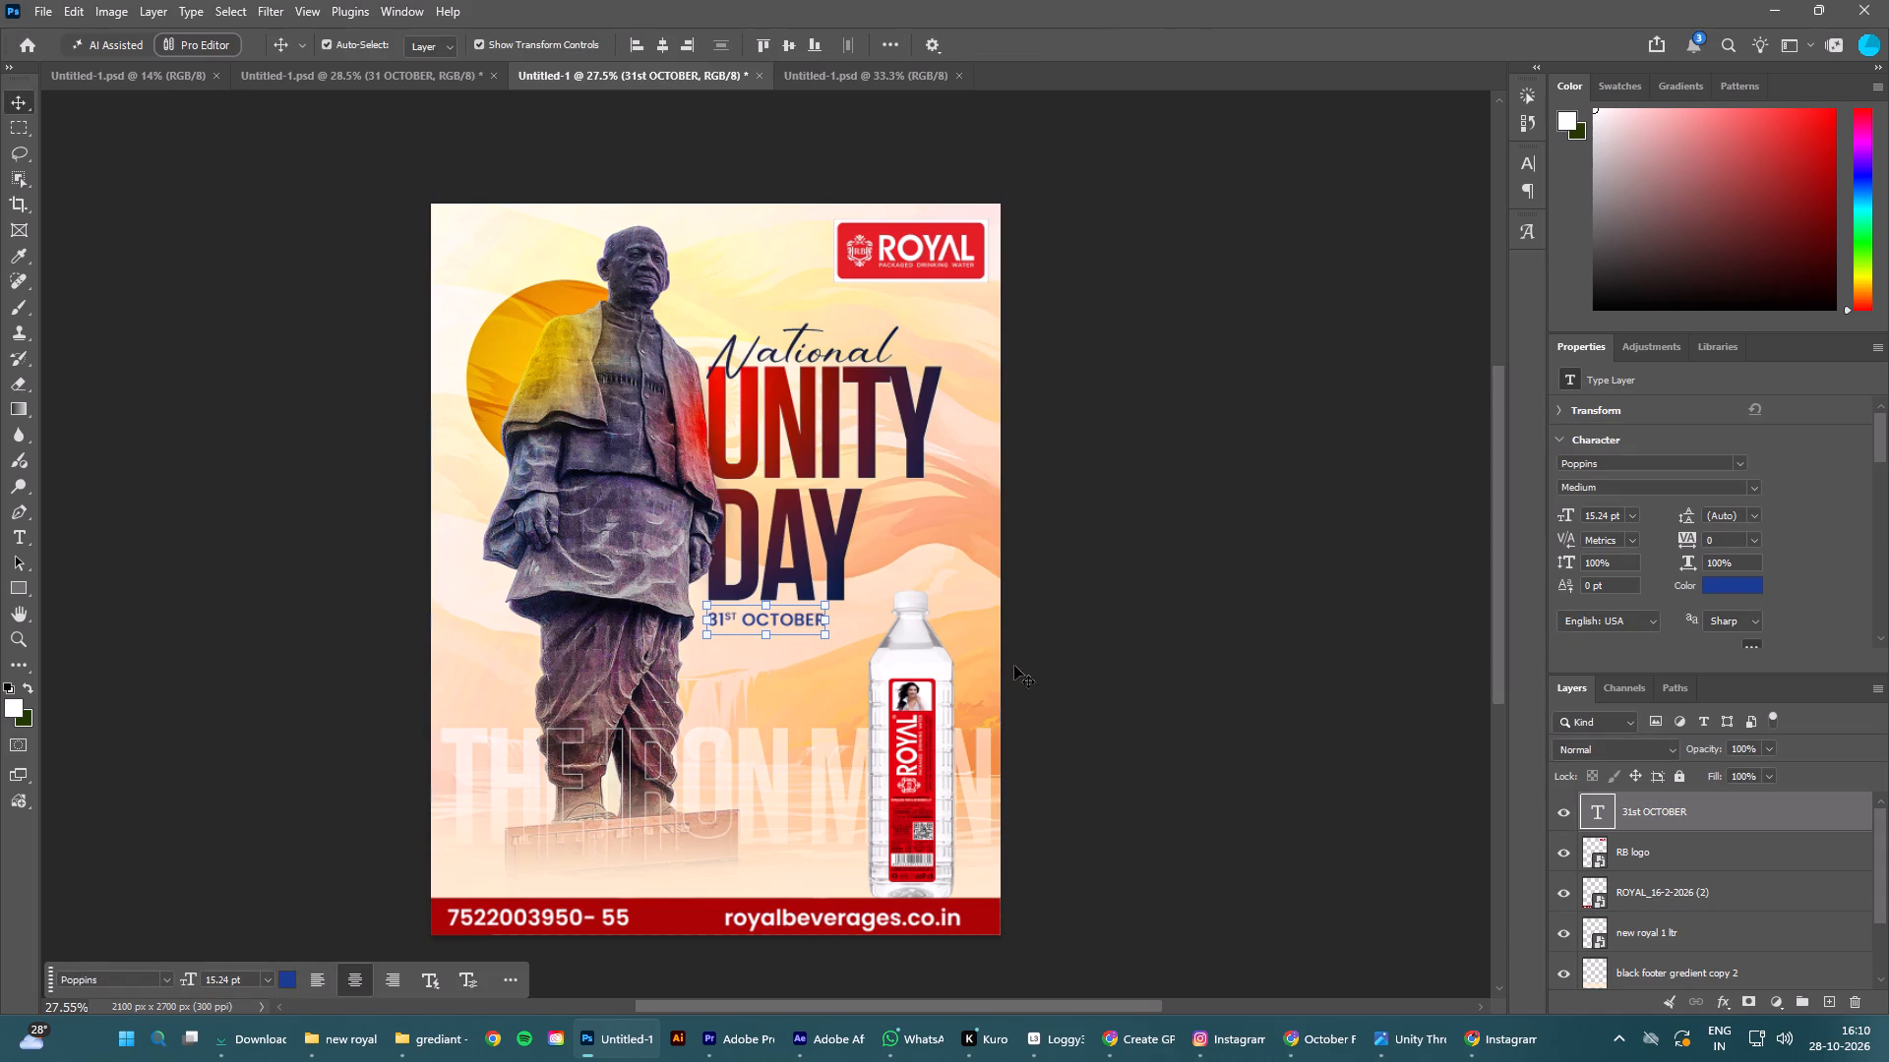
Set the 31st OCTOBER date text to the Poppins SemiBold weight.
click(1753, 486)
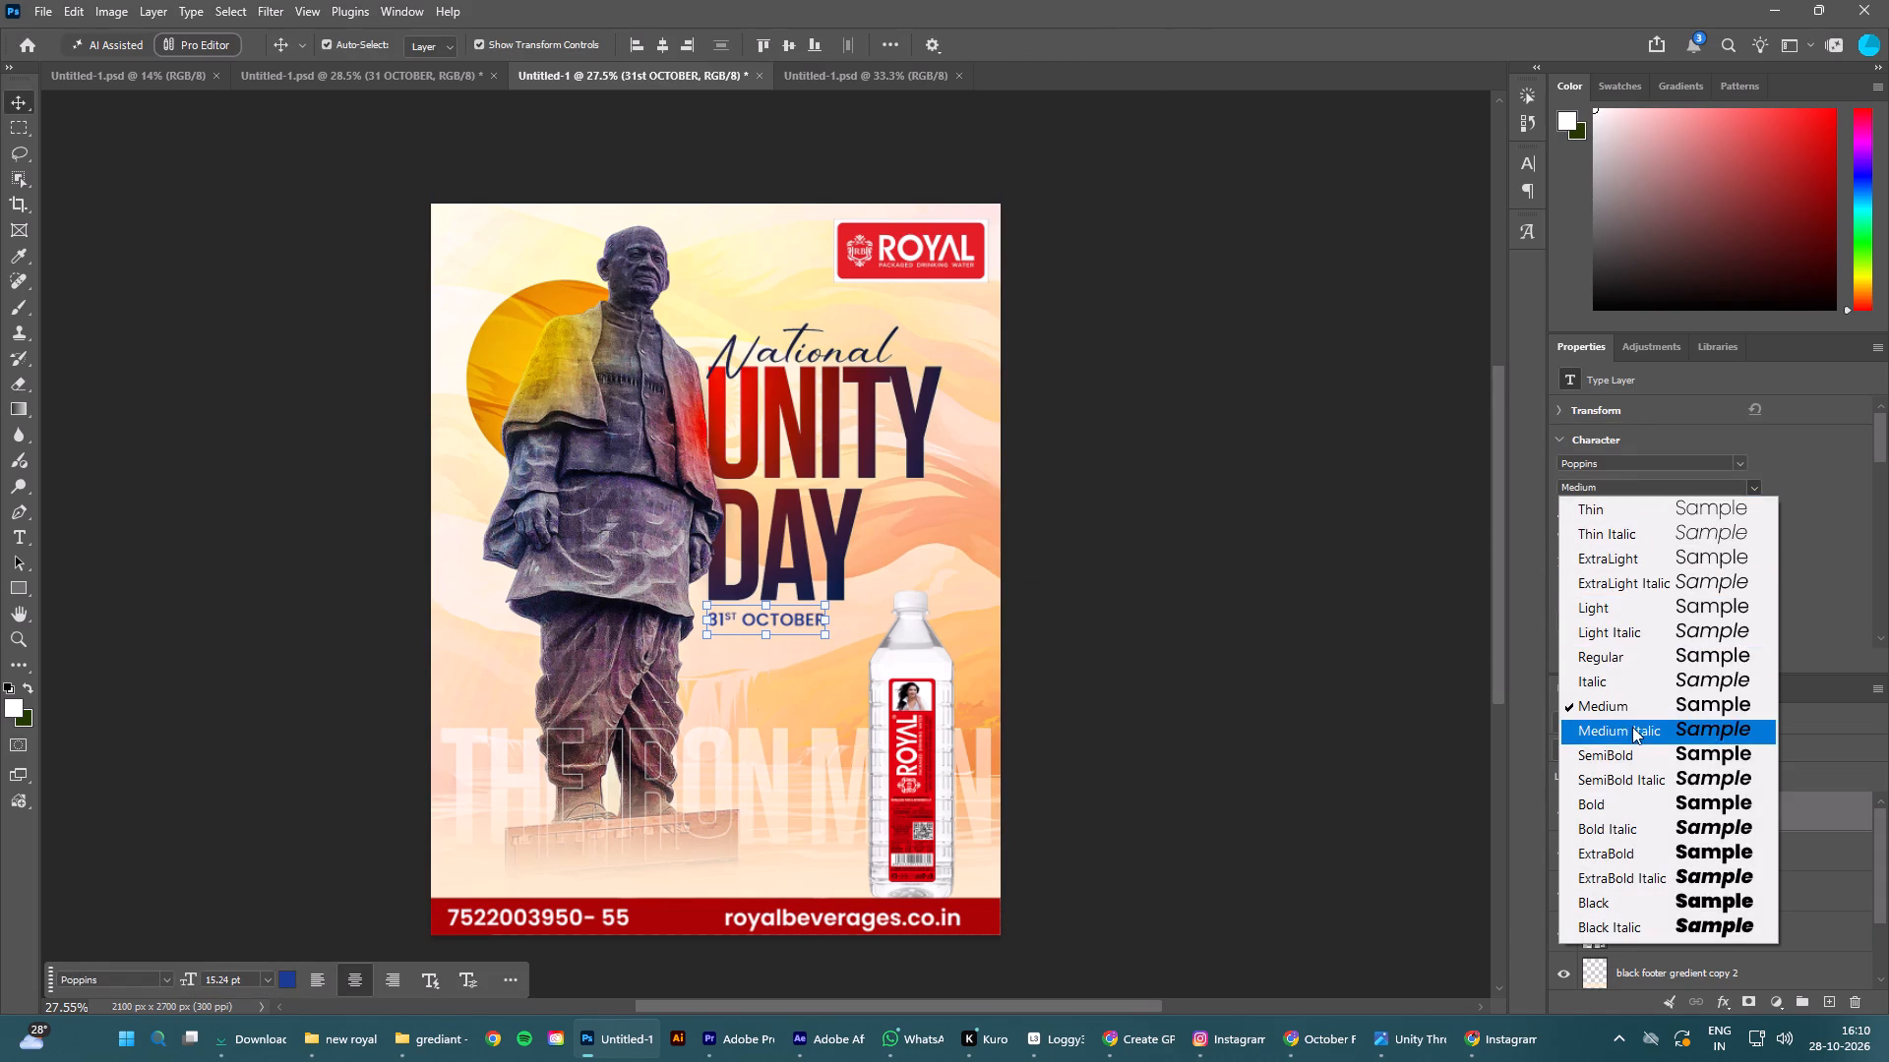
click(1602, 751)
click(1340, 653)
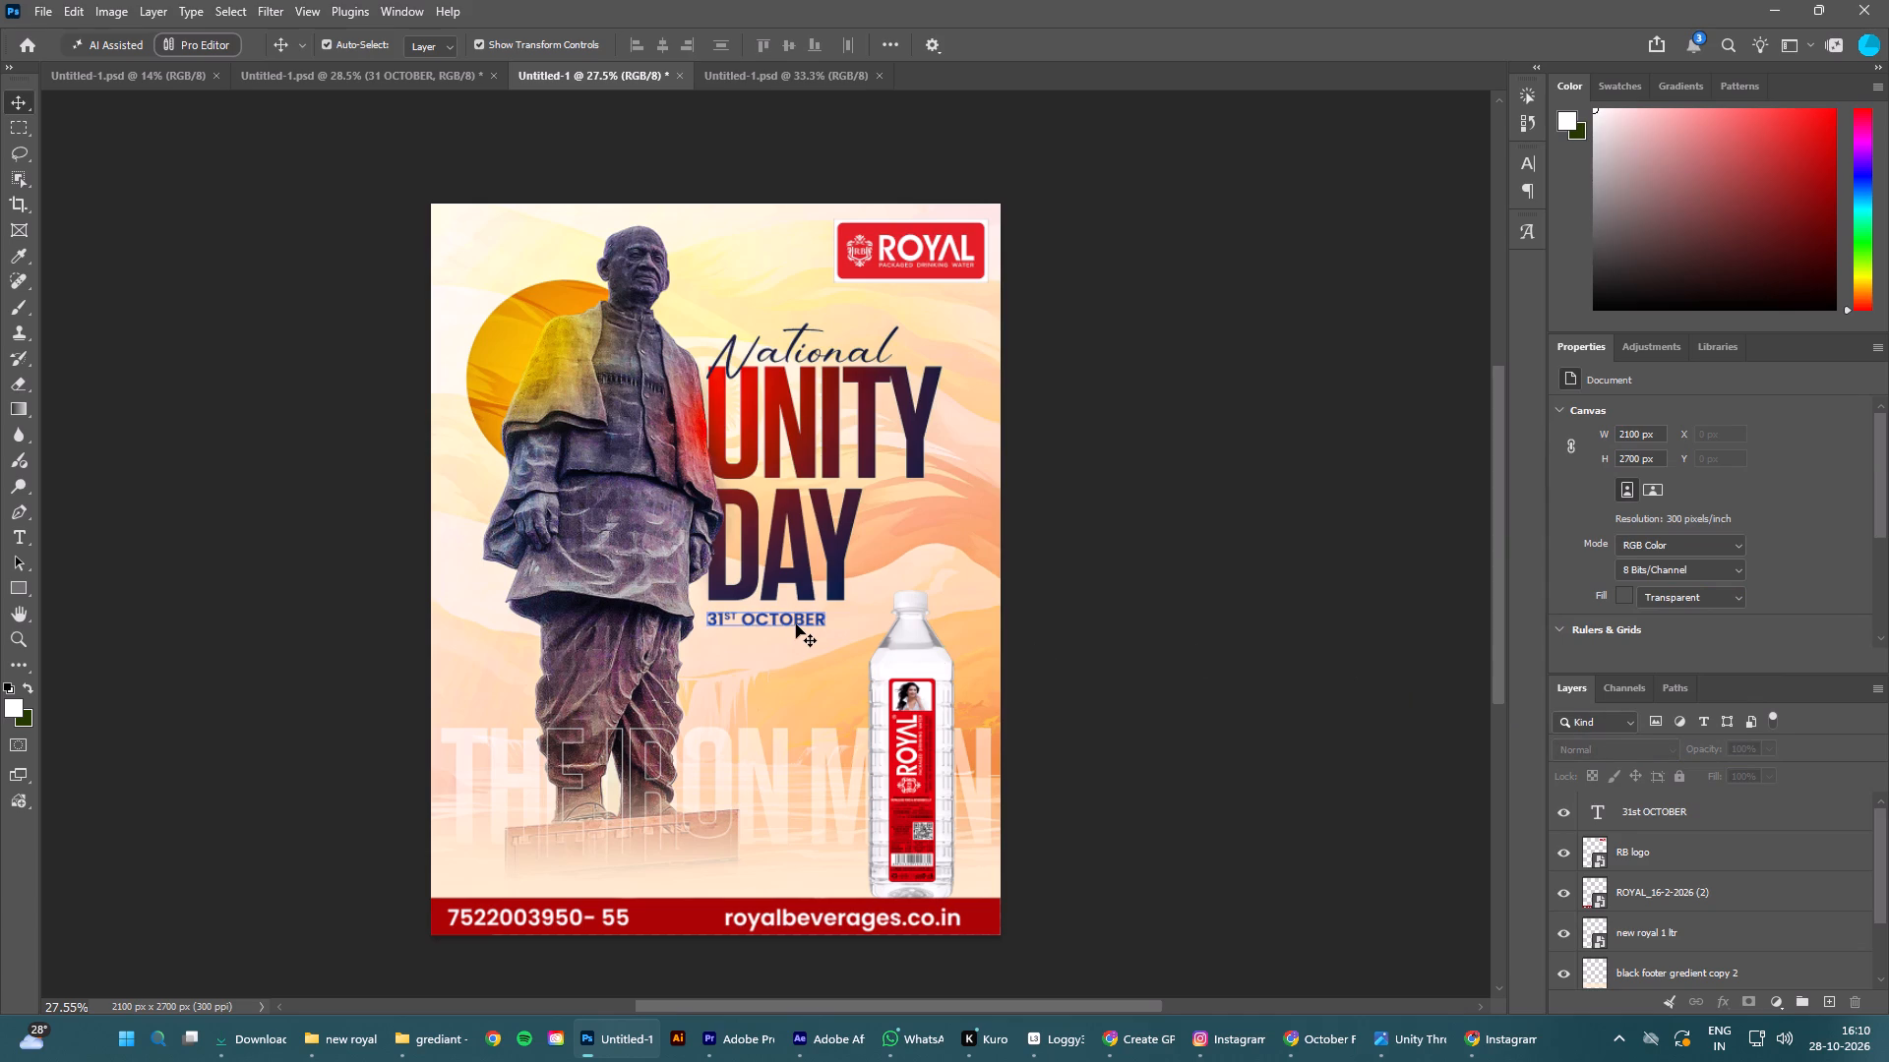
Nudge the 31st OCTOBER text slightly down beneath DAY, keeping it lined up with the headline's left edge.
click(796, 624)
key(shift+Down)
key(Right)
click(1231, 653)
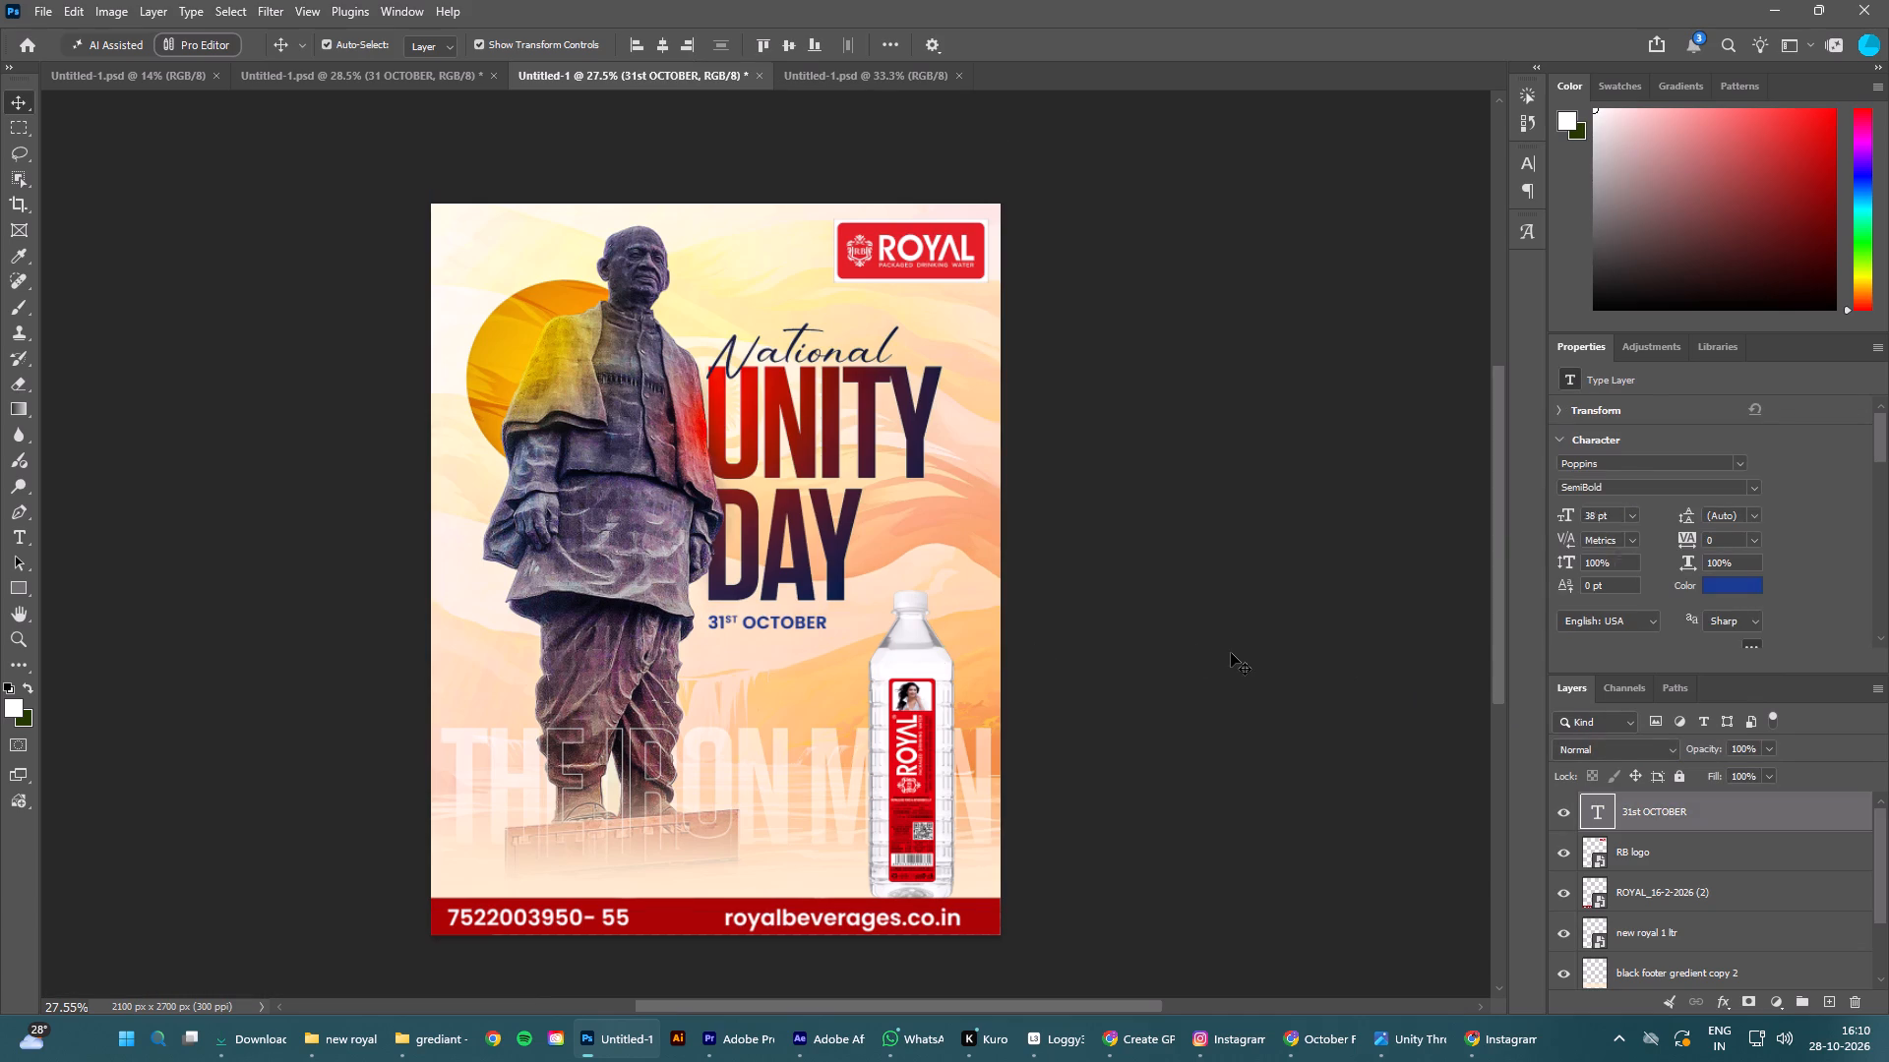
click(777, 625)
key(Down)
key(Left)
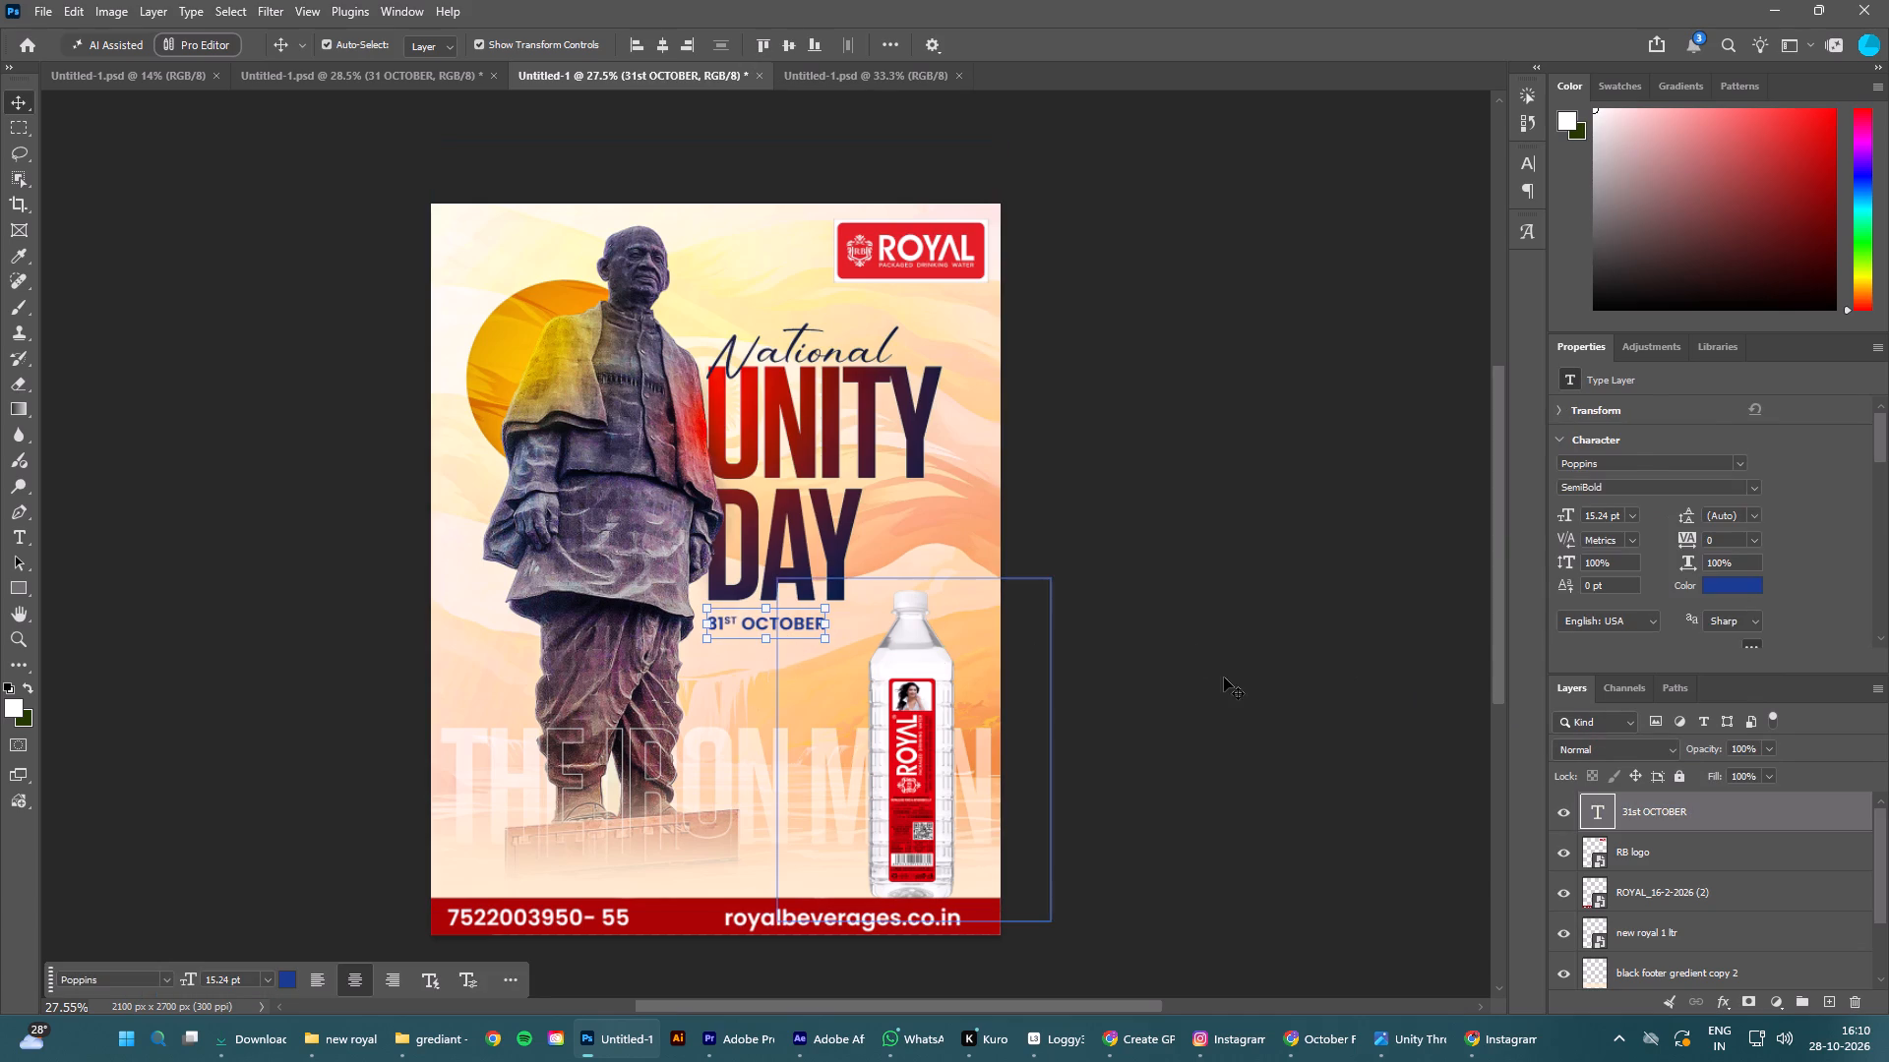
click(1224, 678)
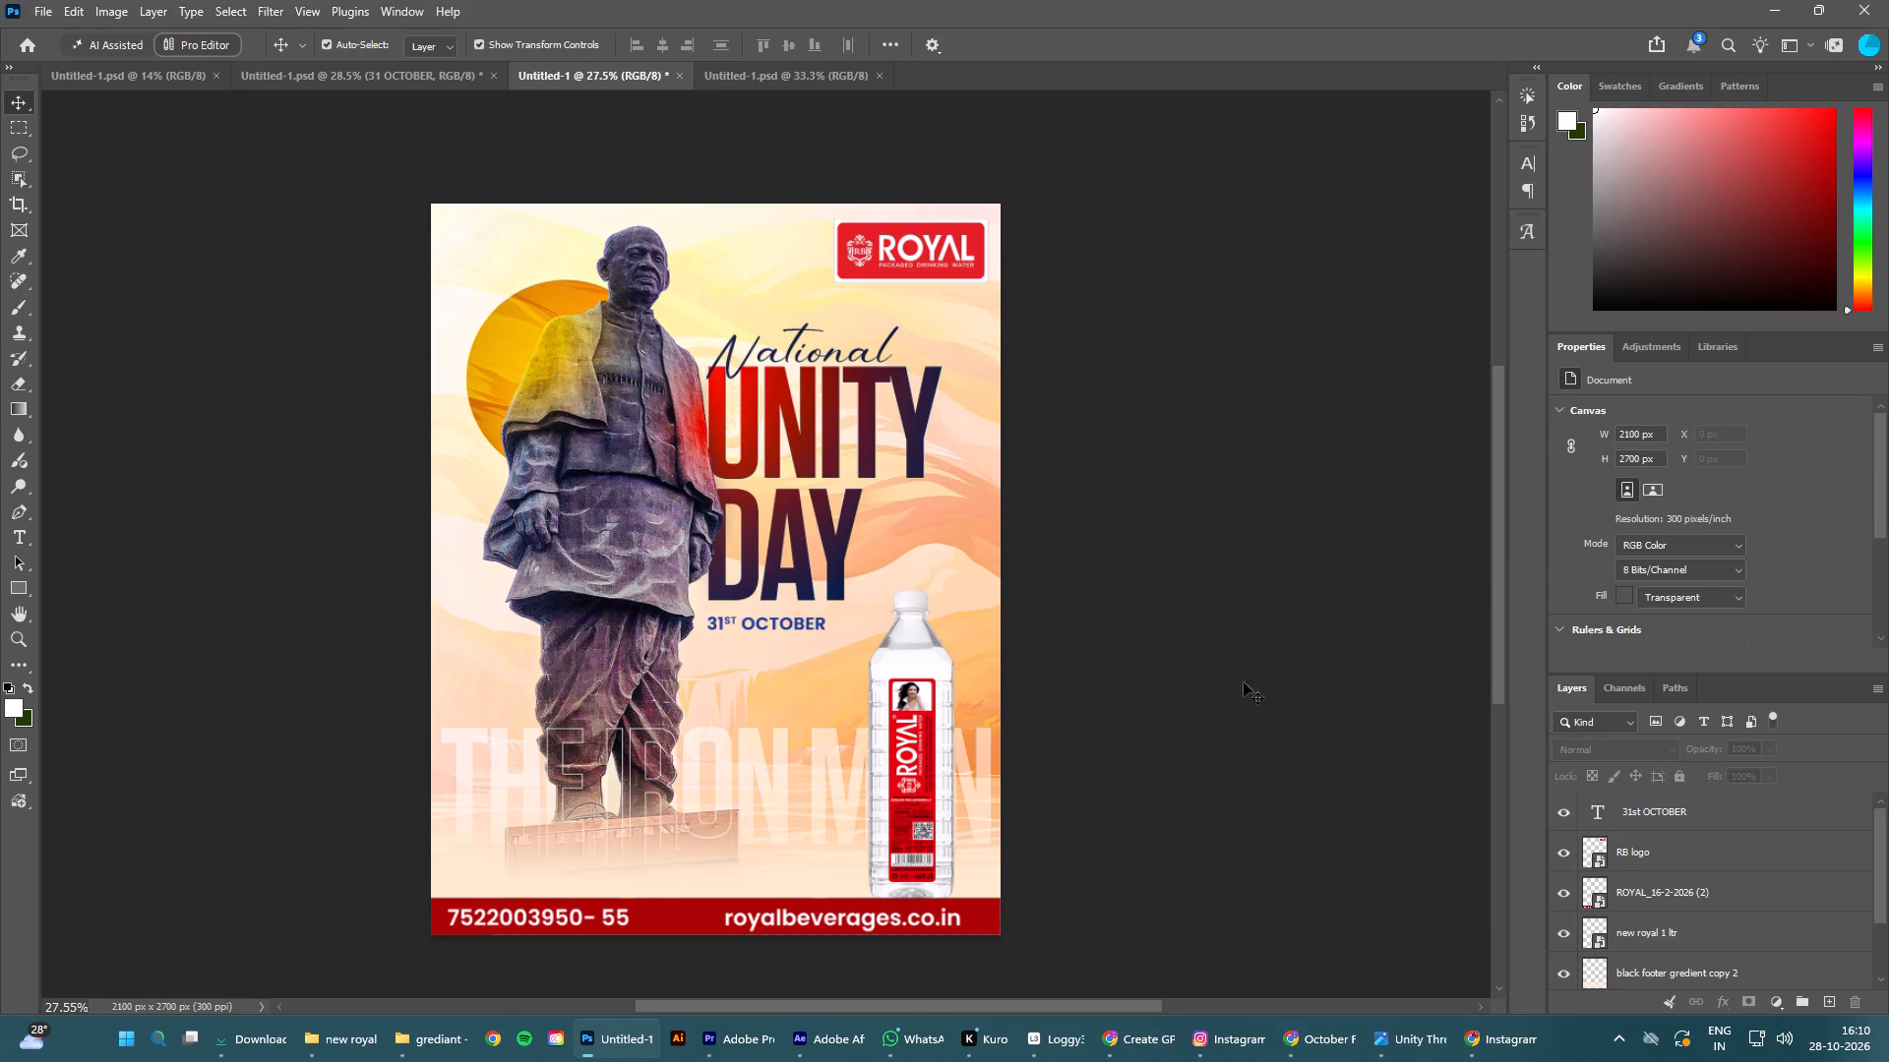
click(1178, 691)
Start saving the poster as a PSD and browse to the royal beverages folder inside vishal work.
key(ctrl+s)
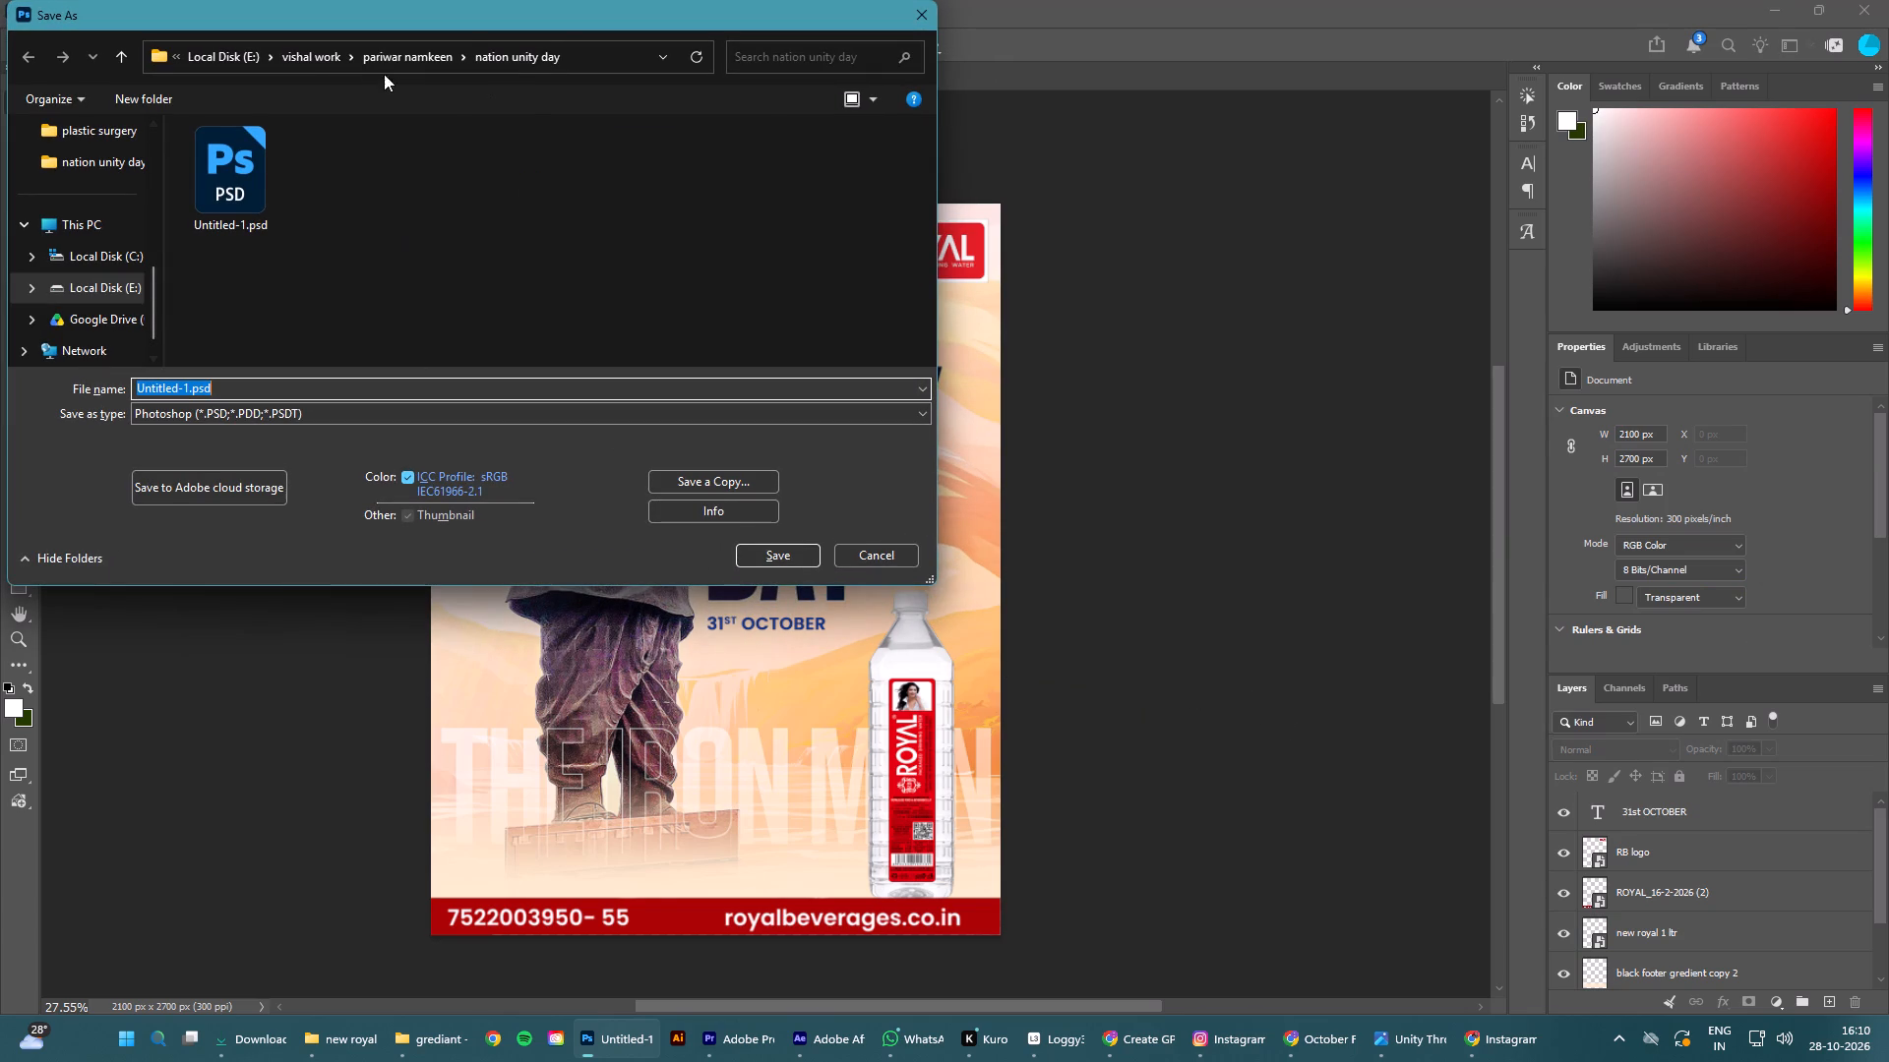
click(301, 63)
scroll(403, 326, down, 13)
double_click(352, 290)
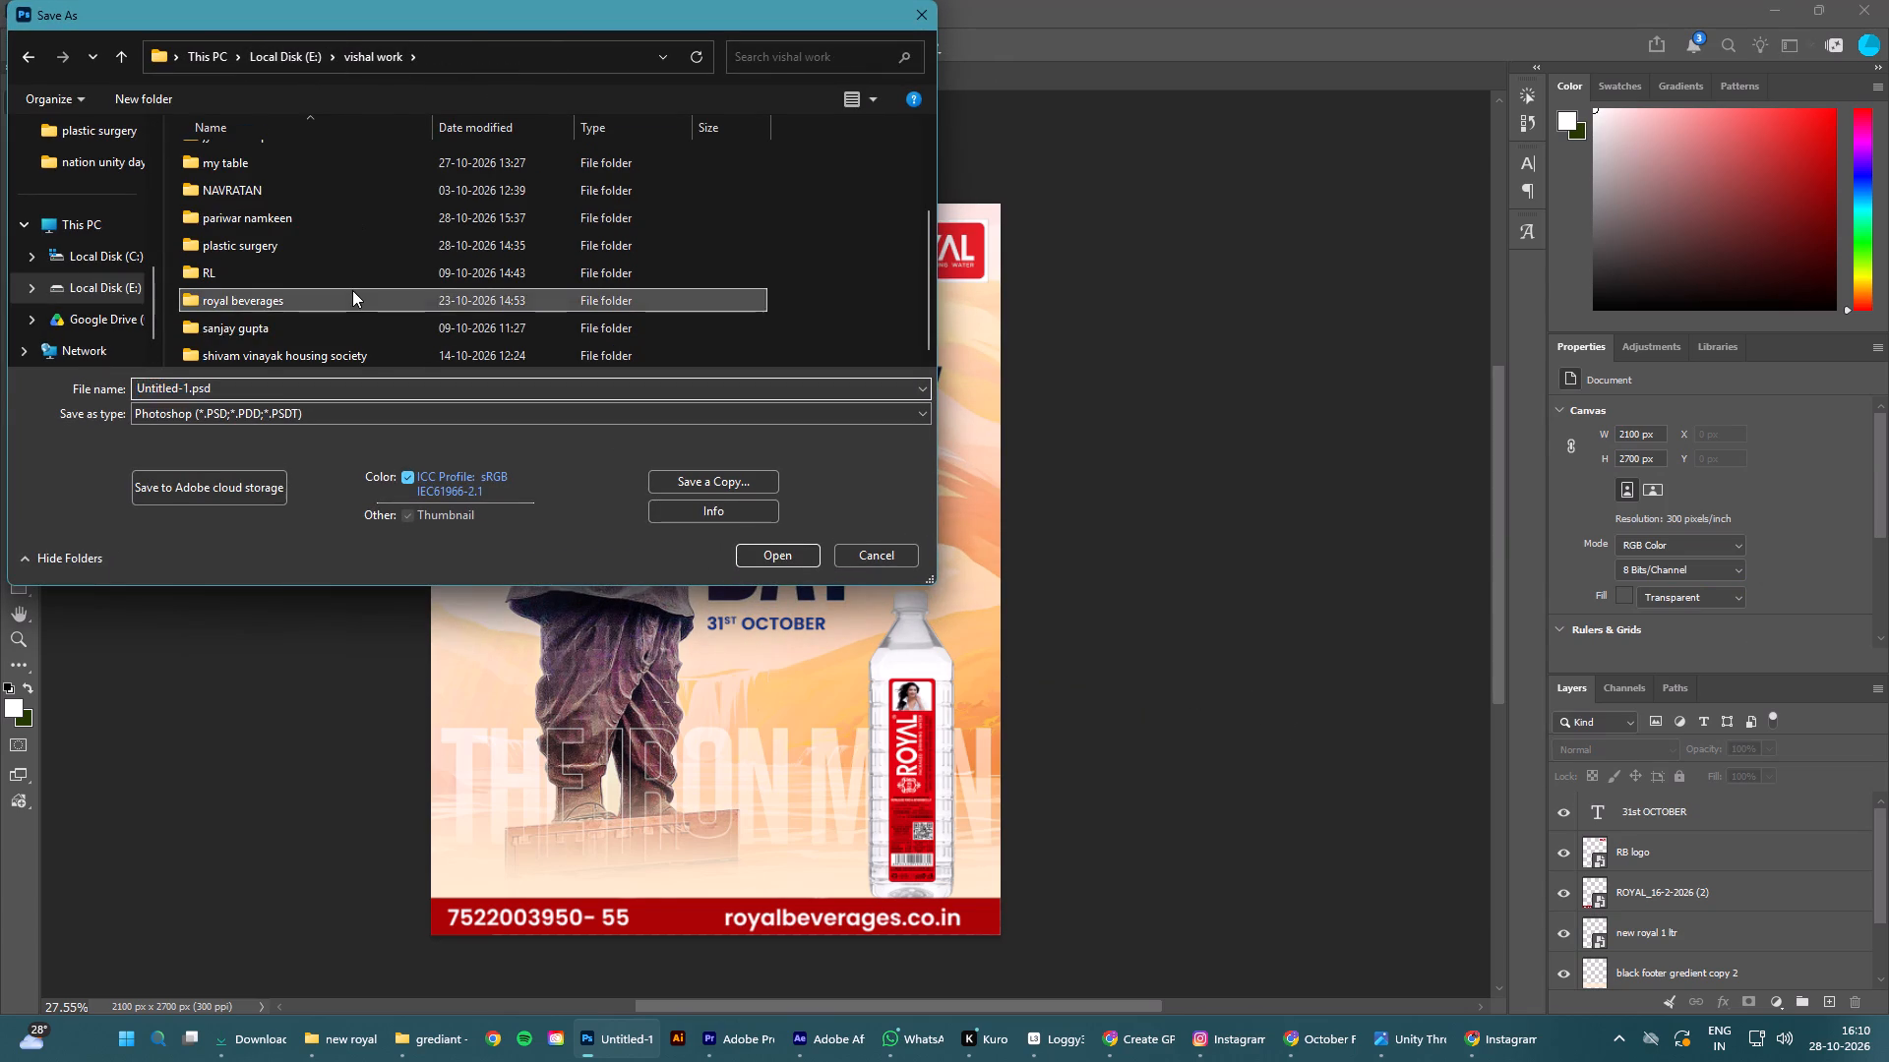
Create a new folder named "national uni" inside the royal beverages folder.
scroll(349, 332, down, 16)
right_click(792, 242)
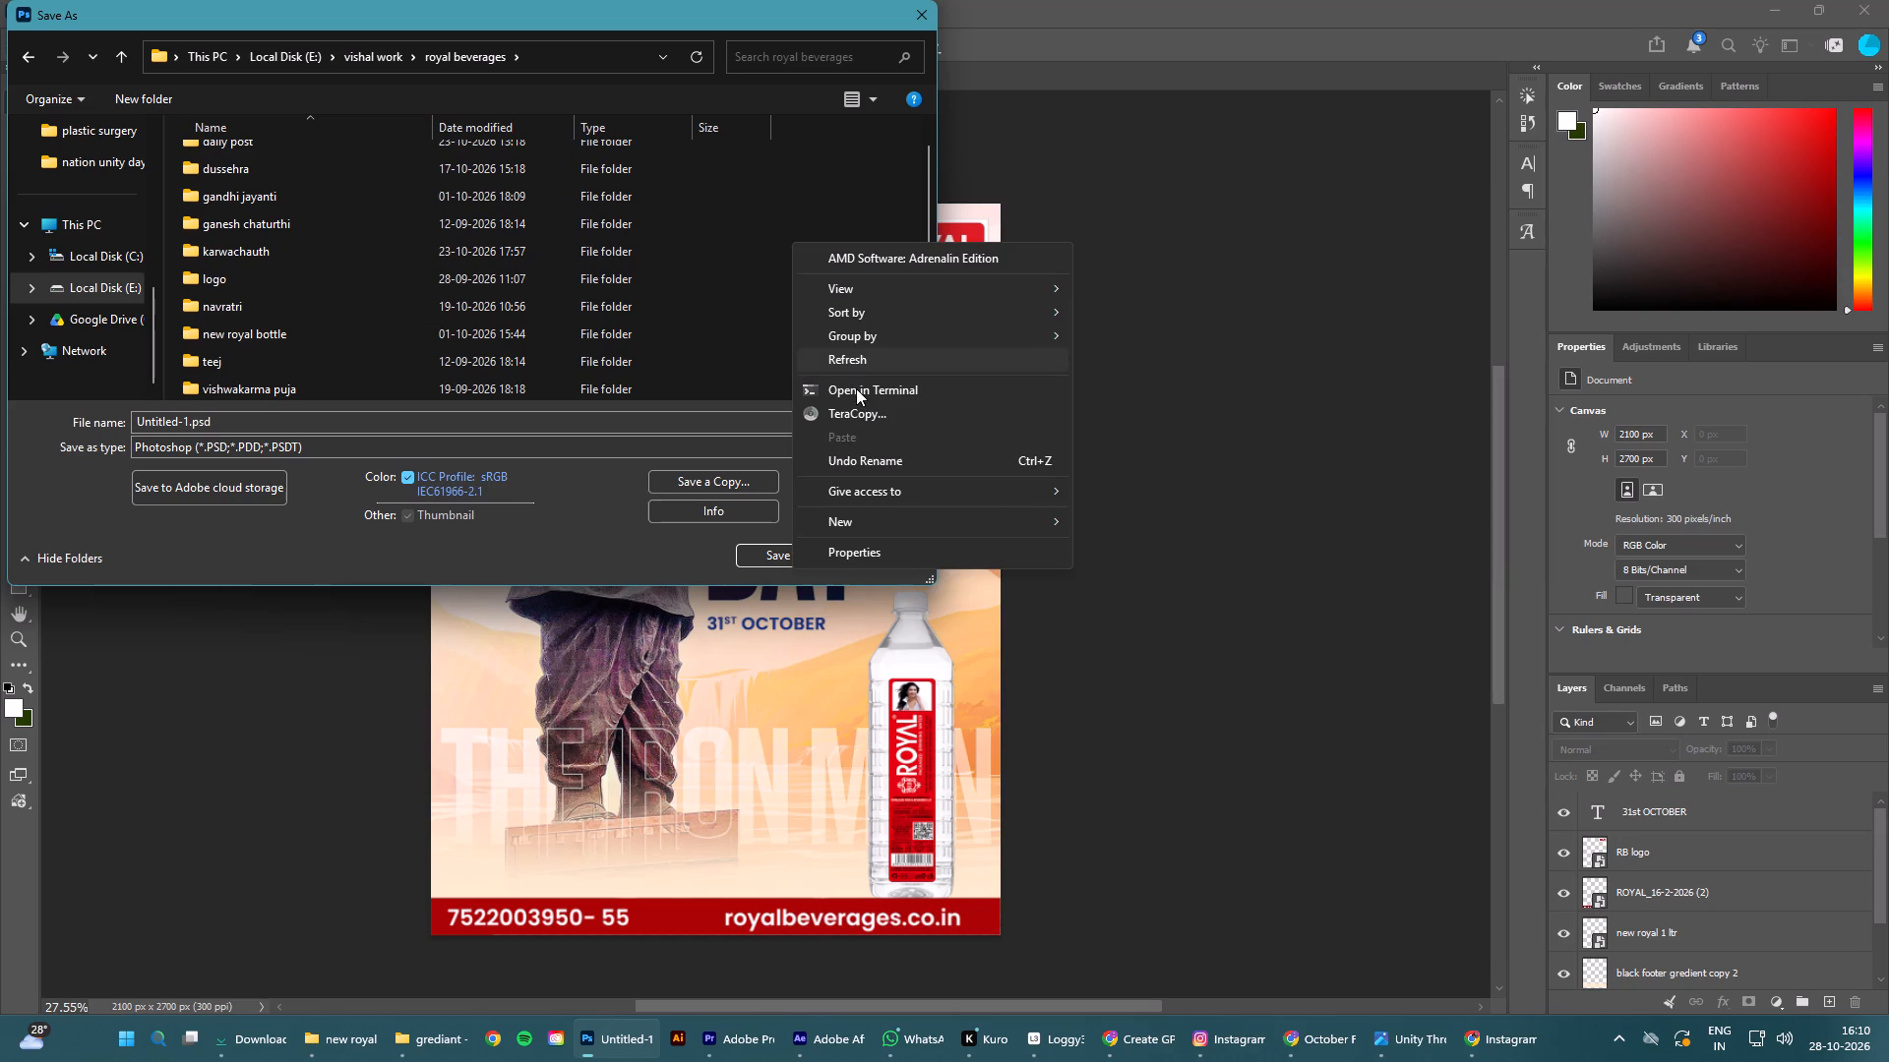
click(1125, 523)
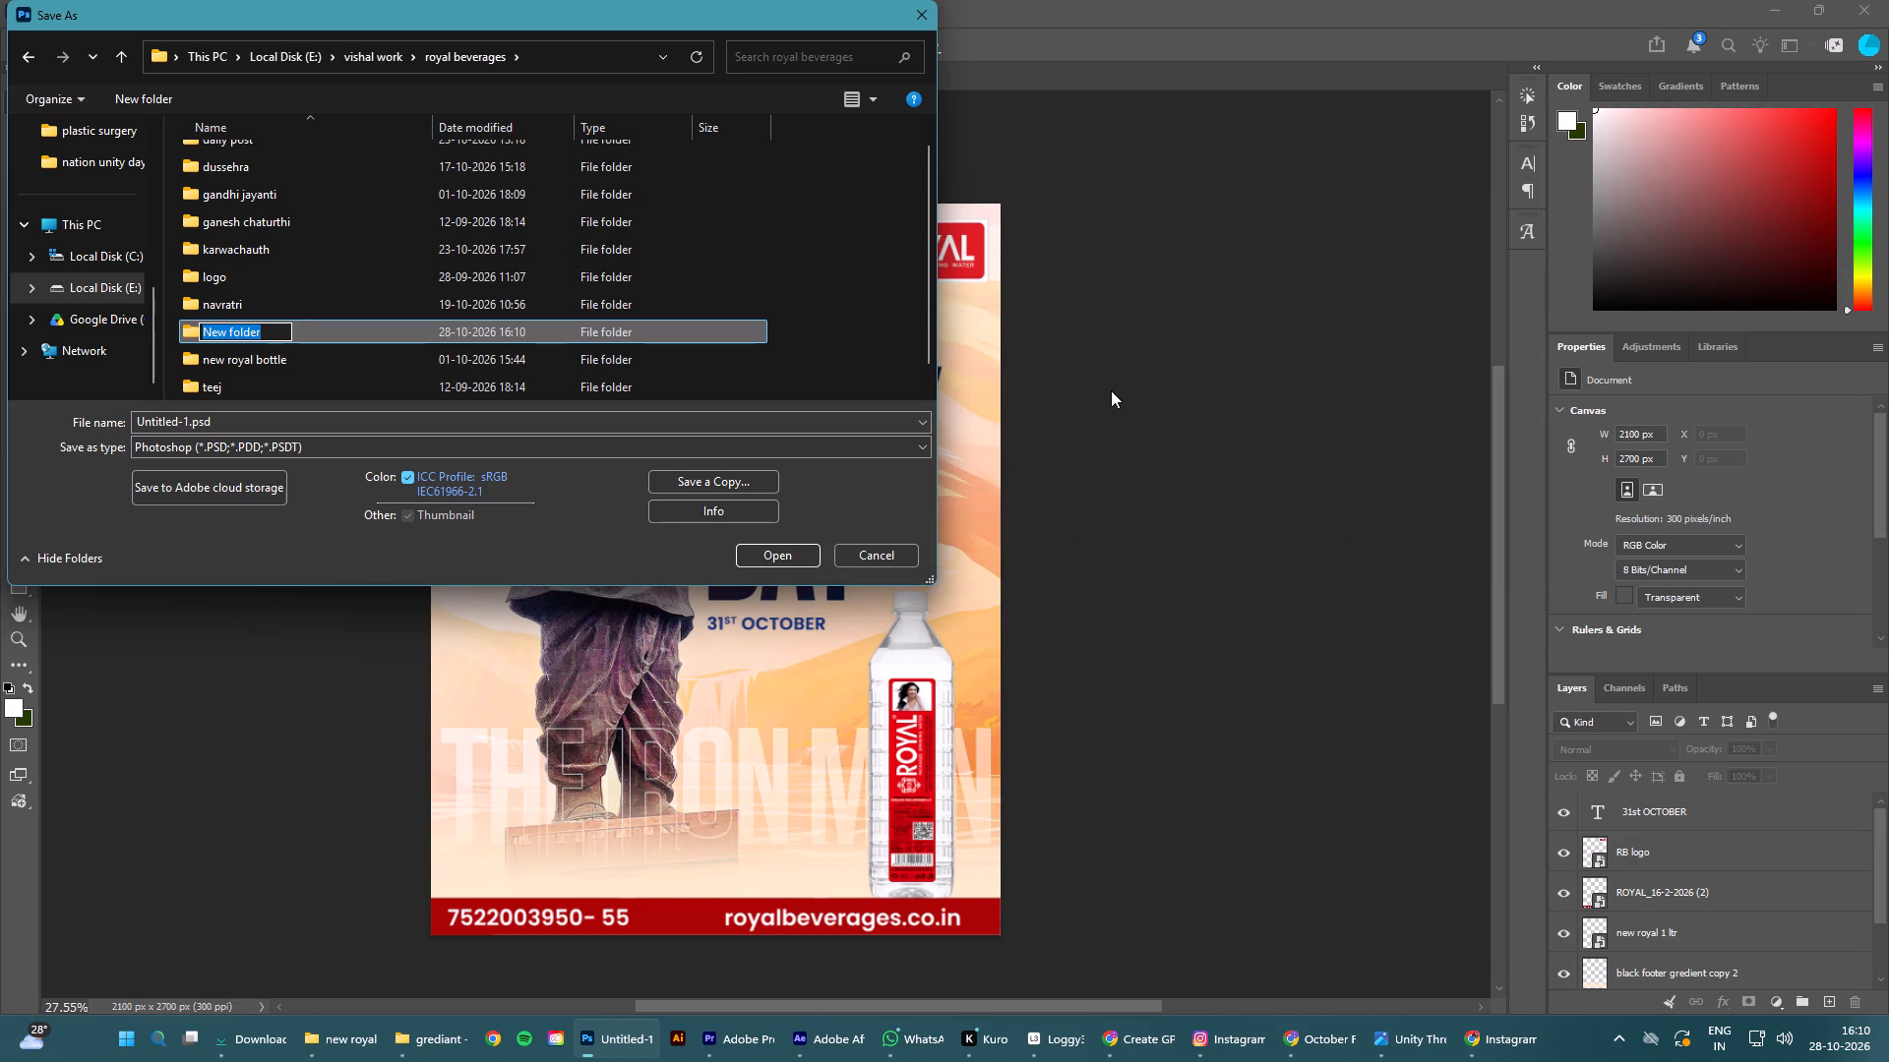
text(natio)
text(nal unir)
key(t)
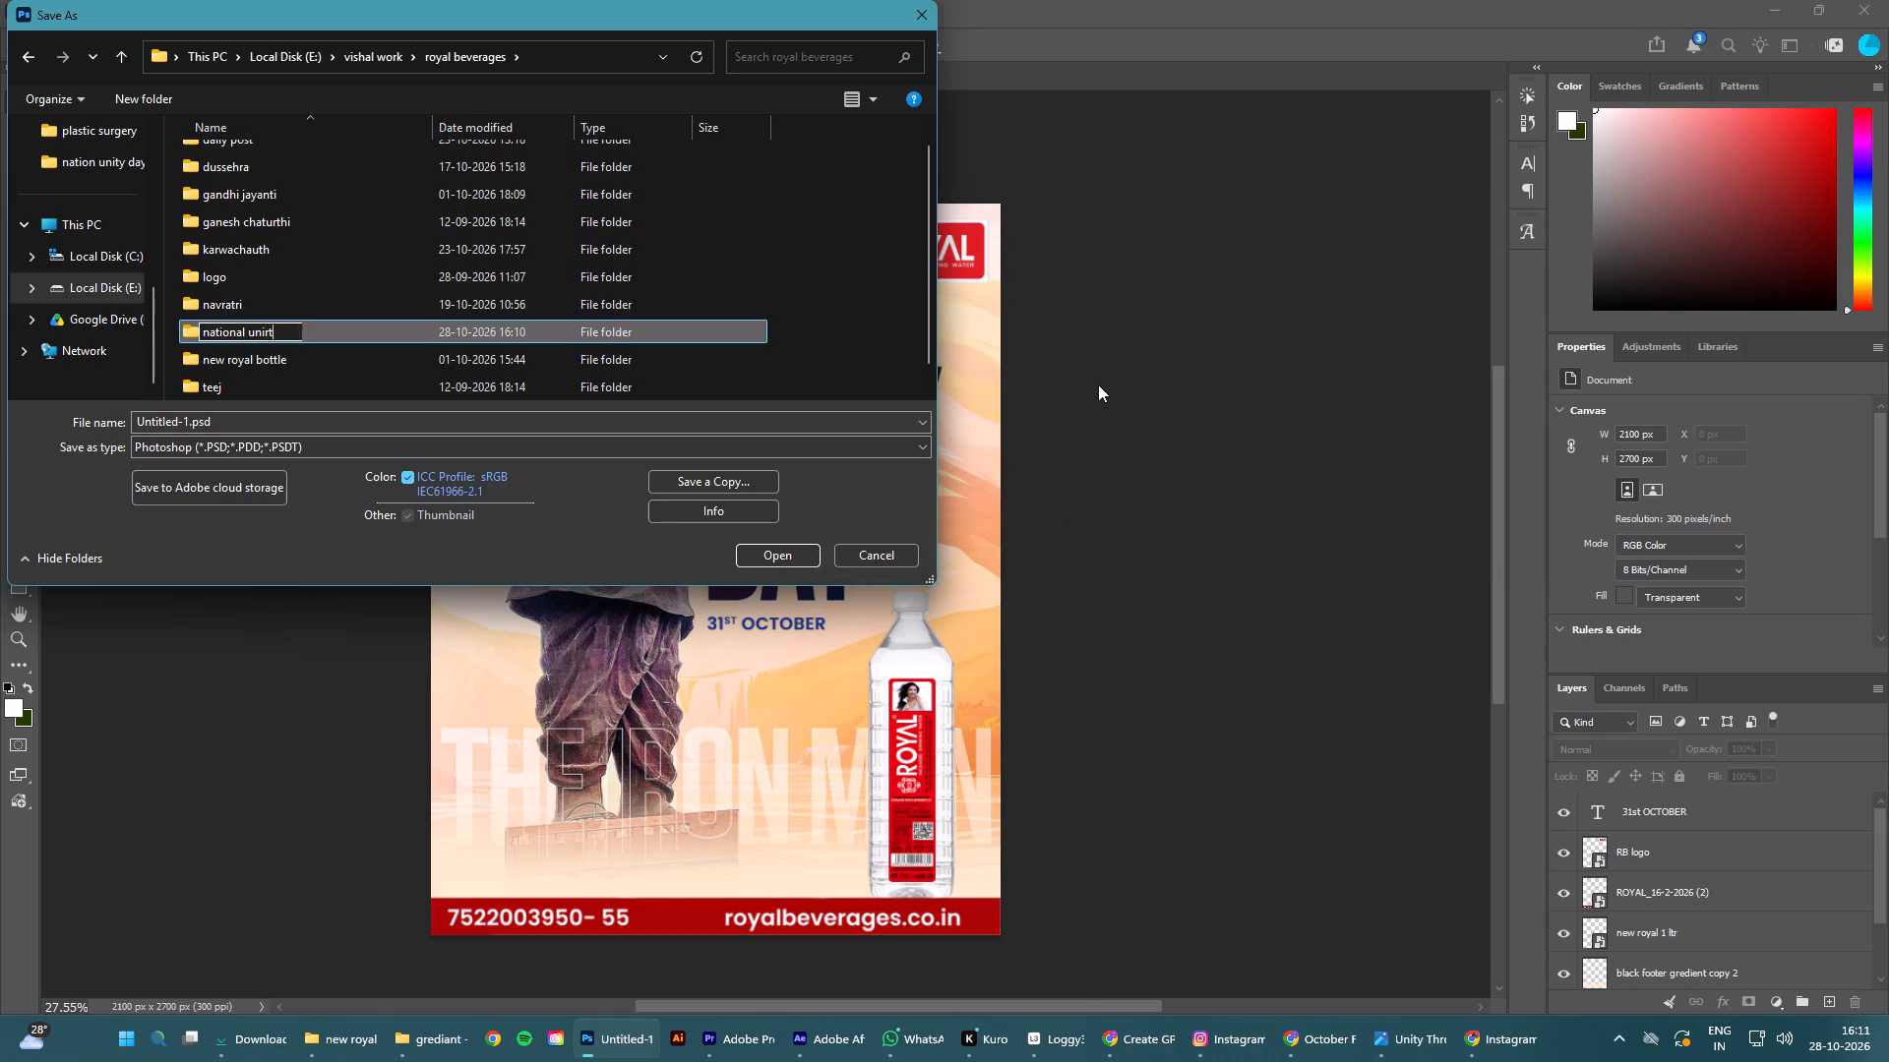
key(y)
key(BackSpace)
key(BackSpace)
key(BackSpace)
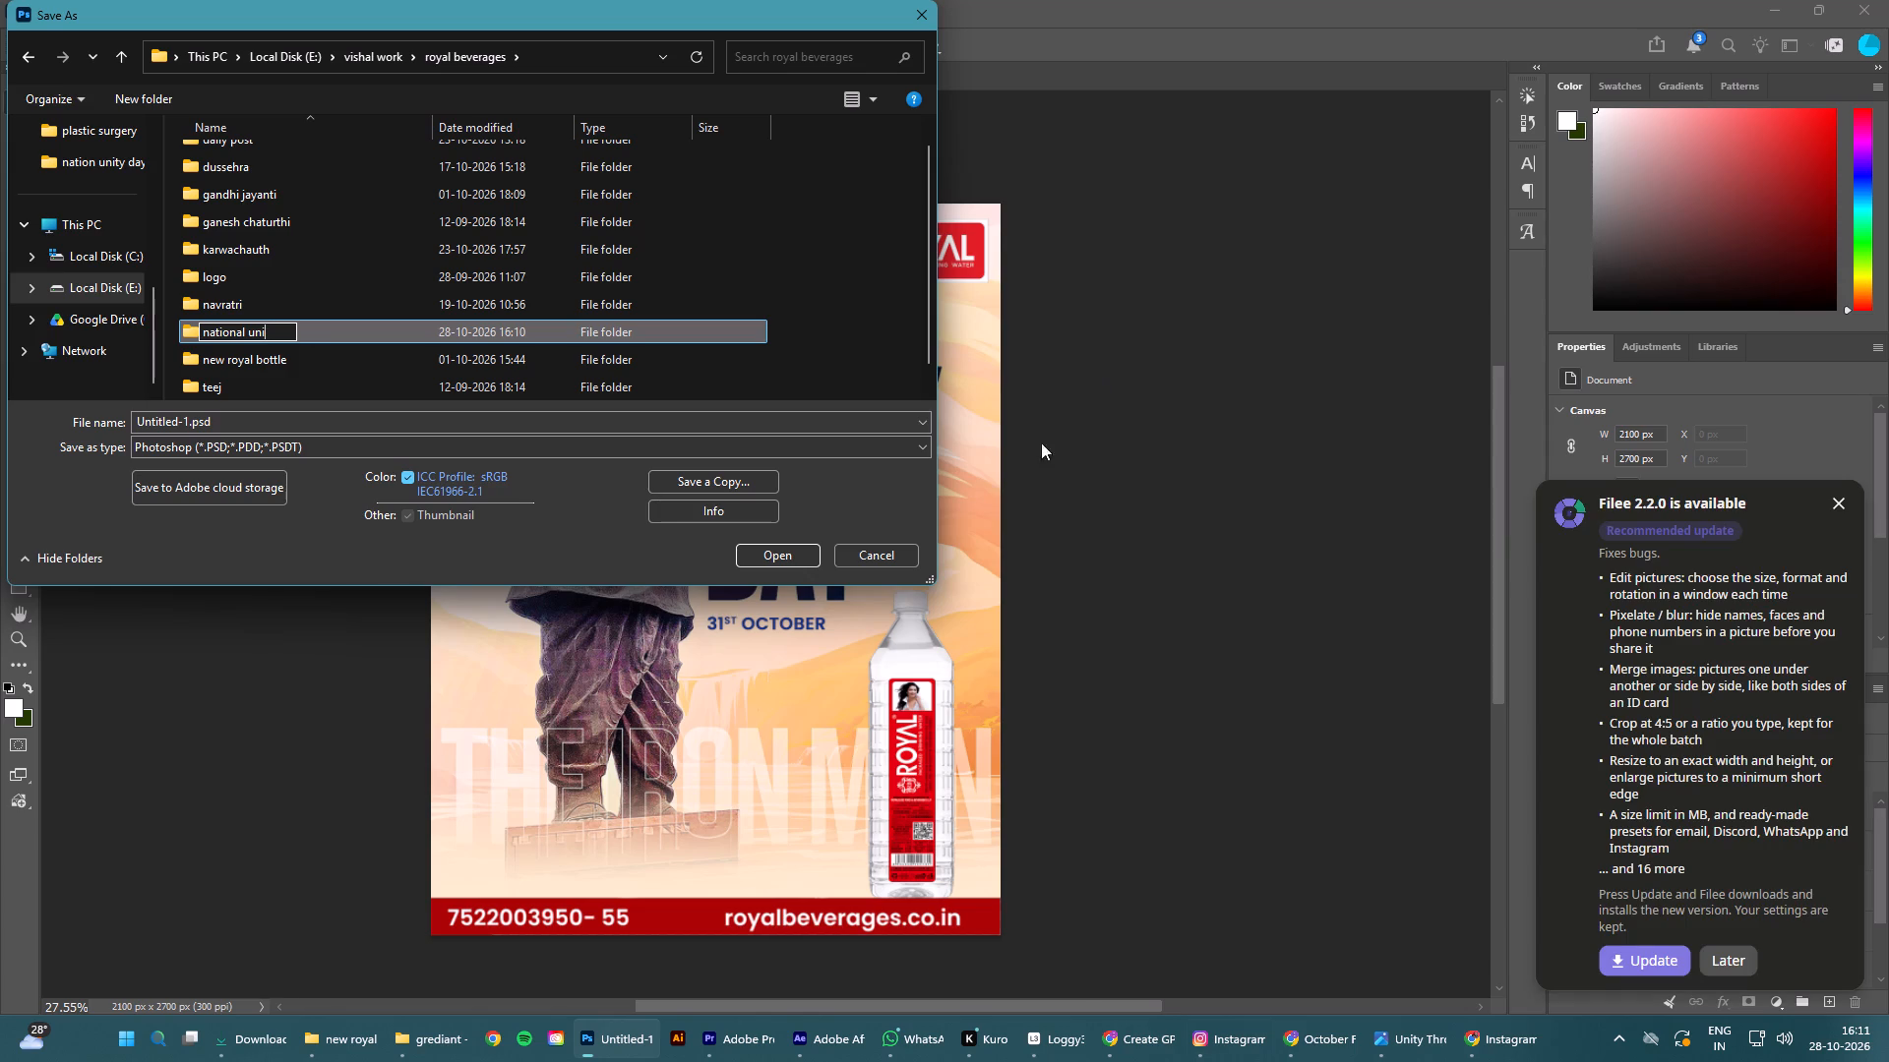
Accept the offered Filee 2.2.0 update.
click(1650, 969)
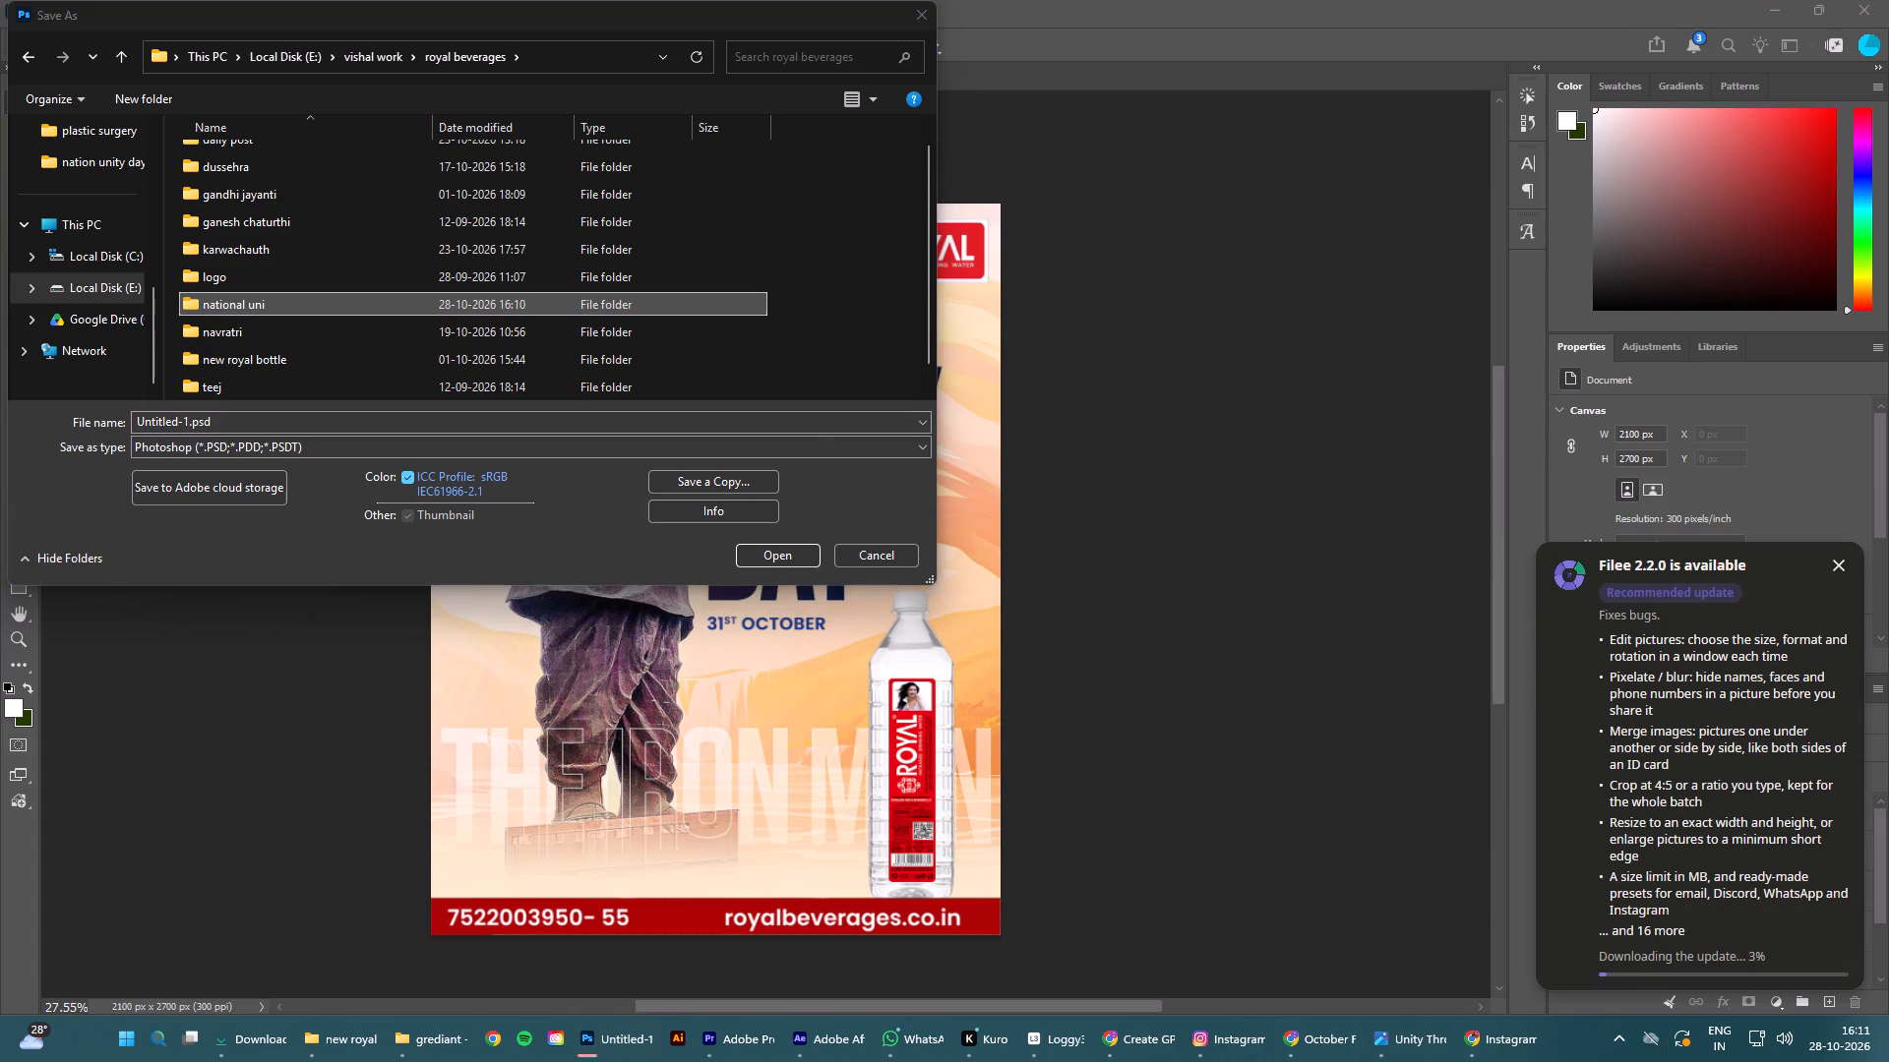
Rename the "national uni" folder in royal beverages as "national unity day".
double_click(237, 306)
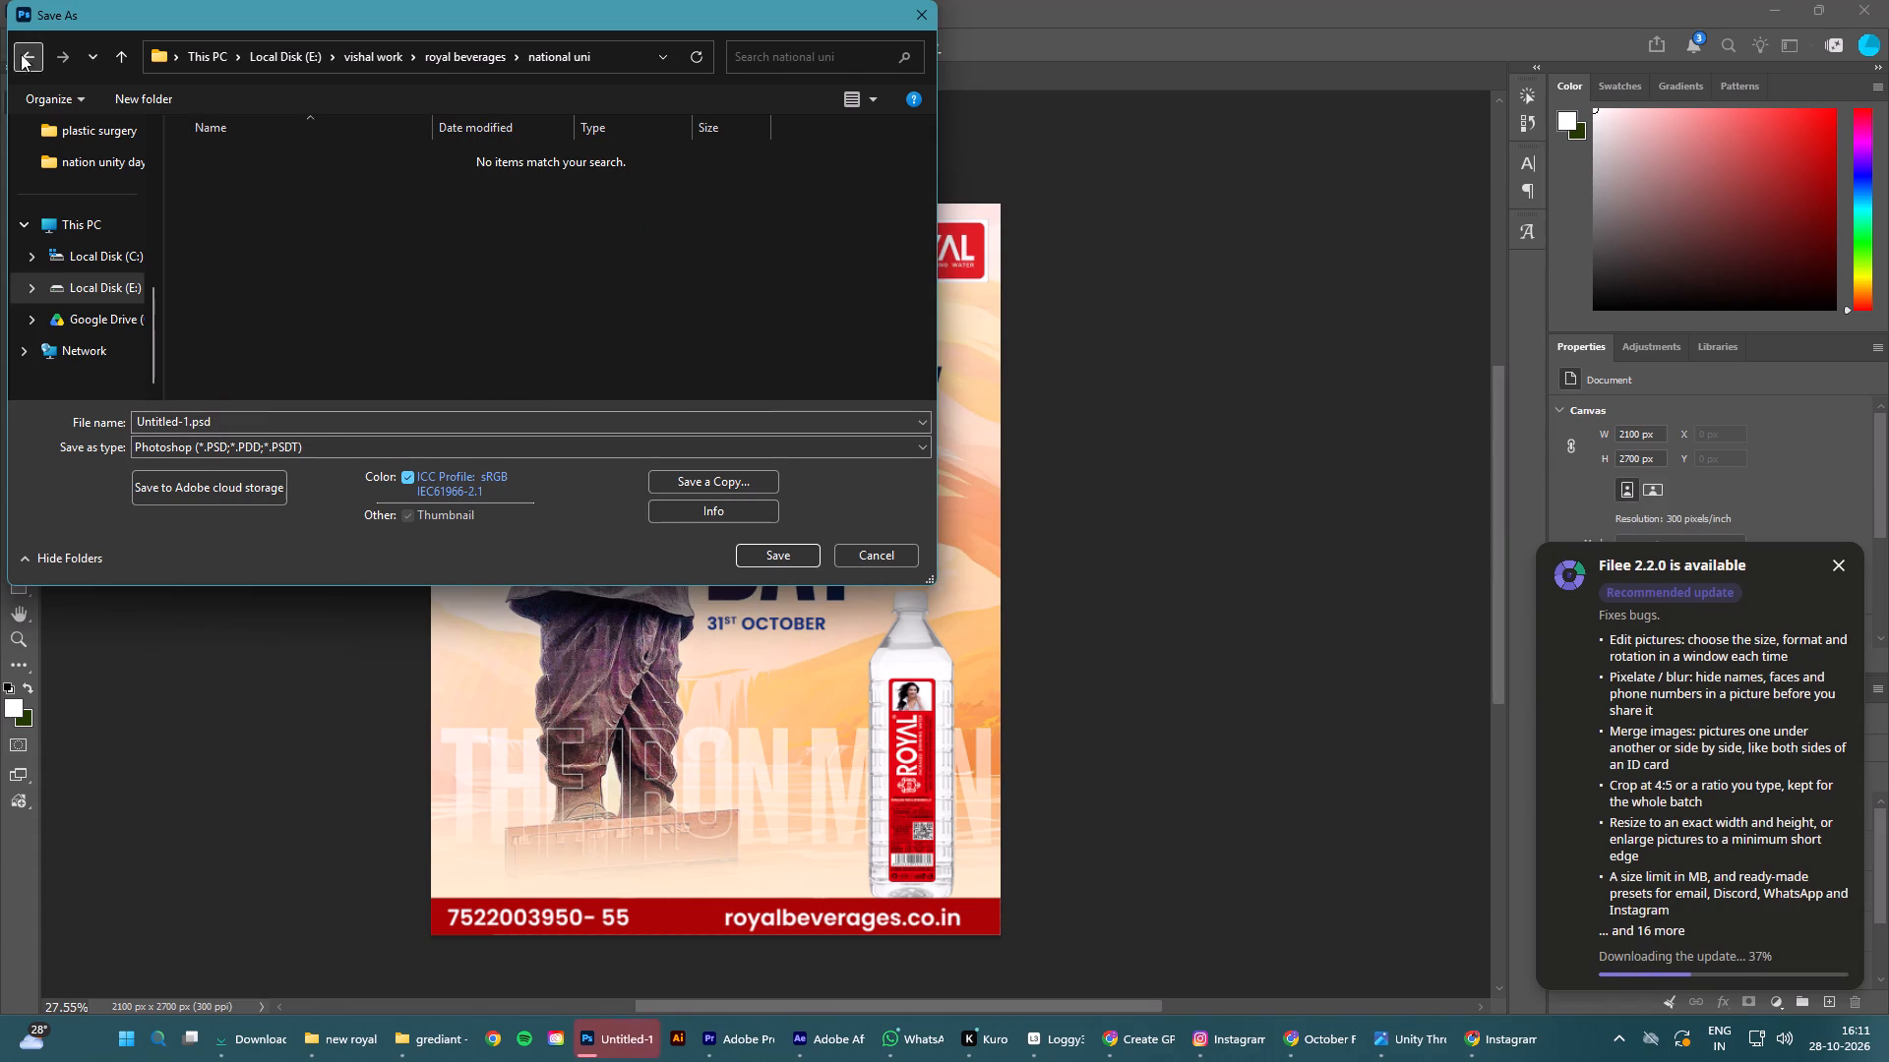
click(21, 54)
click(202, 322)
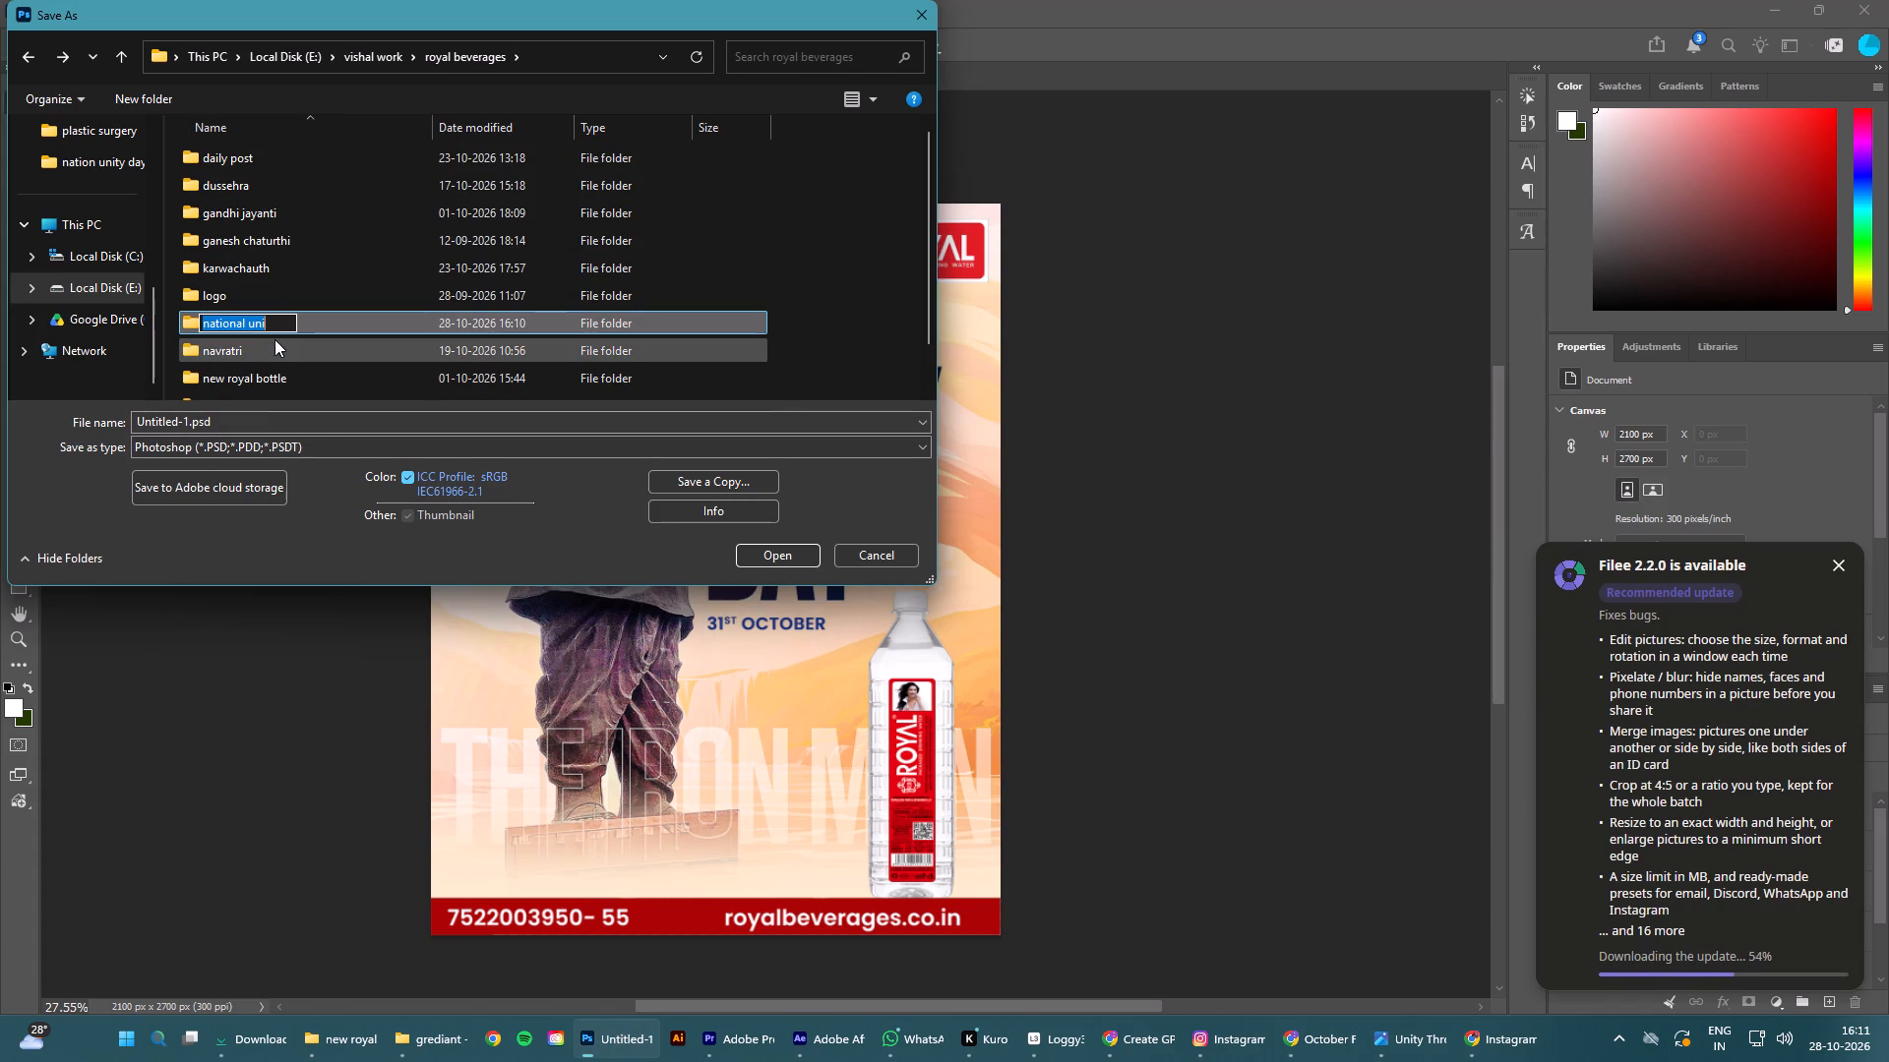
key(Right)
text(ty)
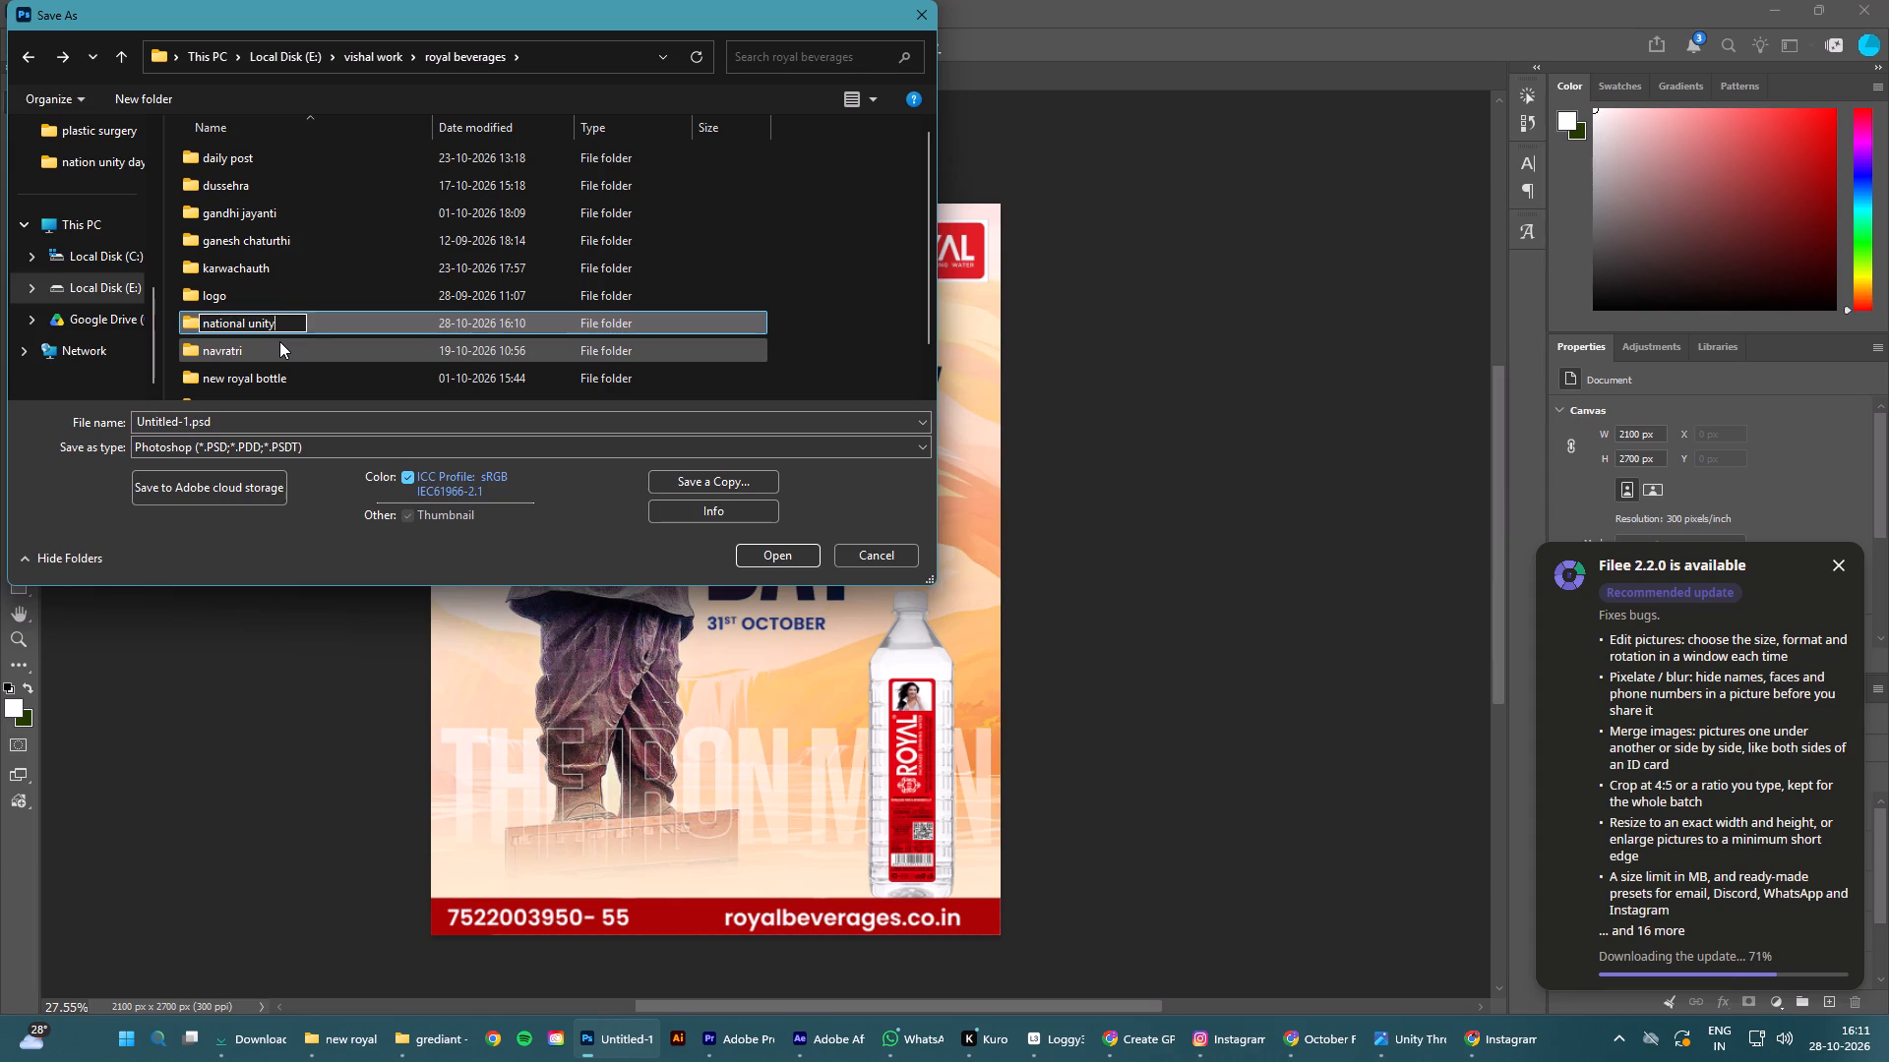
key(space)
text(day)
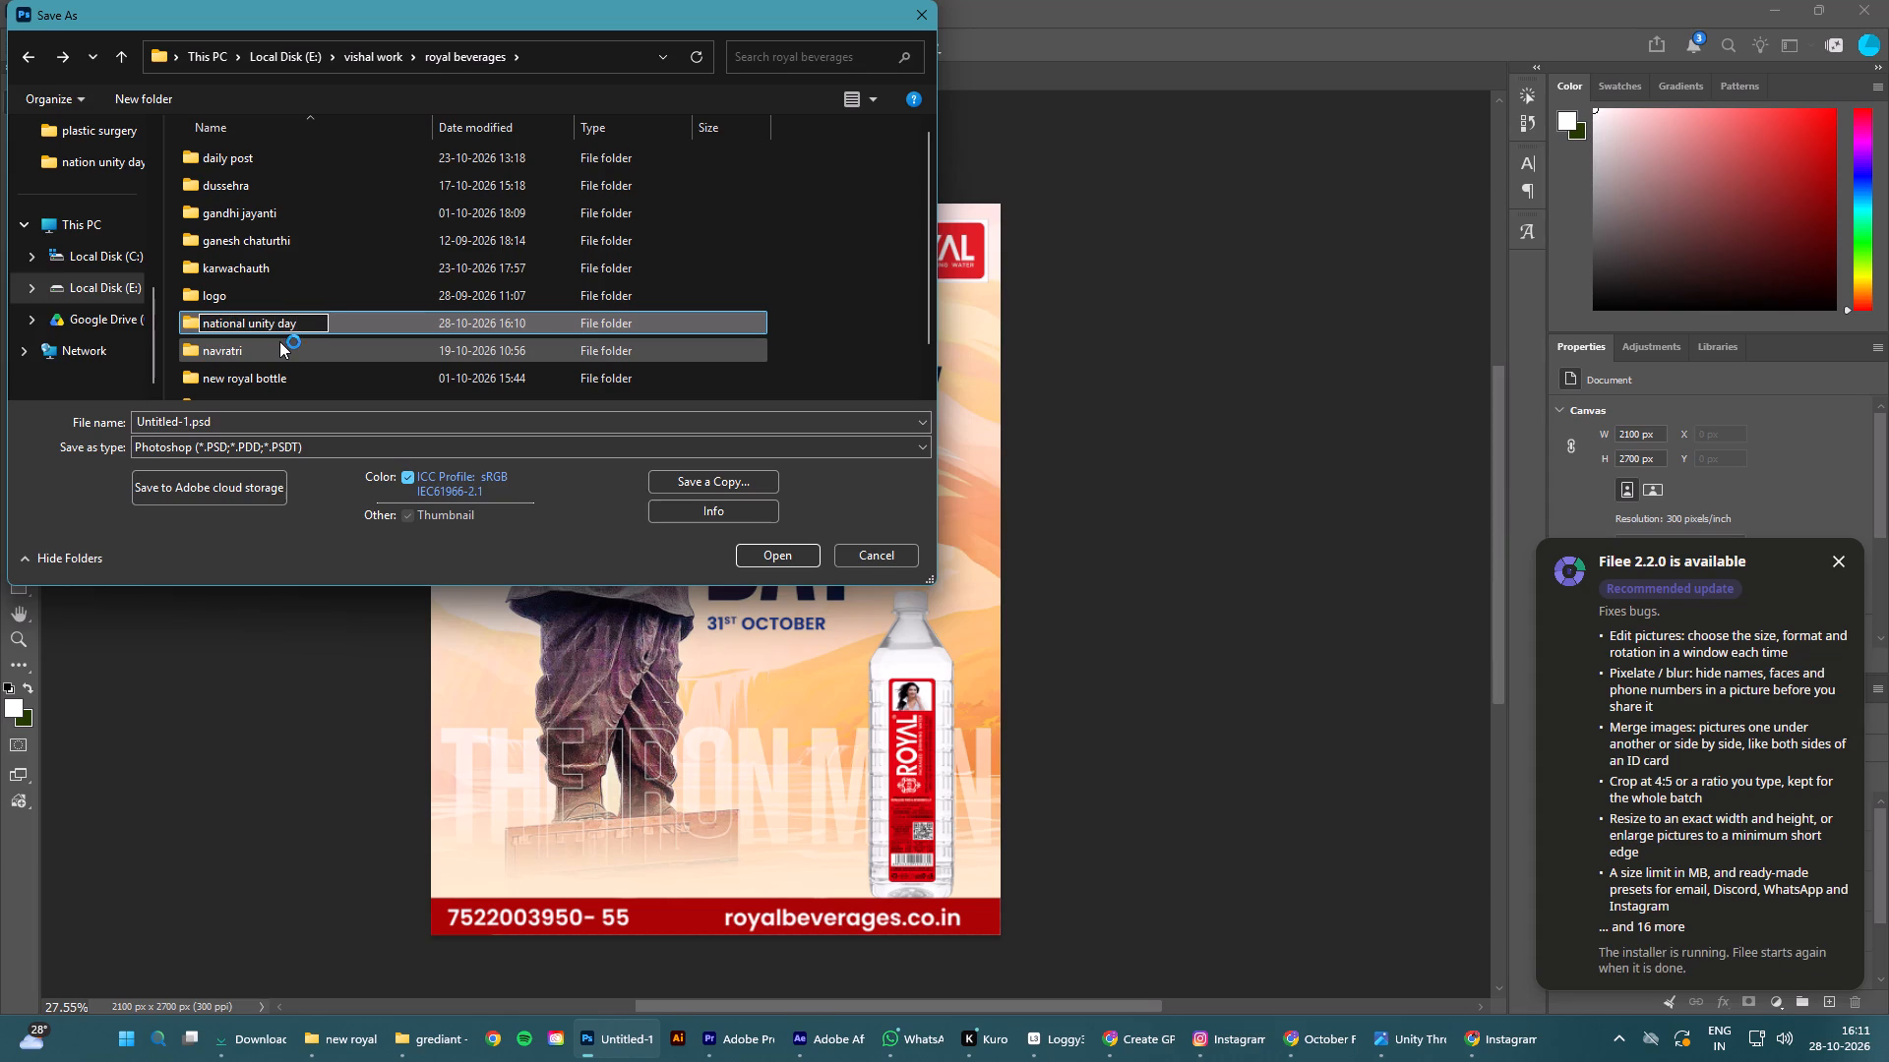